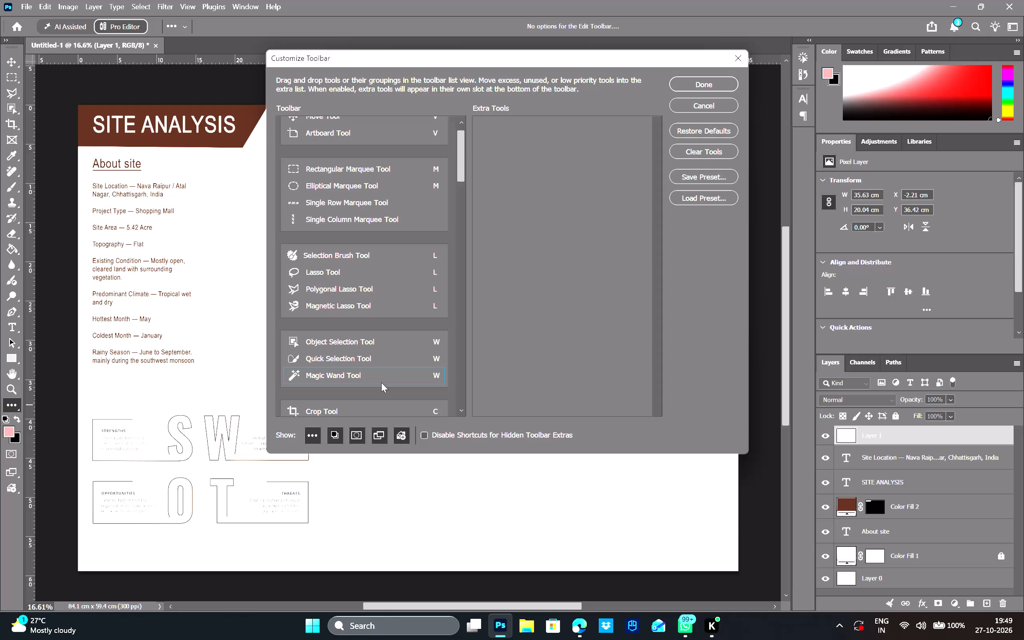
Close the Customize Toolbar dialog, keeping the toolbar arrangement as it is.
click(381, 375)
click(736, 52)
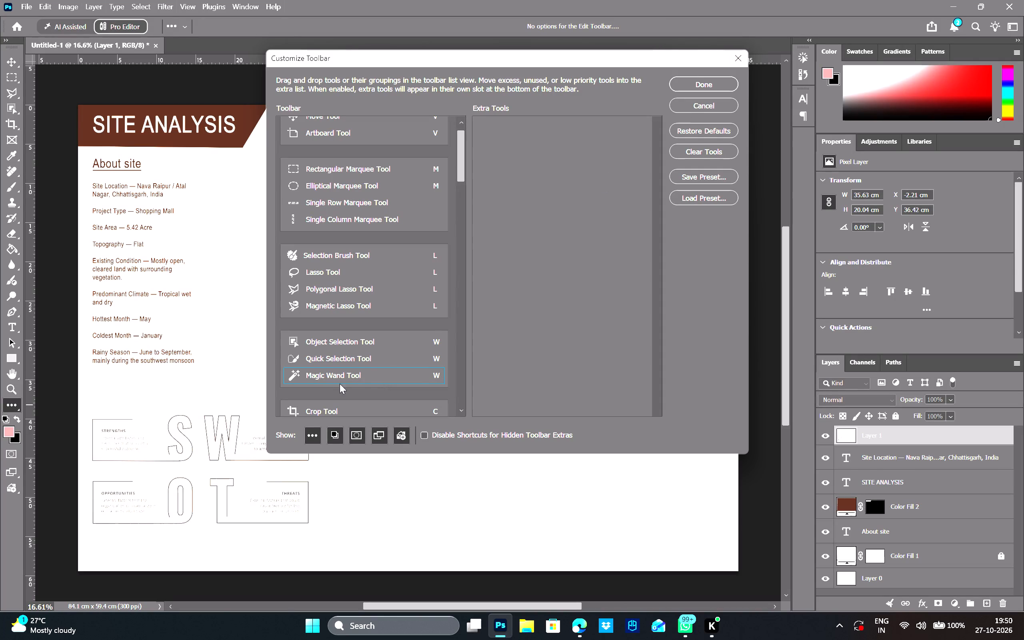
click(701, 83)
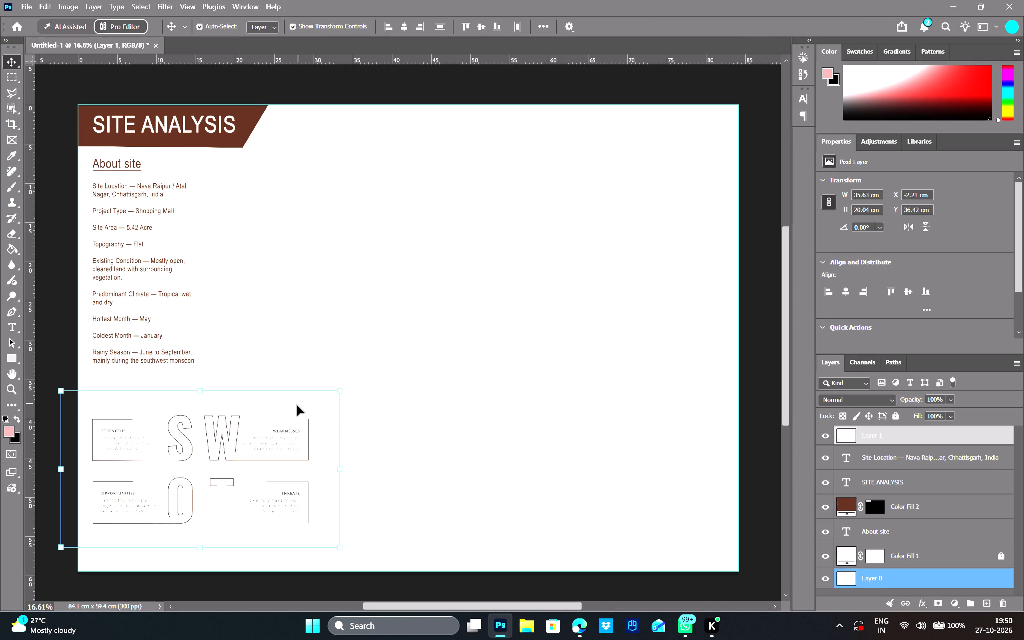
Move the SWOT graphic toward the middle of the sheet, to about X 25.8 cm and Y 25.4 cm.
drag(224, 419, 242, 419)
drag(258, 419, 322, 419)
key(w)
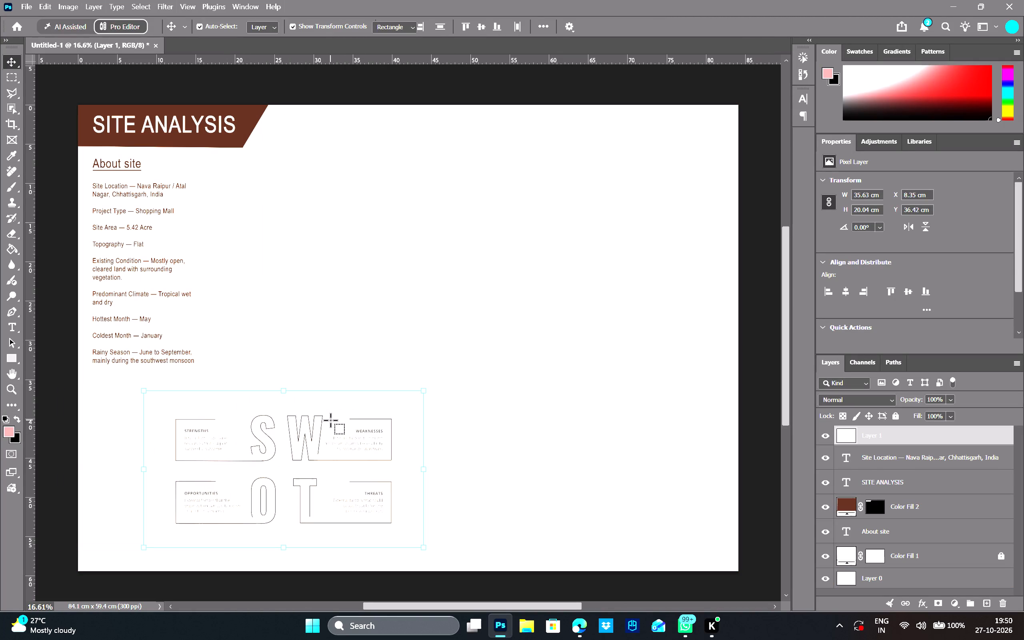
key(w)
key(w)
key(w)
key(w)
key(w)
drag(345, 422, 362, 440)
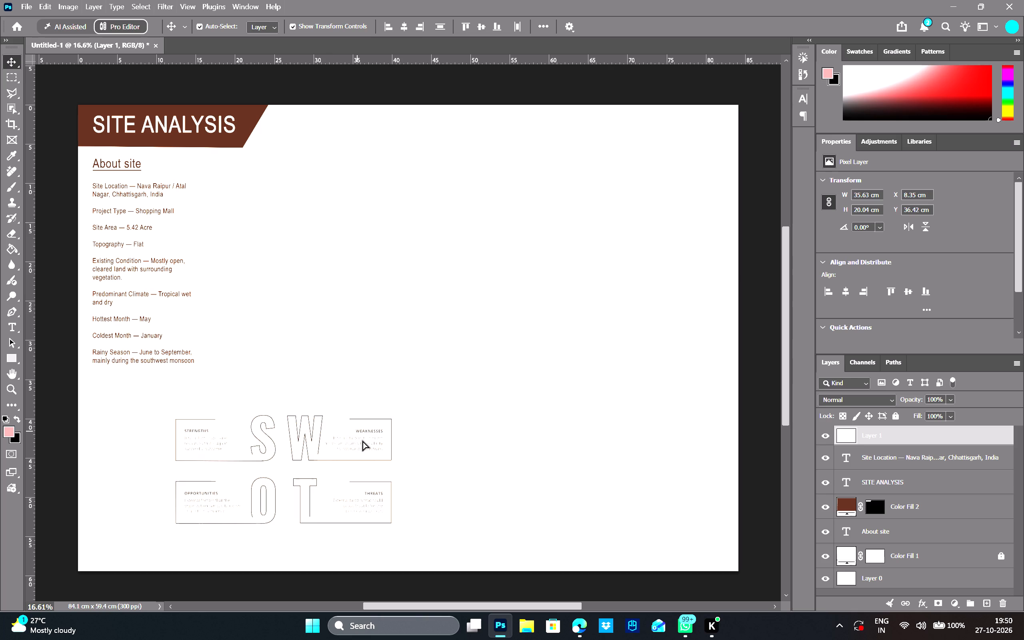
drag(362, 440, 364, 438)
double_click(362, 440)
double_click(362, 440)
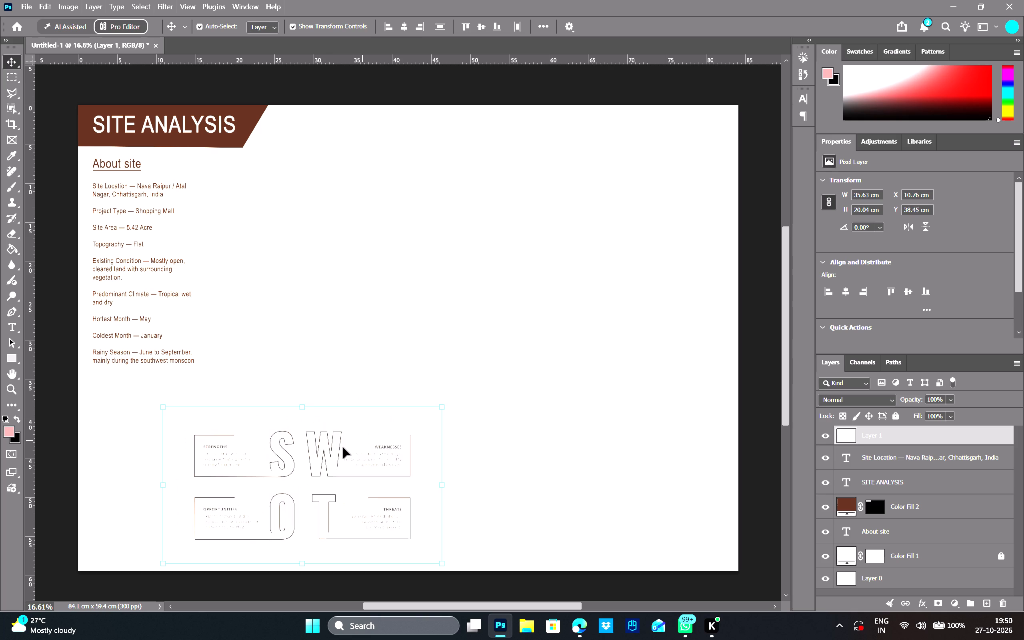
drag(316, 454, 345, 397)
drag(304, 440, 397, 398)
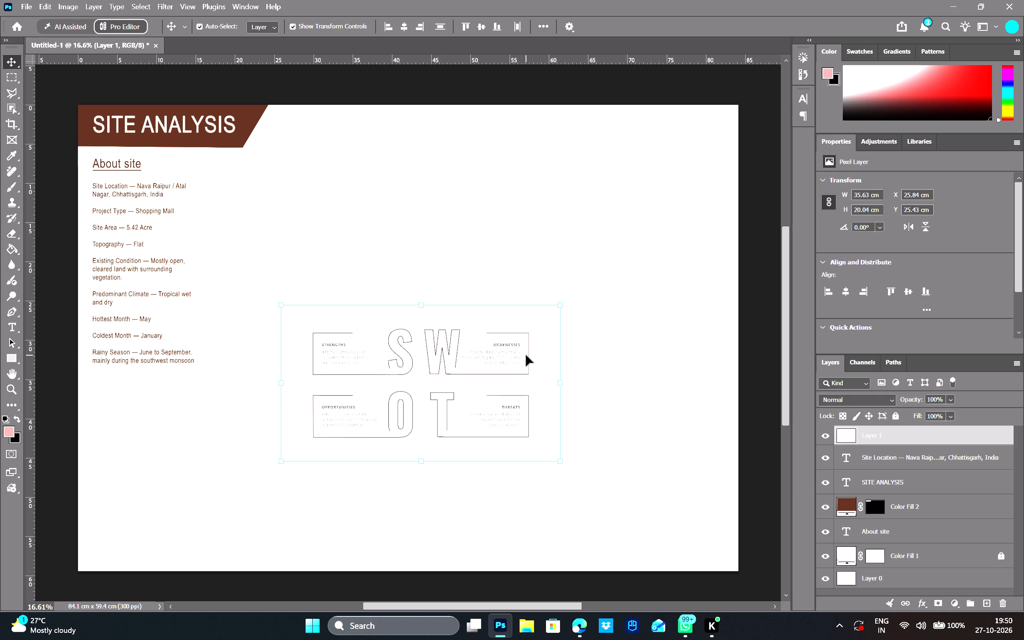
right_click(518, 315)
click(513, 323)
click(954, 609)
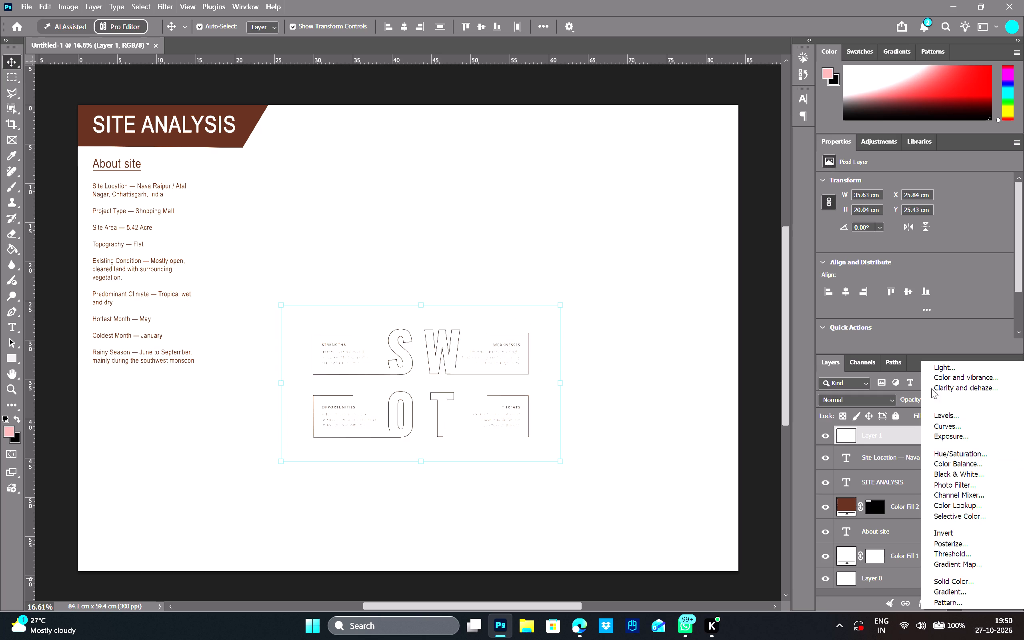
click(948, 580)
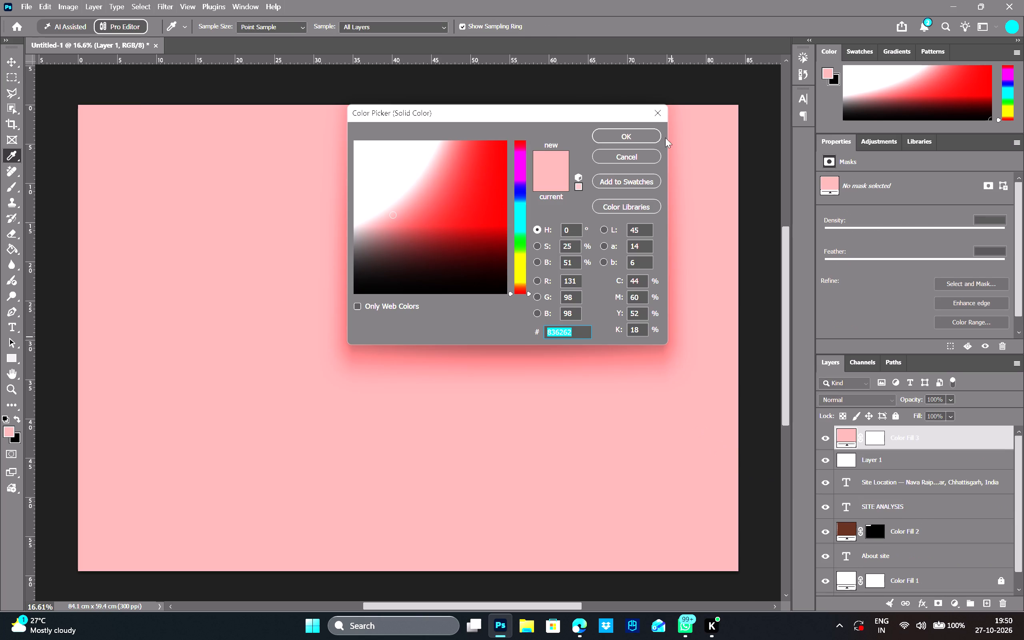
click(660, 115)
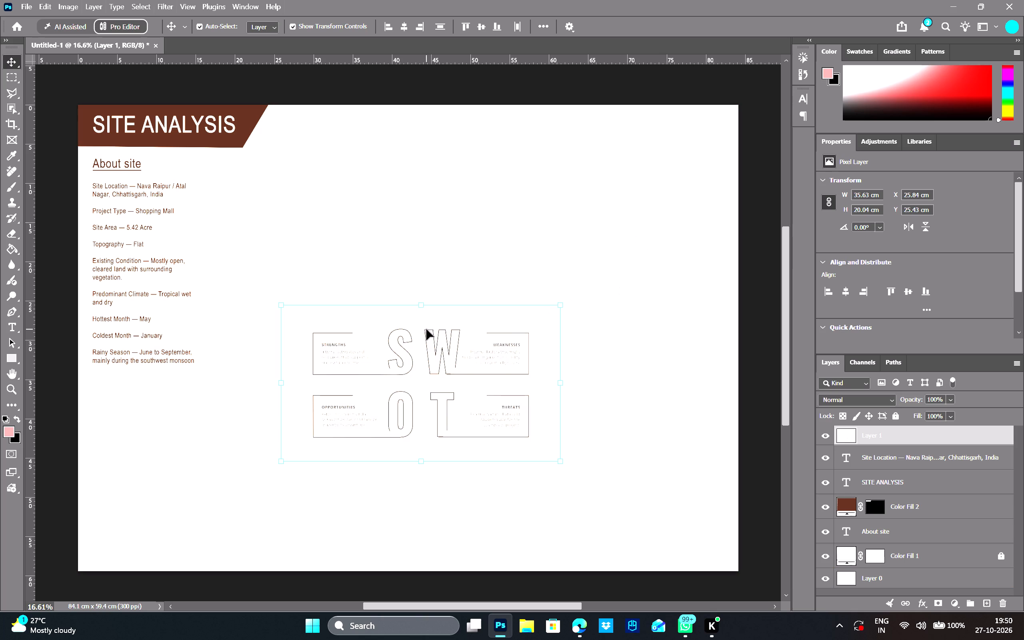
Shift the SWOT graphic slightly to about X 28.1 cm and Y 24.4 cm.
drag(403, 353, 420, 348)
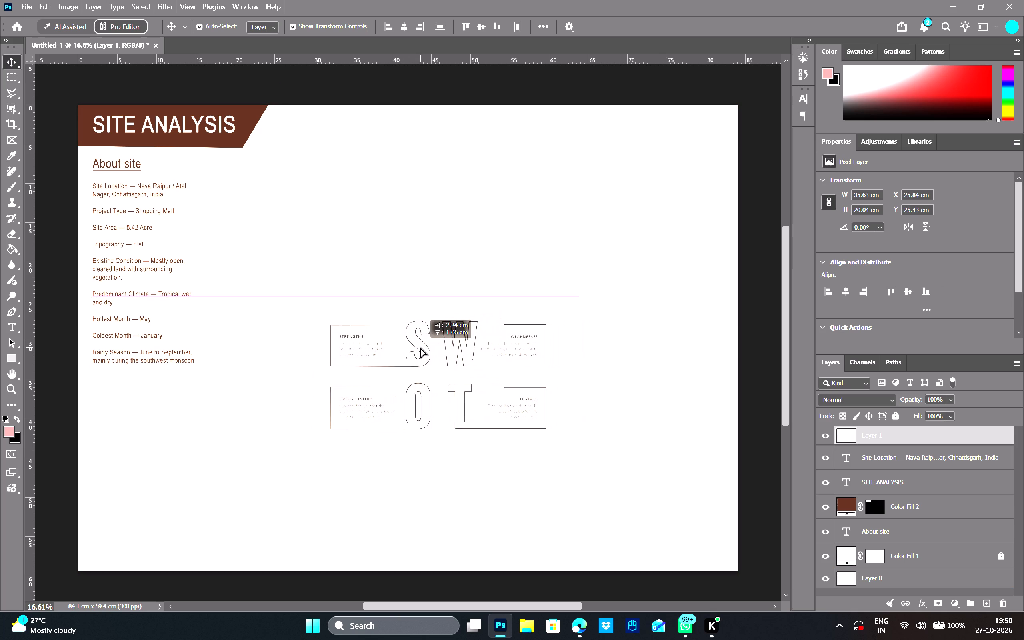
drag(420, 348, 420, 348)
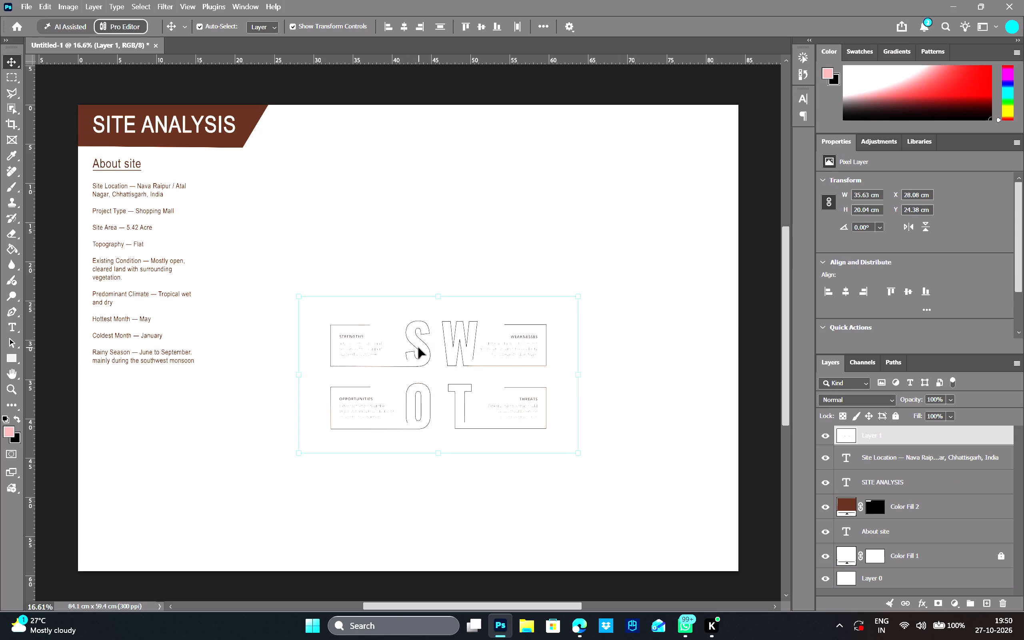
Set up the Brush tool in Normal mode with a size of 44 px.
key(b)
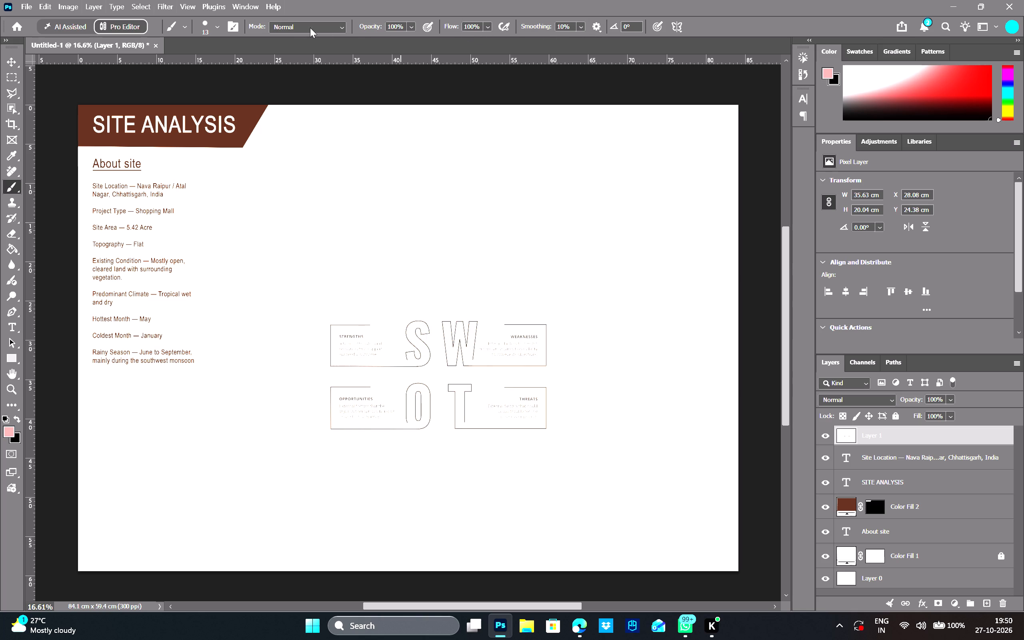
click(431, 28)
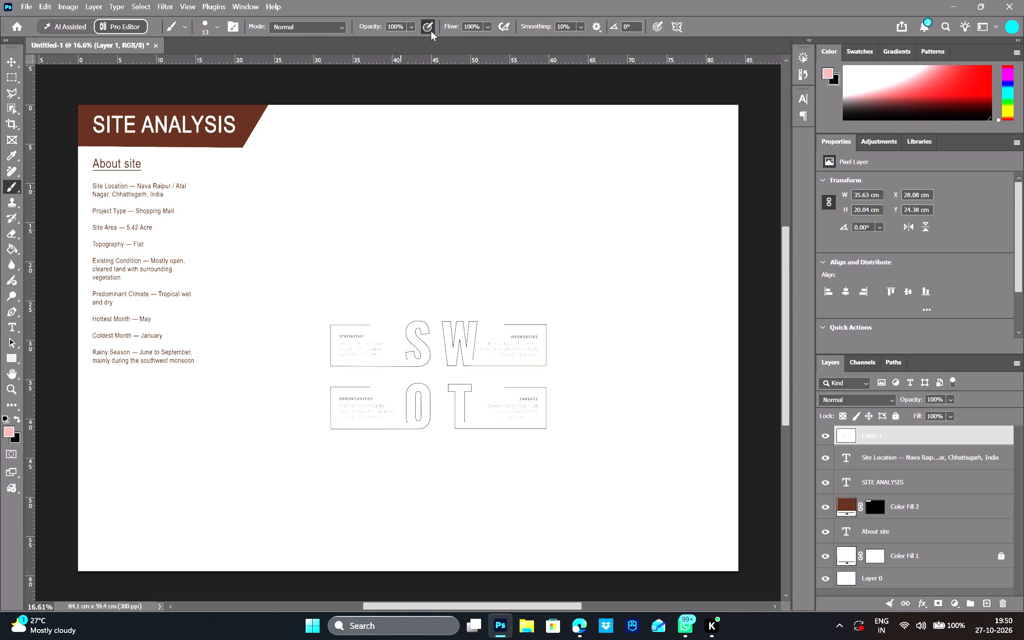
double_click(427, 24)
click(425, 17)
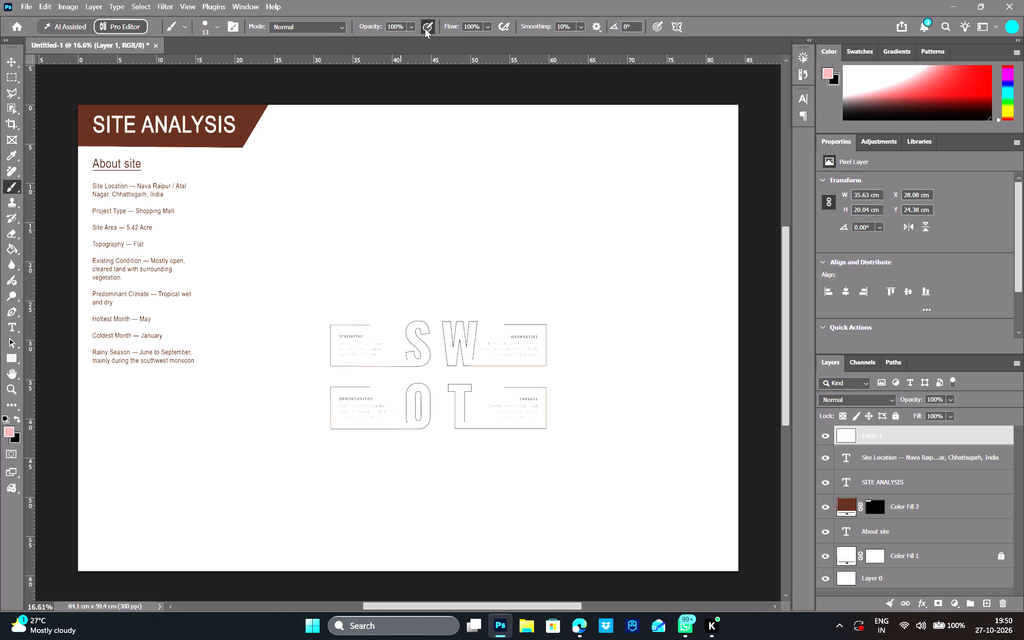
click(425, 28)
click(346, 26)
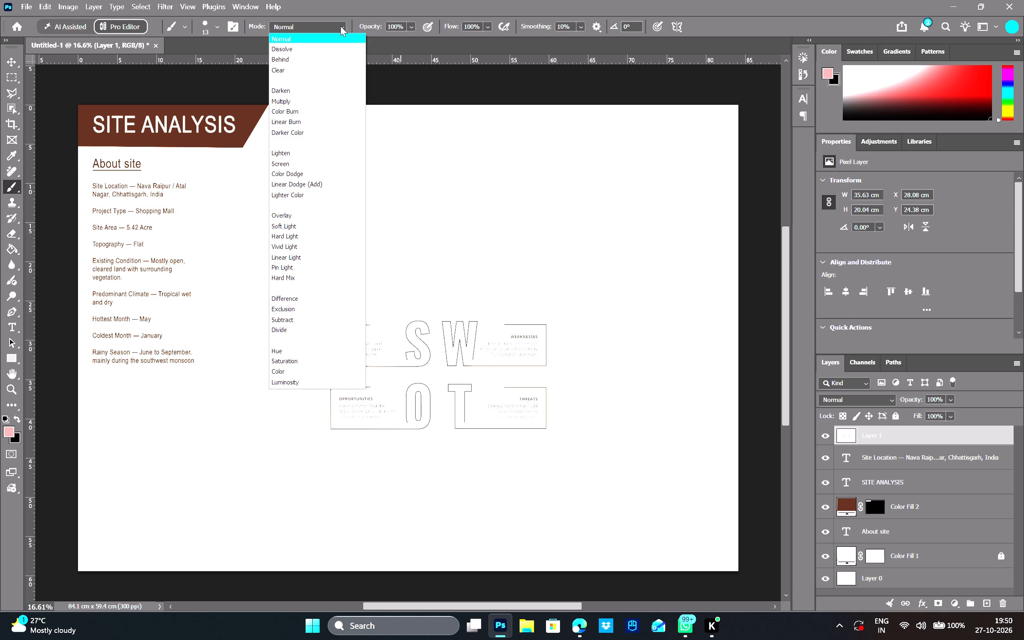
click(340, 26)
click(212, 30)
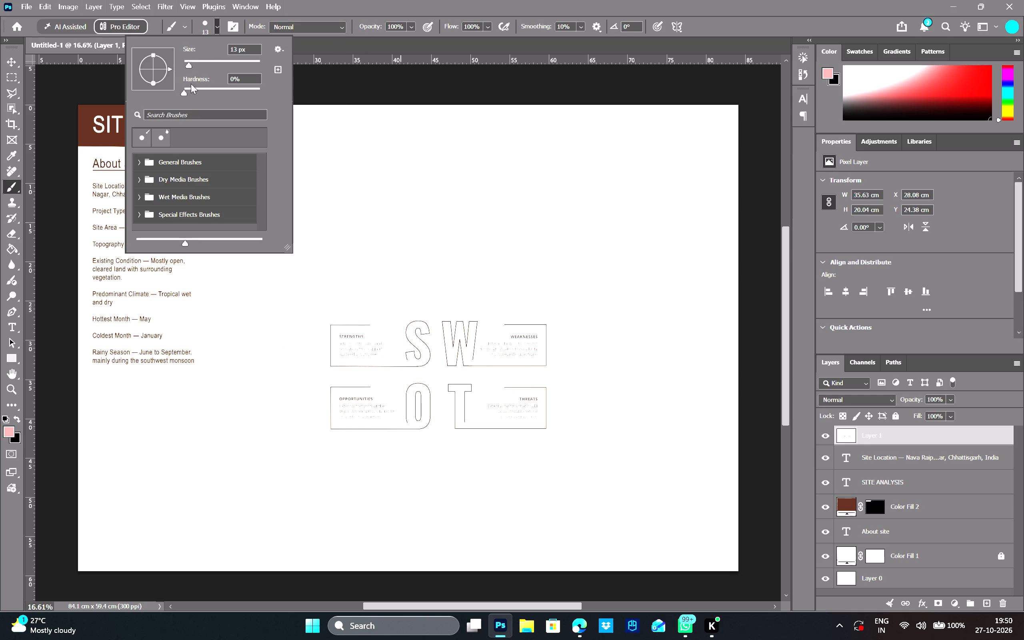
drag(191, 64, 200, 65)
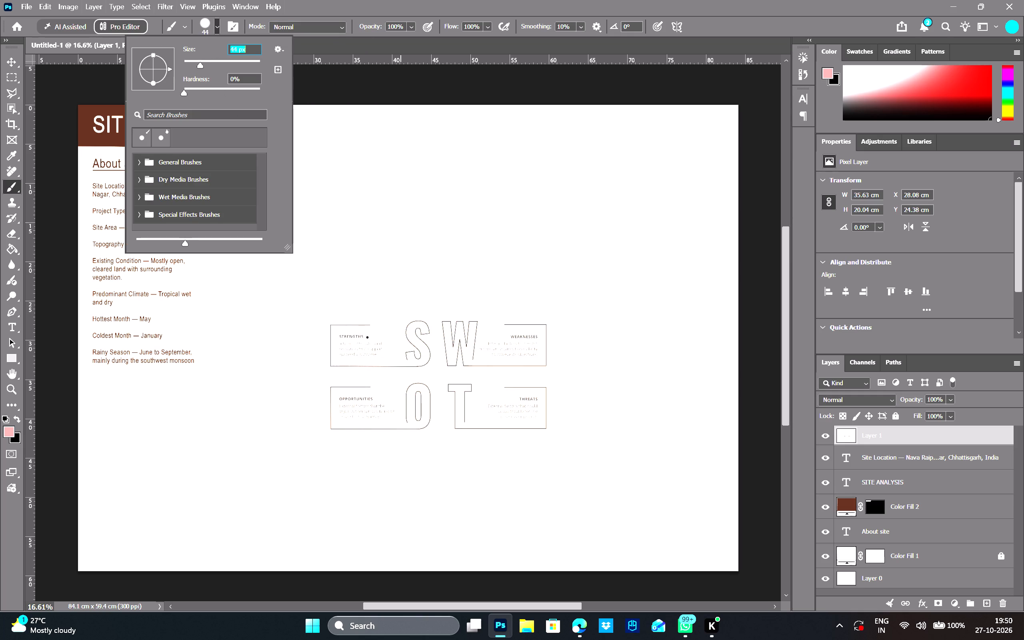
alt+scroll(338, 354, up, 12)
click(312, 85)
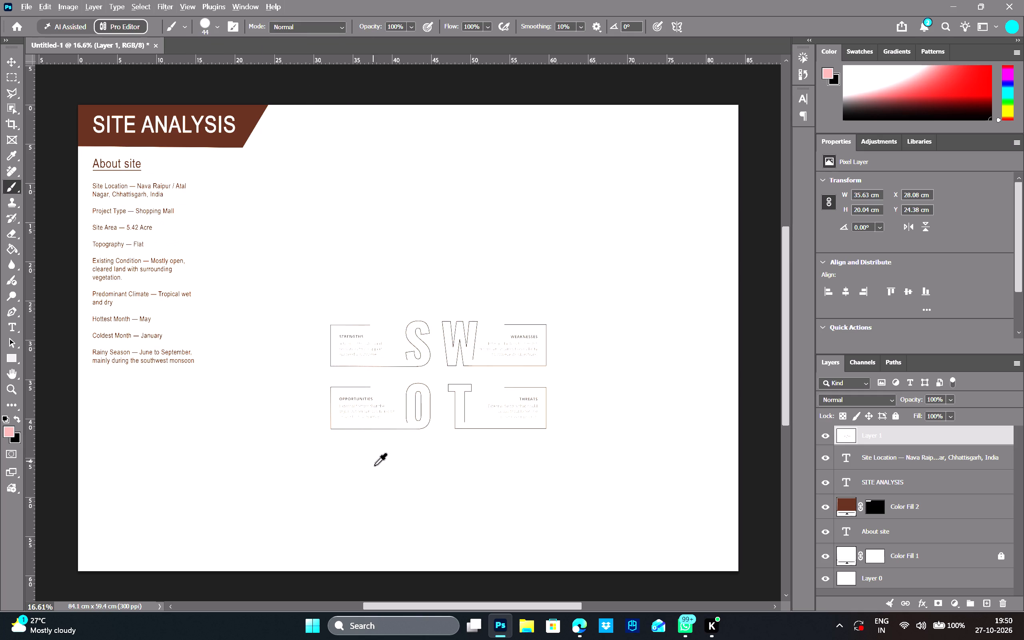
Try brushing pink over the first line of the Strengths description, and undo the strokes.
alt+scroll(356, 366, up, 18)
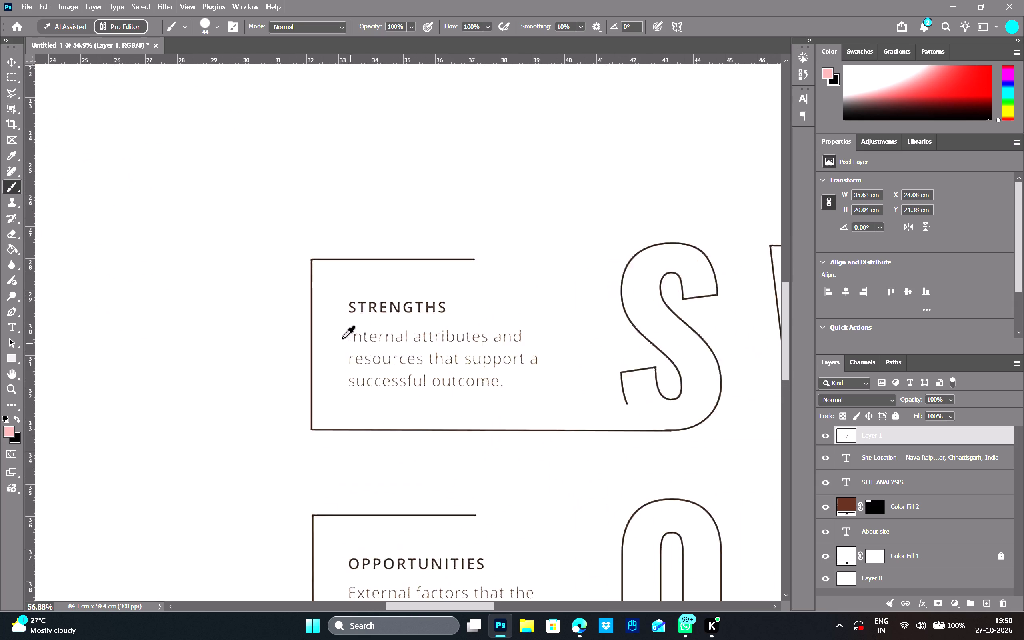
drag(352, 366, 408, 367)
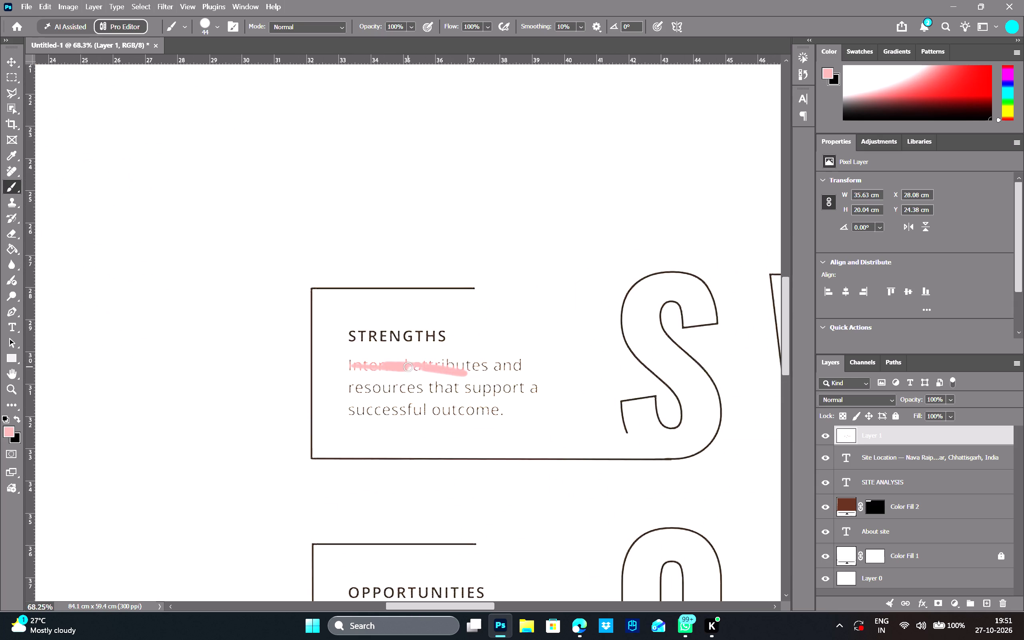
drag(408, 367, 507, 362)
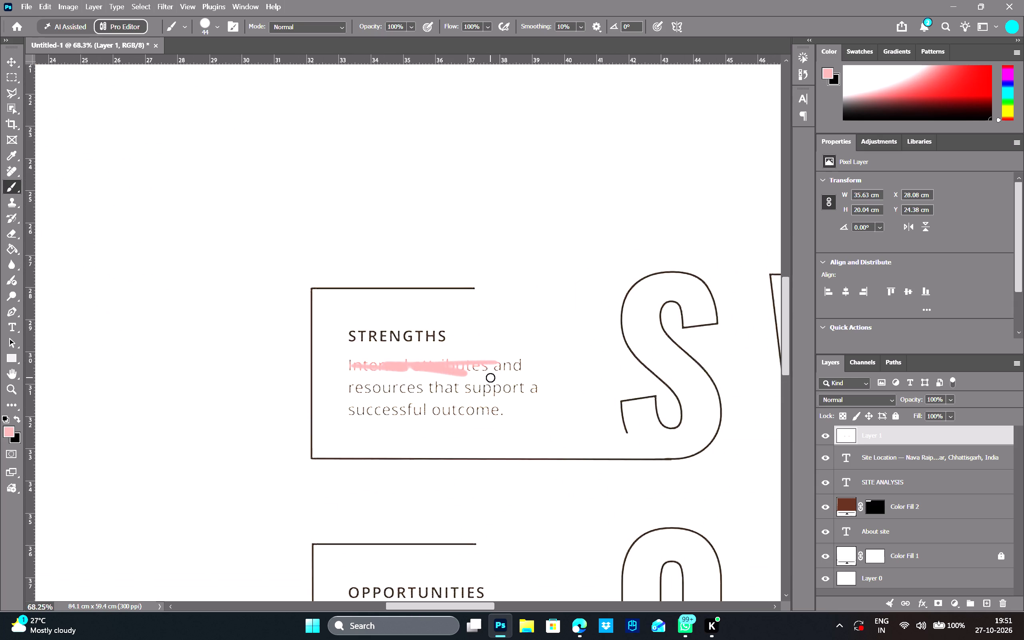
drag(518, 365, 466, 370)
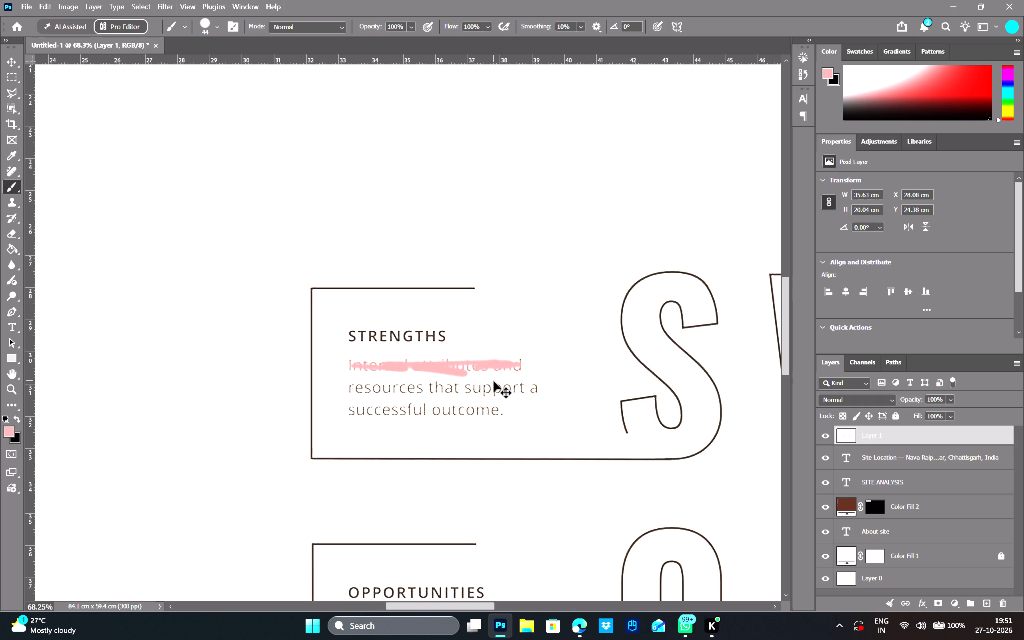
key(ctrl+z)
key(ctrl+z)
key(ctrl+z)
Turn on the CMYK proof colours preview for the document.
scroll(475, 387, up, 1)
scroll(475, 387, down, 5)
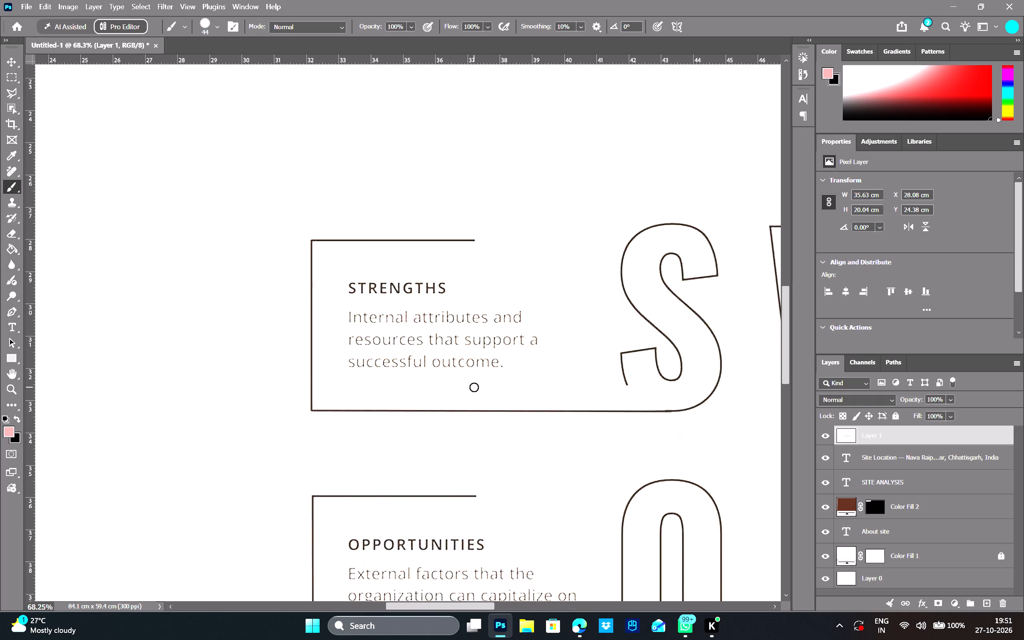
scroll(474, 387, down, 4)
key(ctrl+y)
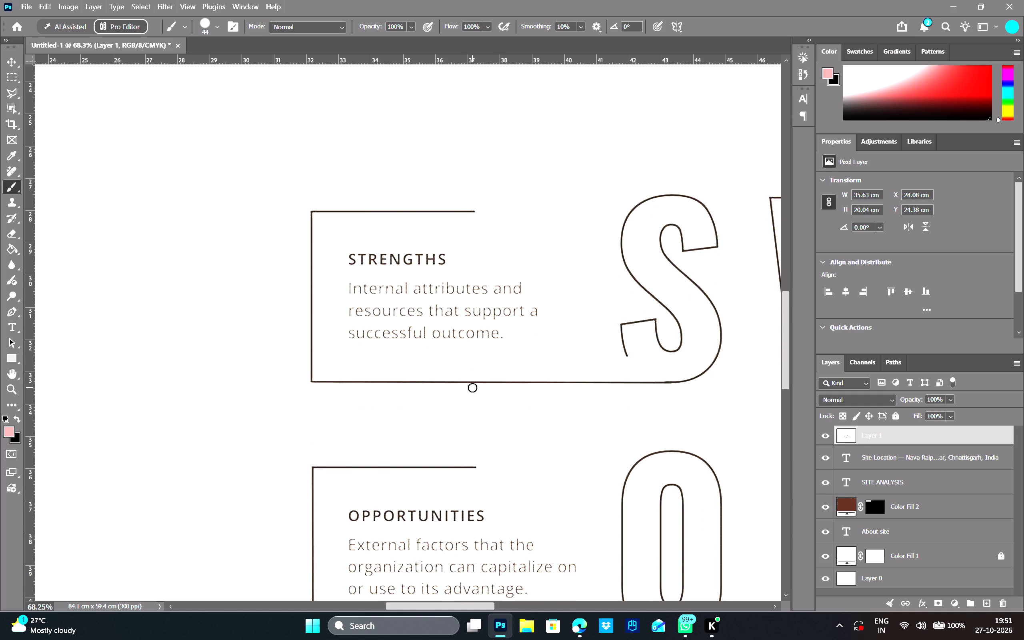
alt+scroll(472, 388, down, 14)
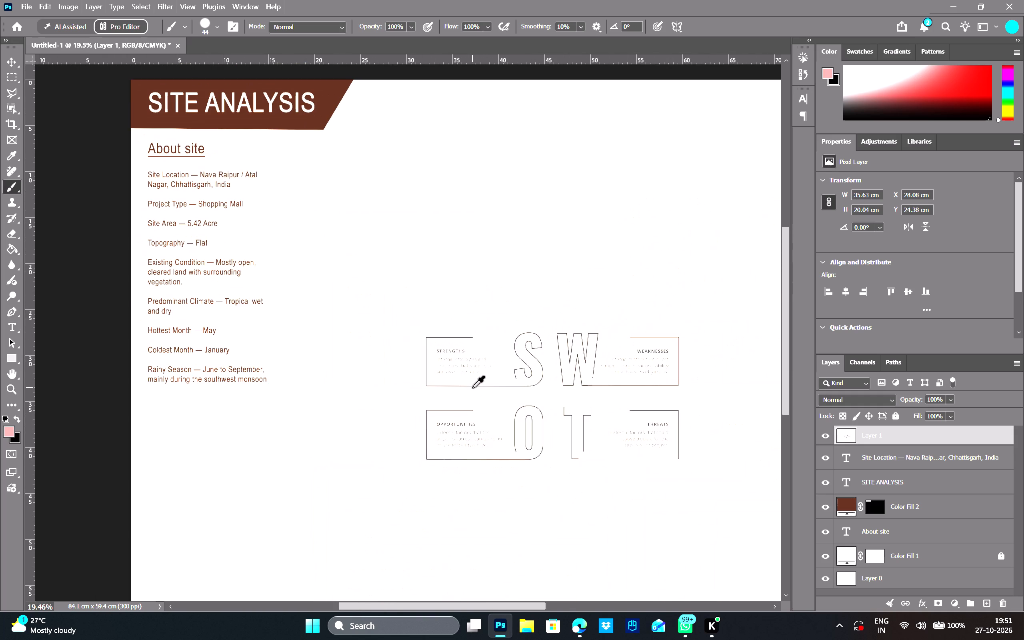
alt+scroll(472, 388, down, 1)
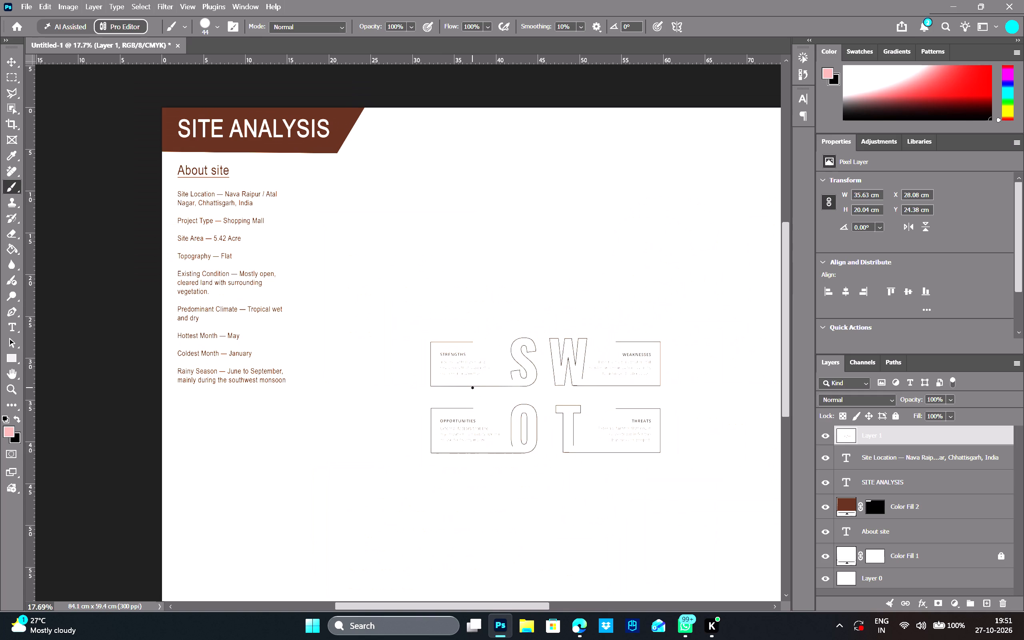
click(485, 387)
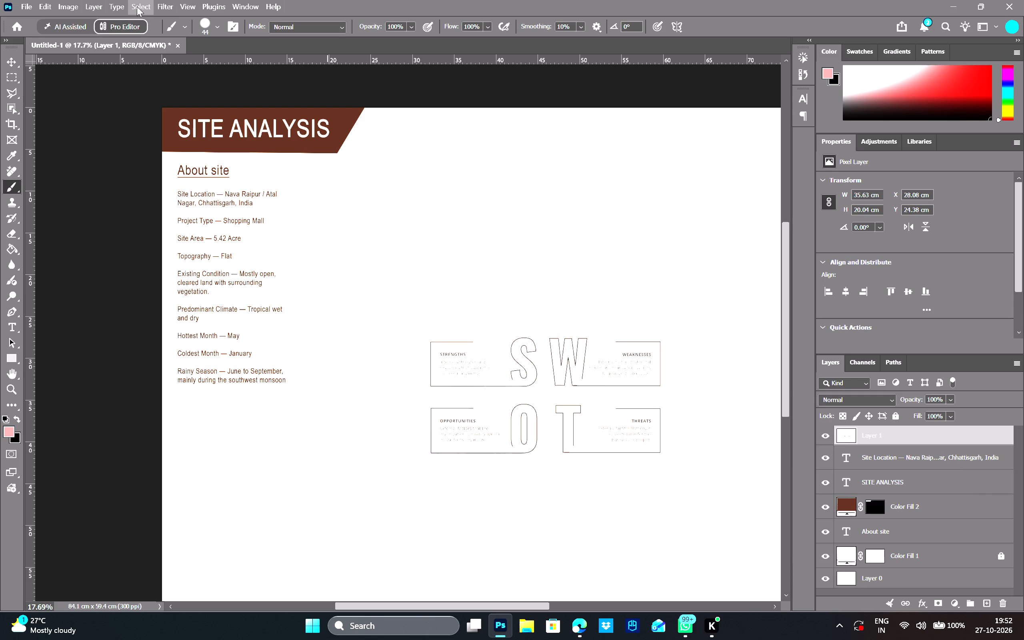
Set Layer 1's opacity to 72% in its blending options.
double_click(844, 435)
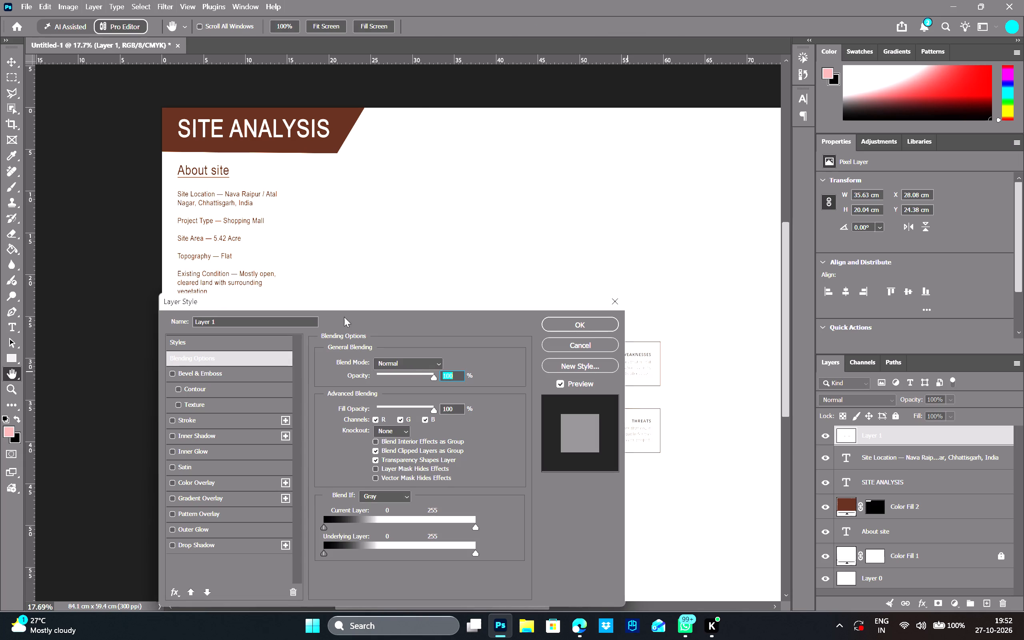
drag(366, 298, 420, 221)
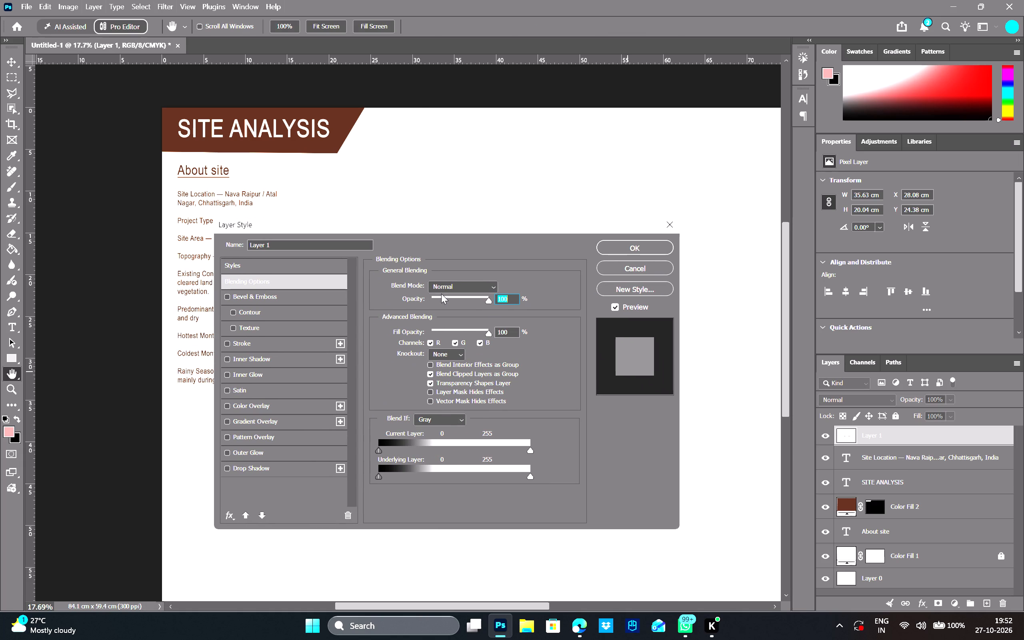
drag(486, 300, 472, 302)
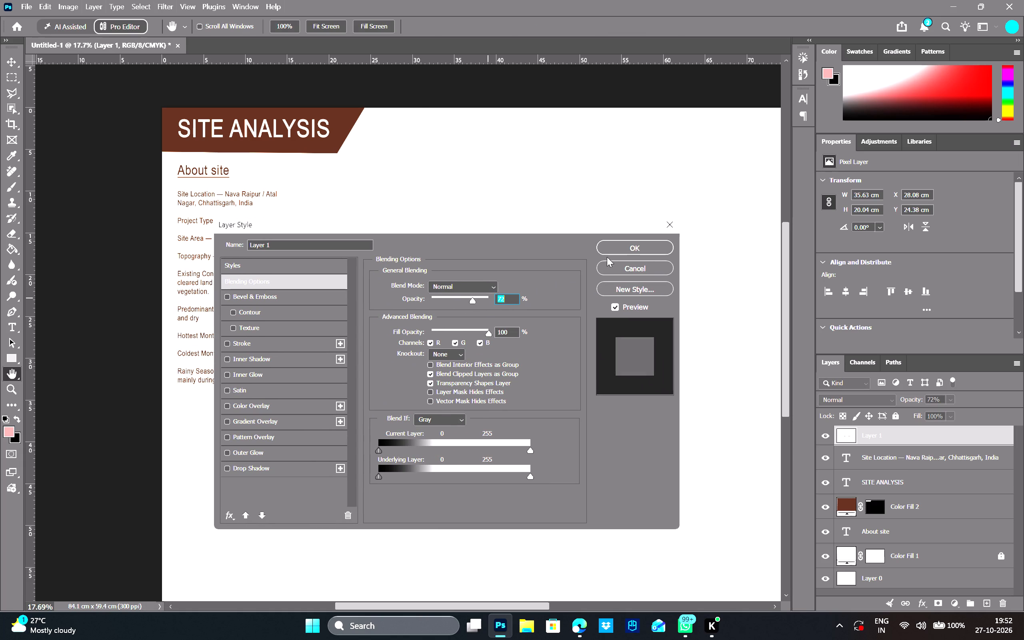
click(613, 249)
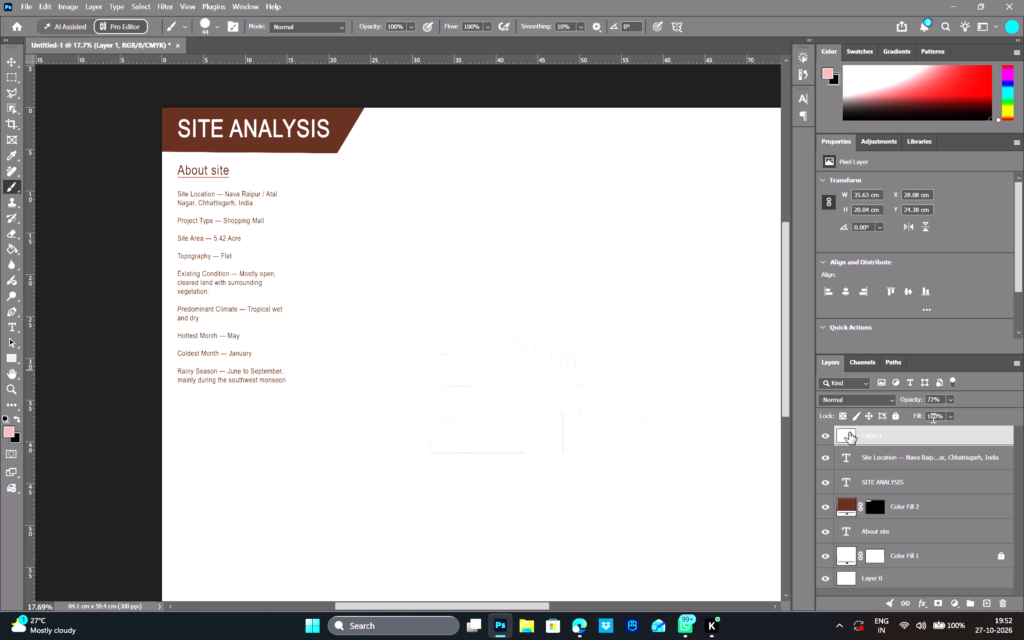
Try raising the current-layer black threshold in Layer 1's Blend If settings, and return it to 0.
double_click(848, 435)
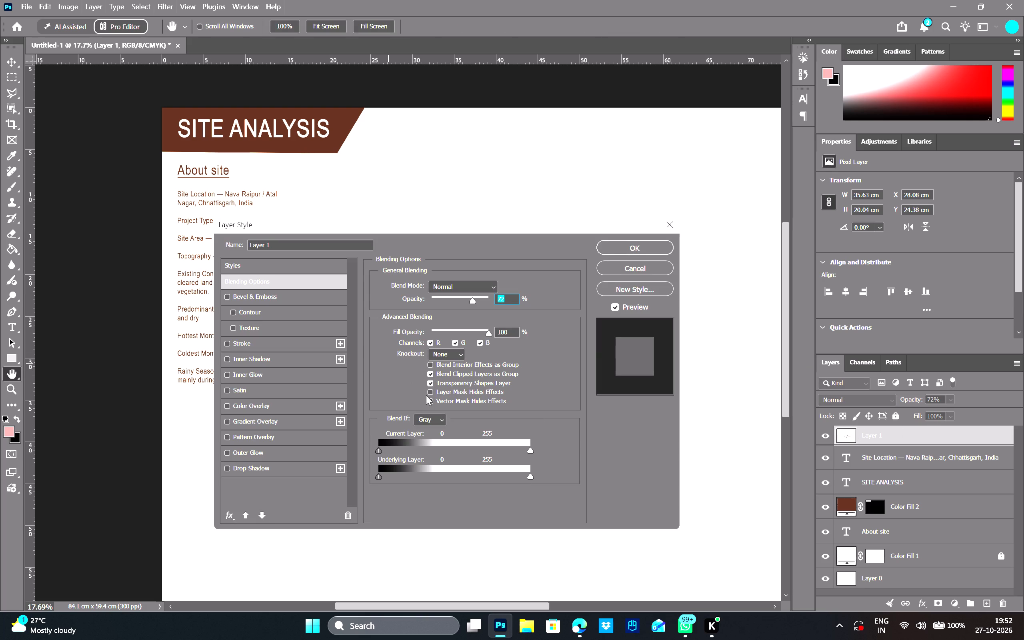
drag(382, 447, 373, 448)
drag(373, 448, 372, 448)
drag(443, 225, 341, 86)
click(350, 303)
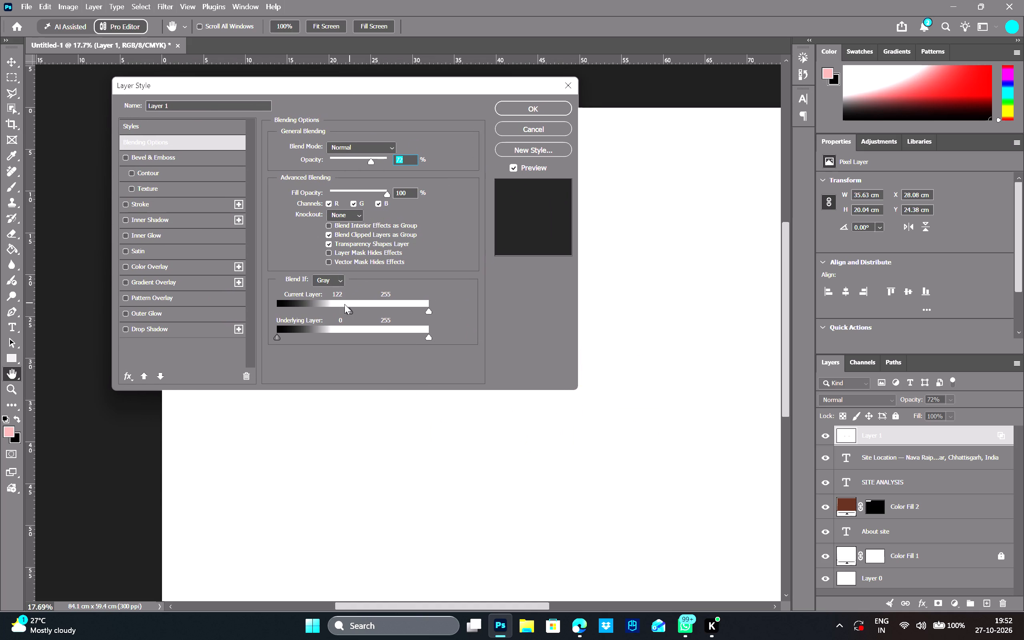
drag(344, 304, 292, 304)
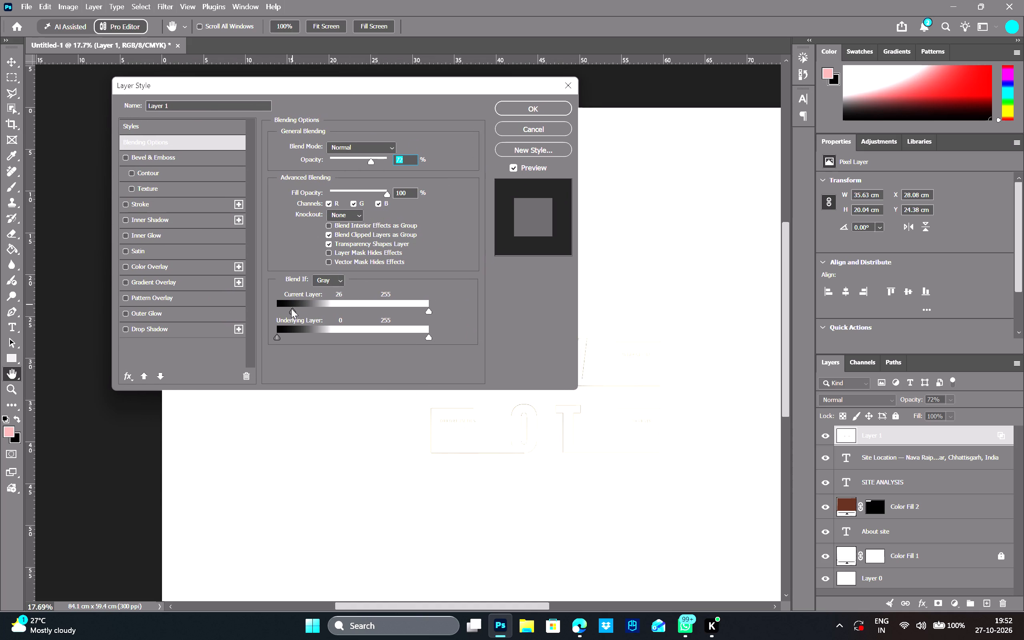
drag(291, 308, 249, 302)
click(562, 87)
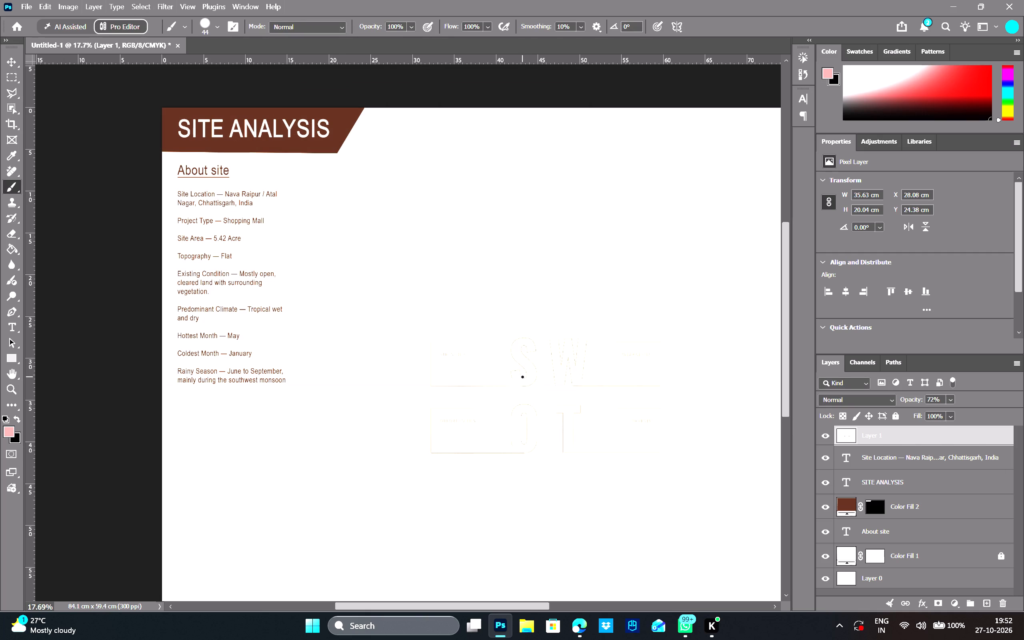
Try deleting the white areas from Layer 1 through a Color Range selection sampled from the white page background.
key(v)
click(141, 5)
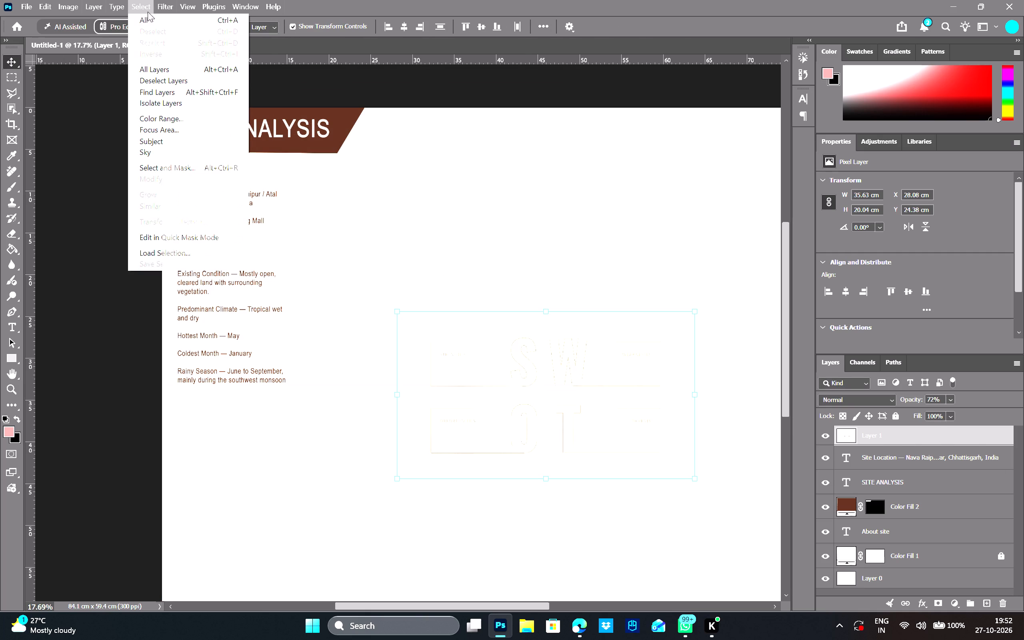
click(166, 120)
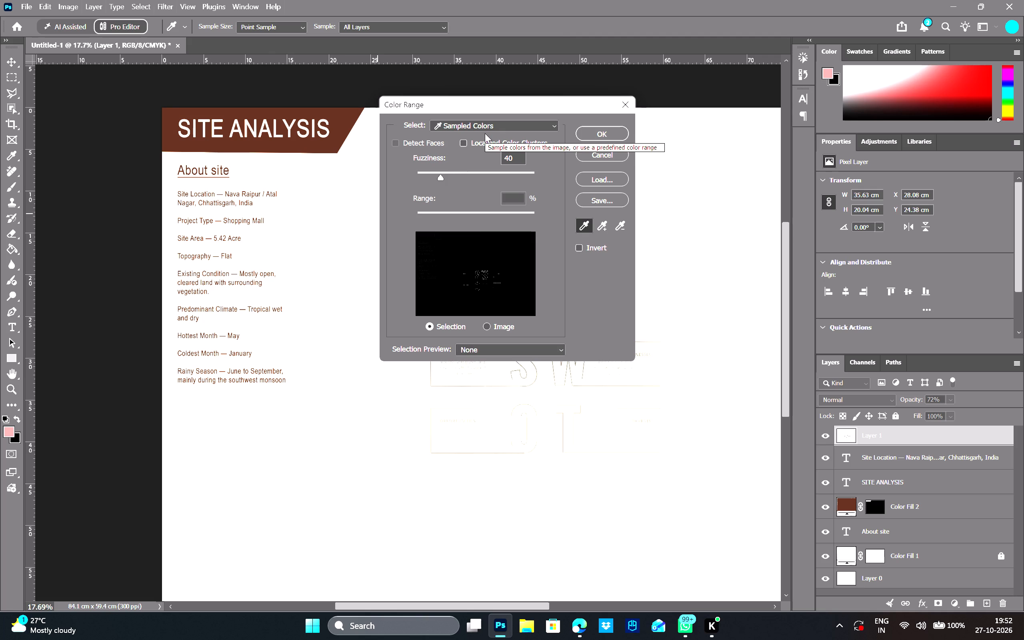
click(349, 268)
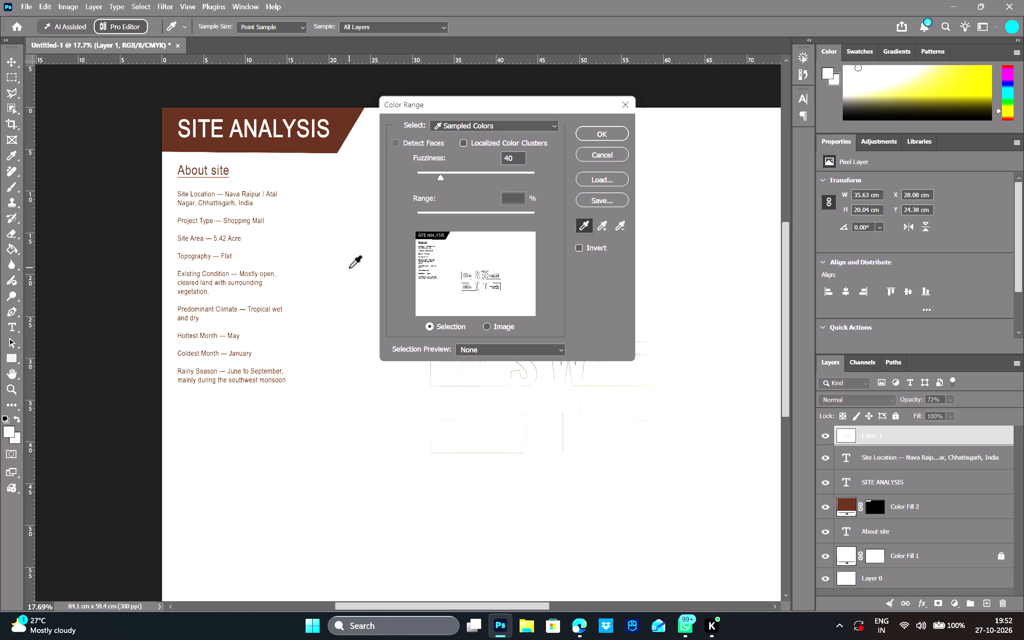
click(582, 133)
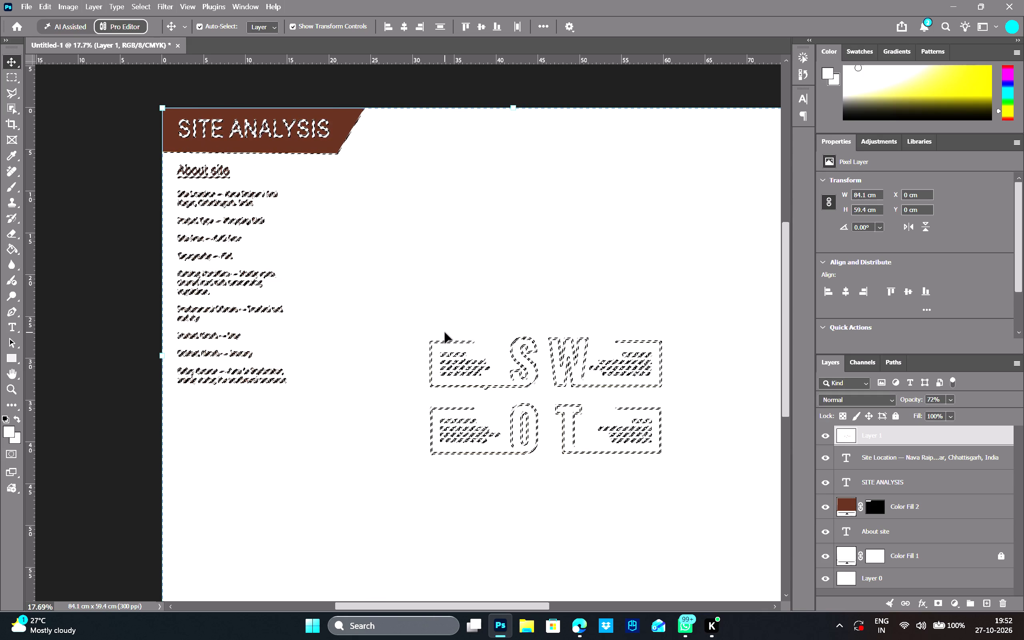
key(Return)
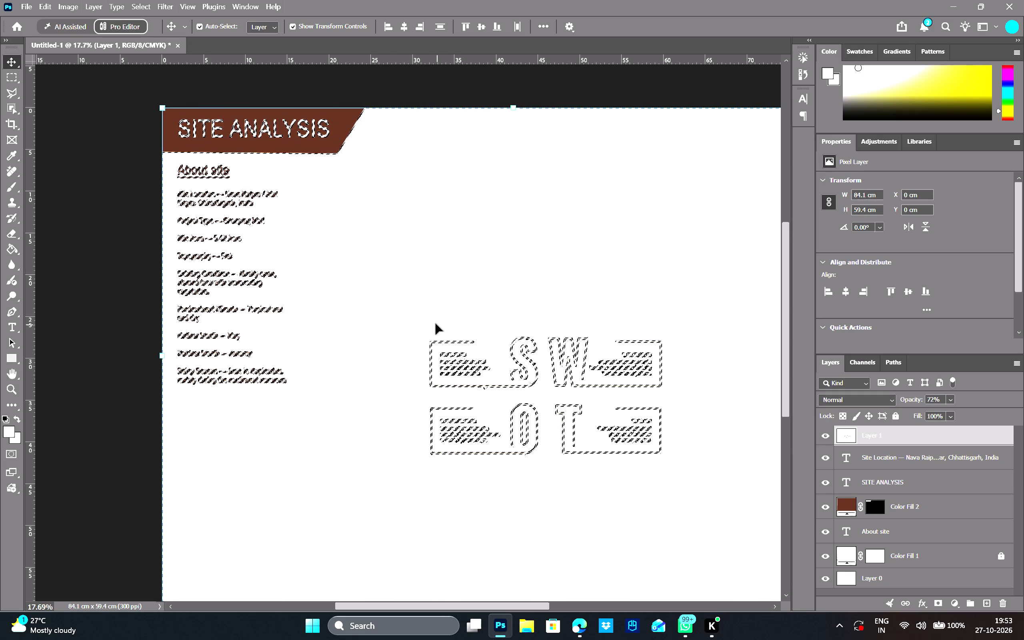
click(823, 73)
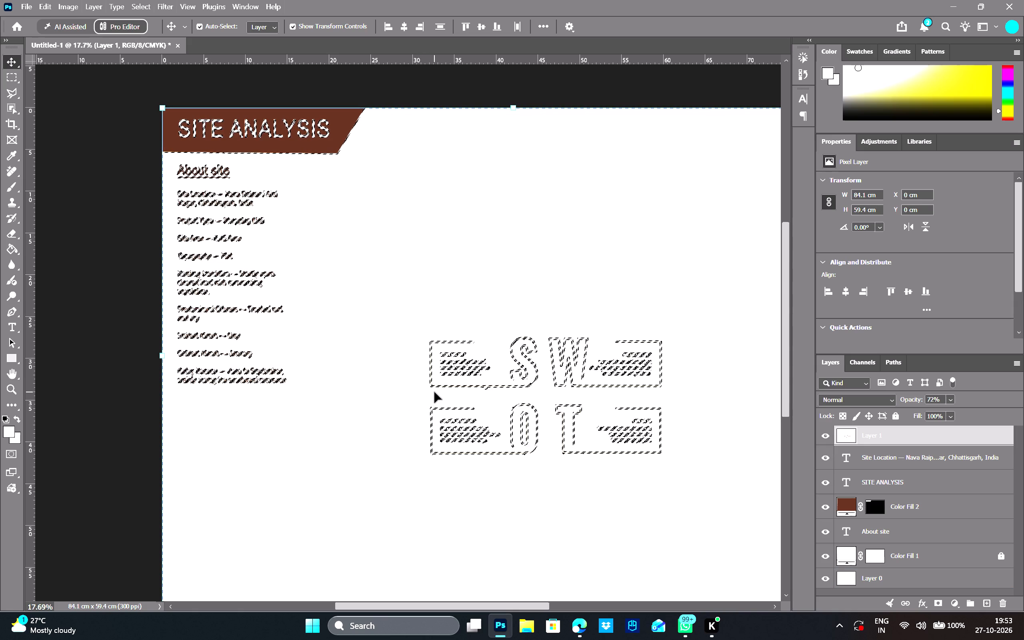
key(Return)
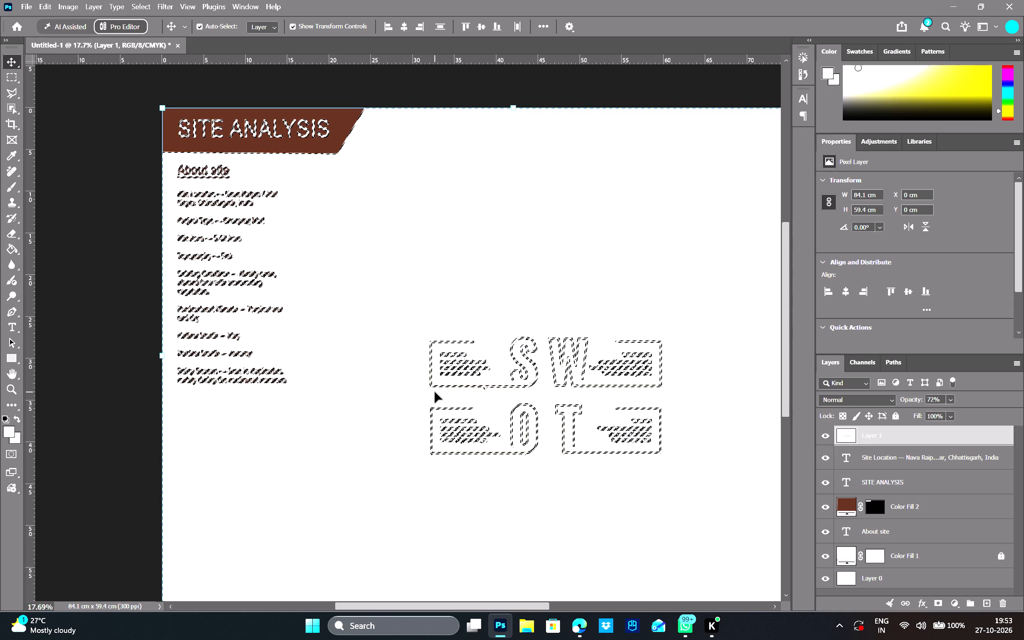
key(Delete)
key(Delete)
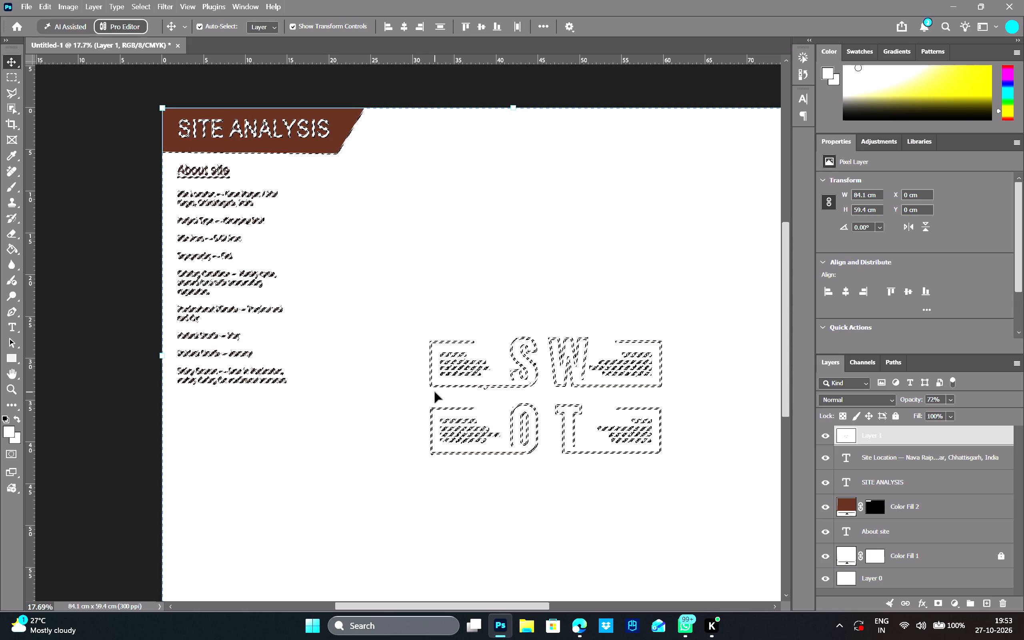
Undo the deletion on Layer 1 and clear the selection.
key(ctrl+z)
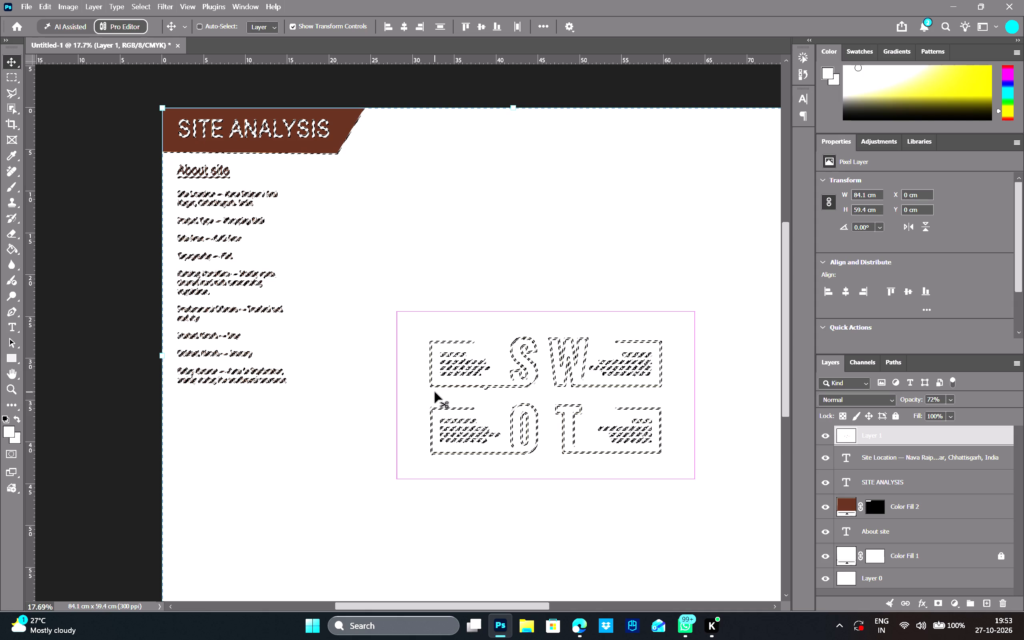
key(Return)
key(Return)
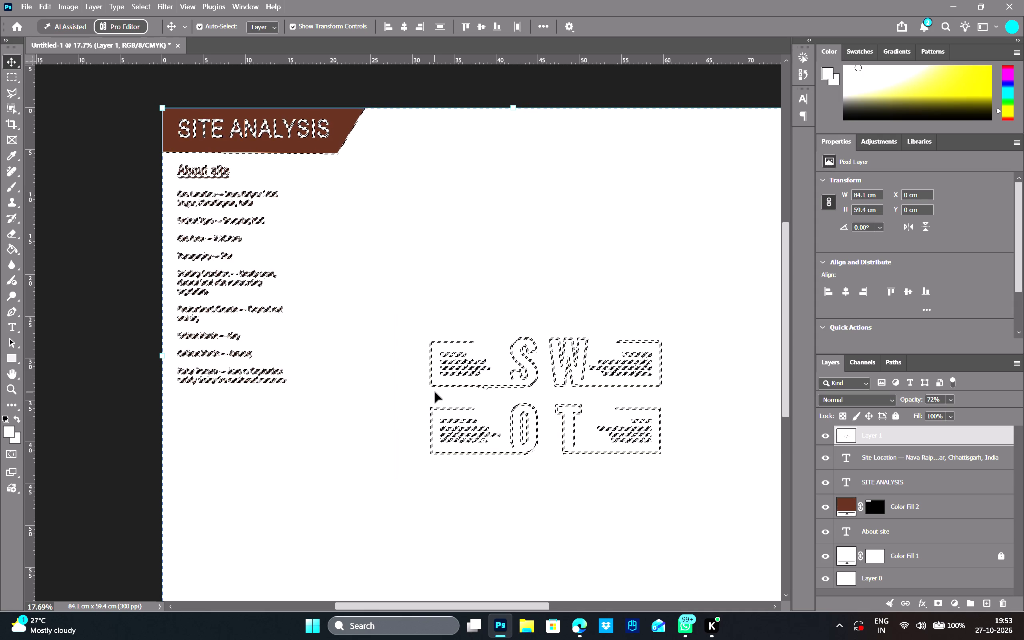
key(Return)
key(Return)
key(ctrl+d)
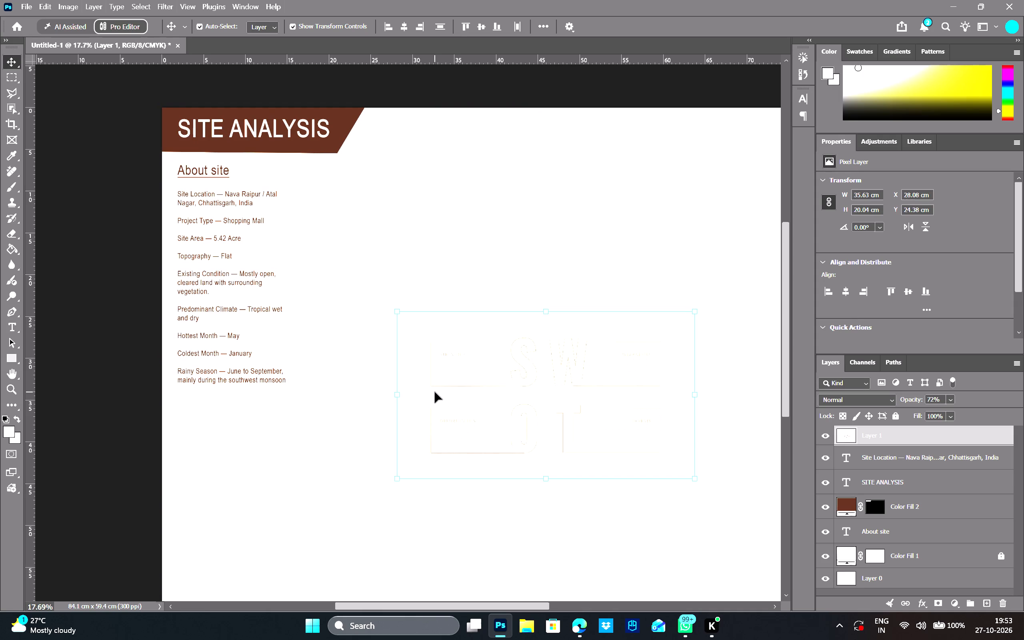
Move the SWOT graphic below the About site text, to about X 3 cm and Y 34.8 cm, and deselect it.
drag(528, 322, 469, 337)
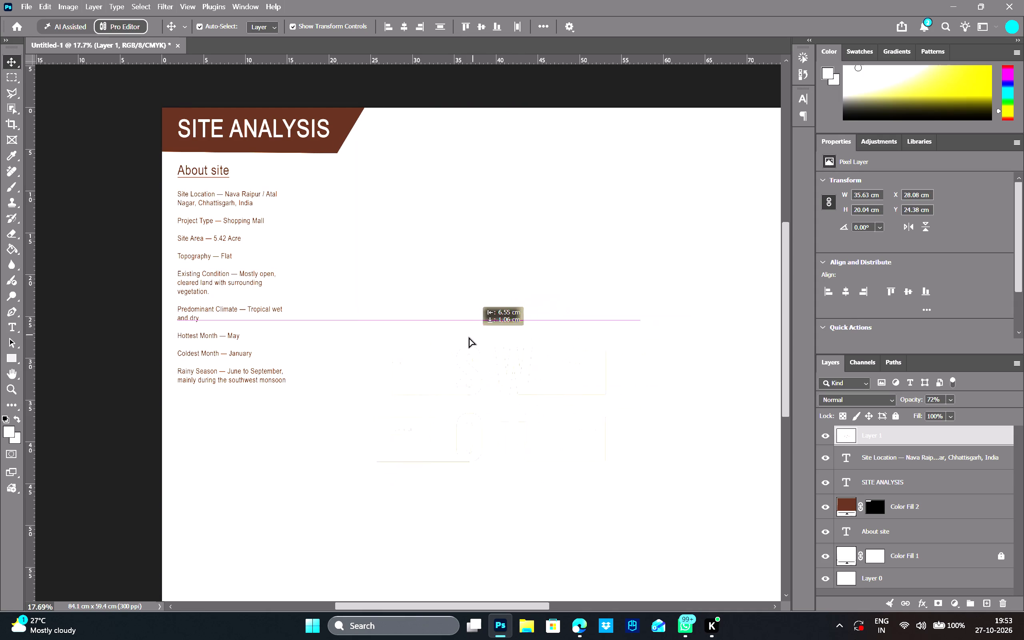
drag(469, 337, 329, 418)
drag(404, 425, 584, 321)
drag(539, 320, 395, 408)
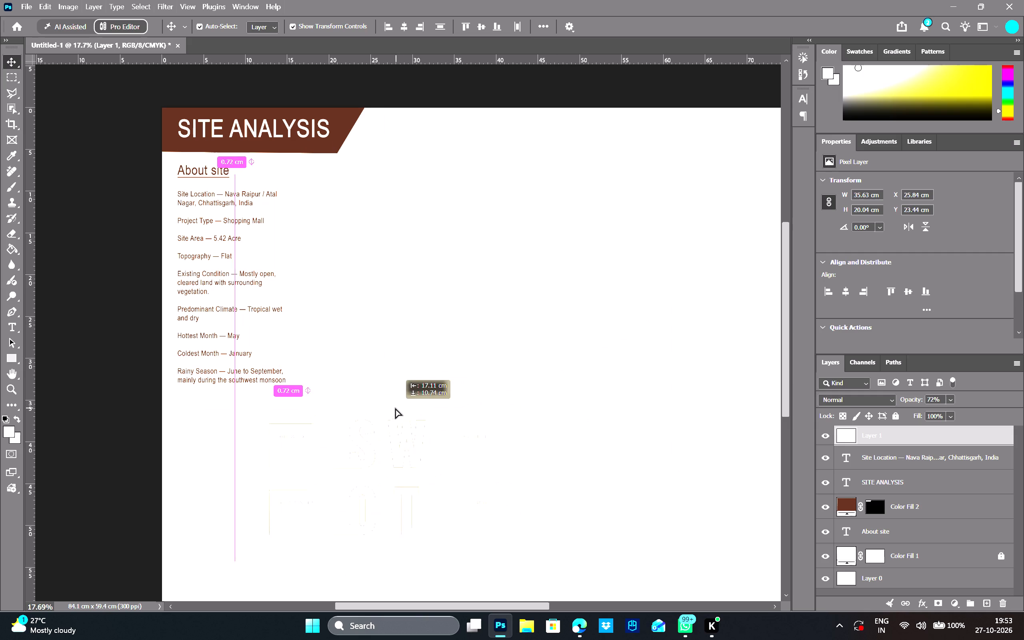
drag(395, 408, 348, 416)
key(Return)
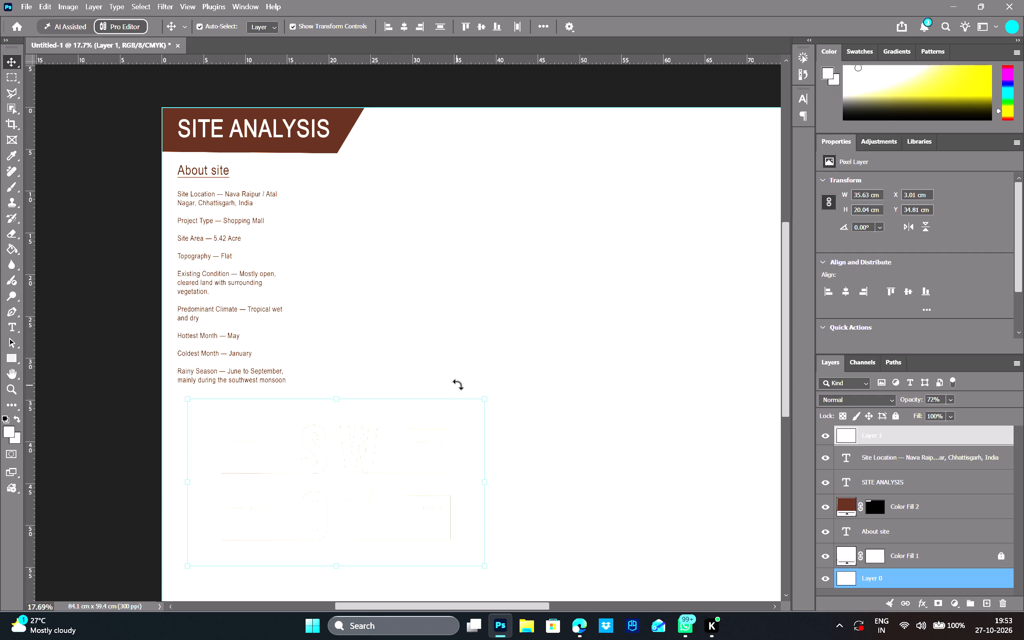
click(91, 228)
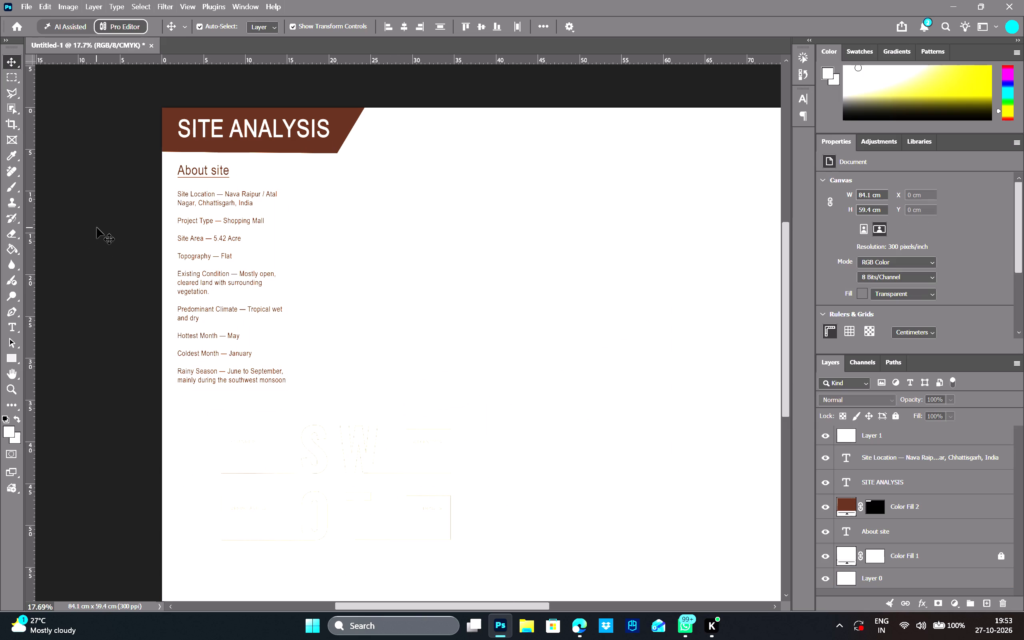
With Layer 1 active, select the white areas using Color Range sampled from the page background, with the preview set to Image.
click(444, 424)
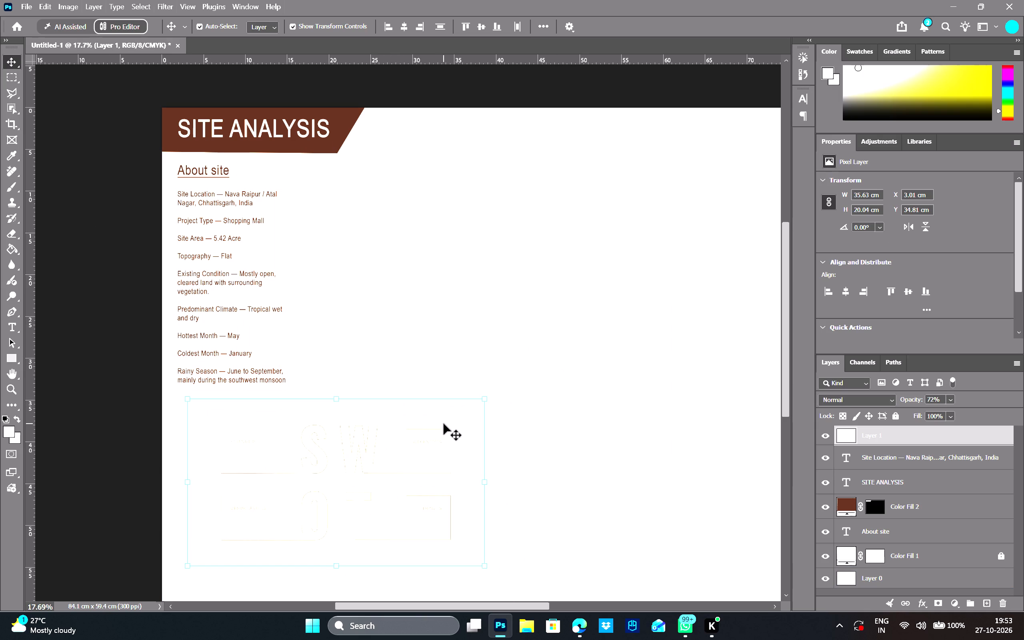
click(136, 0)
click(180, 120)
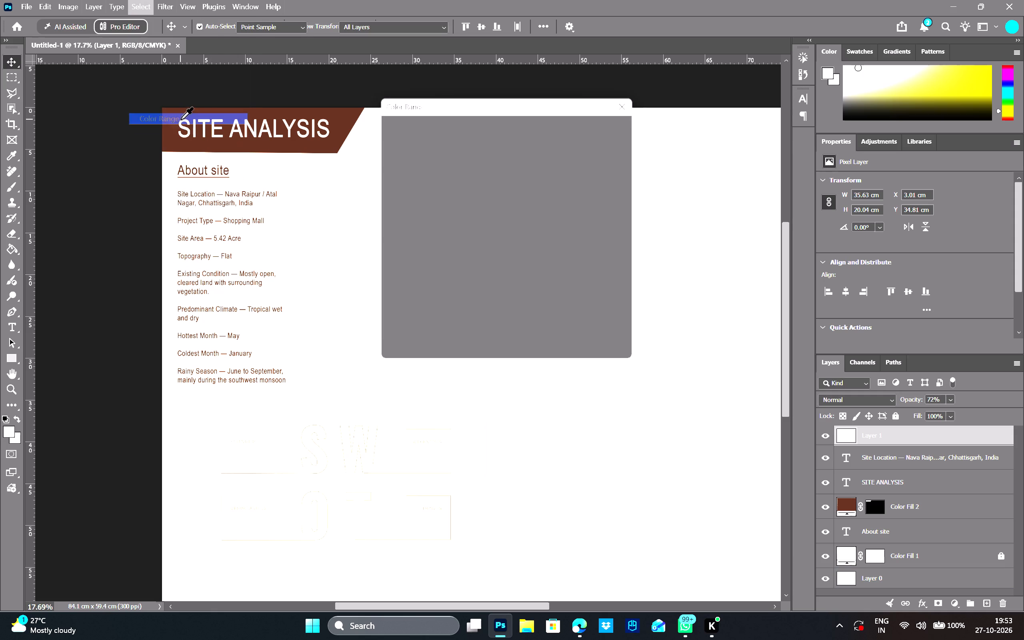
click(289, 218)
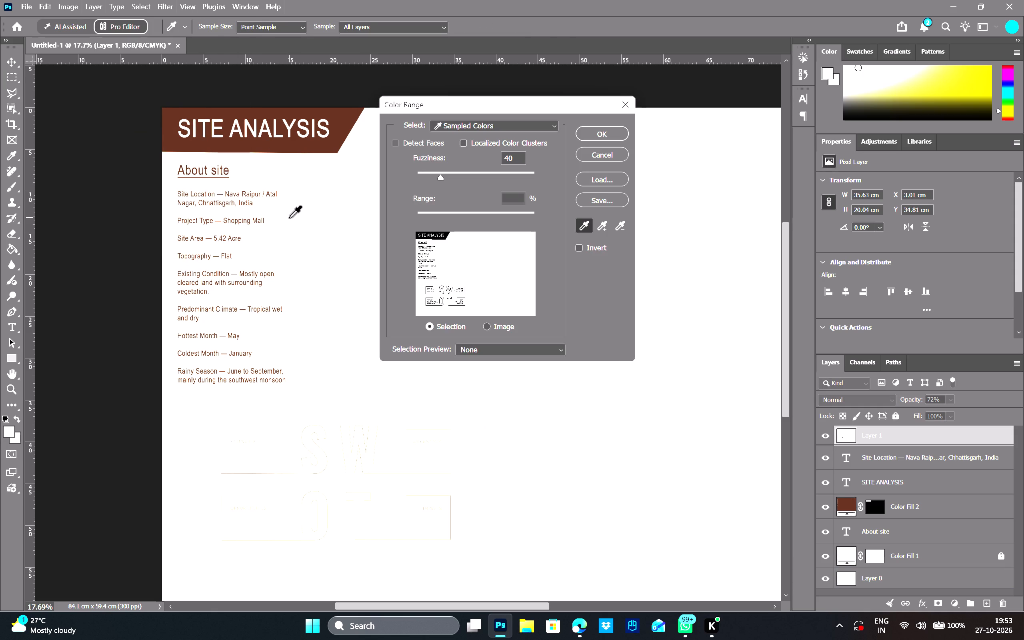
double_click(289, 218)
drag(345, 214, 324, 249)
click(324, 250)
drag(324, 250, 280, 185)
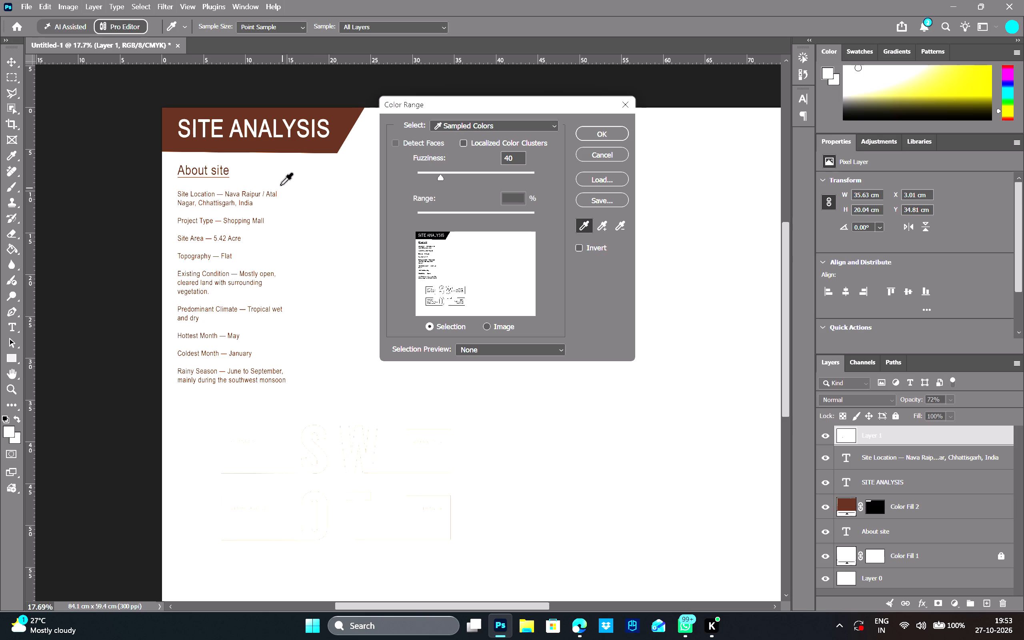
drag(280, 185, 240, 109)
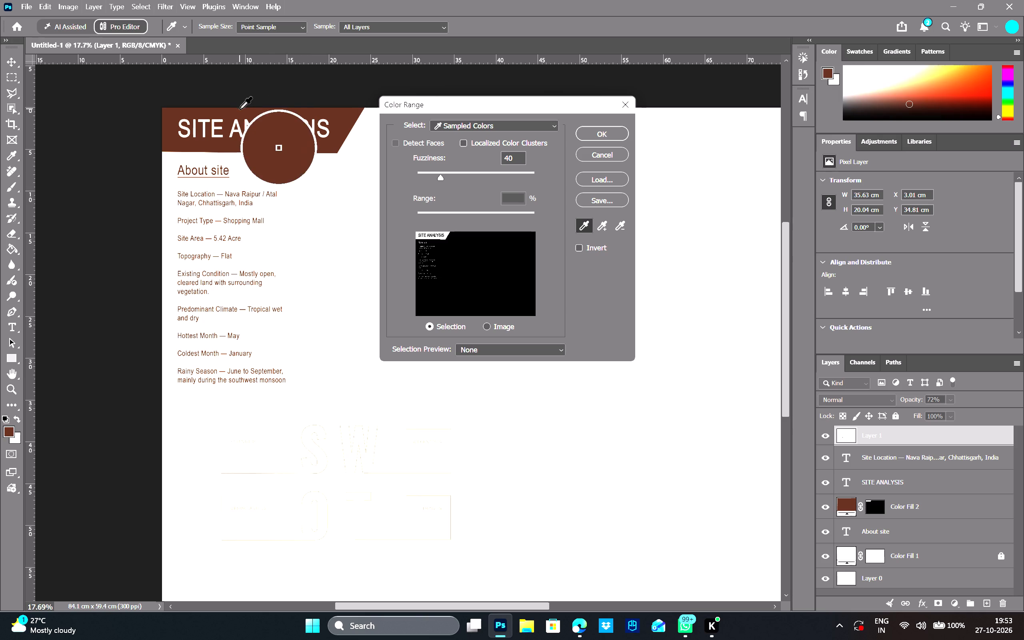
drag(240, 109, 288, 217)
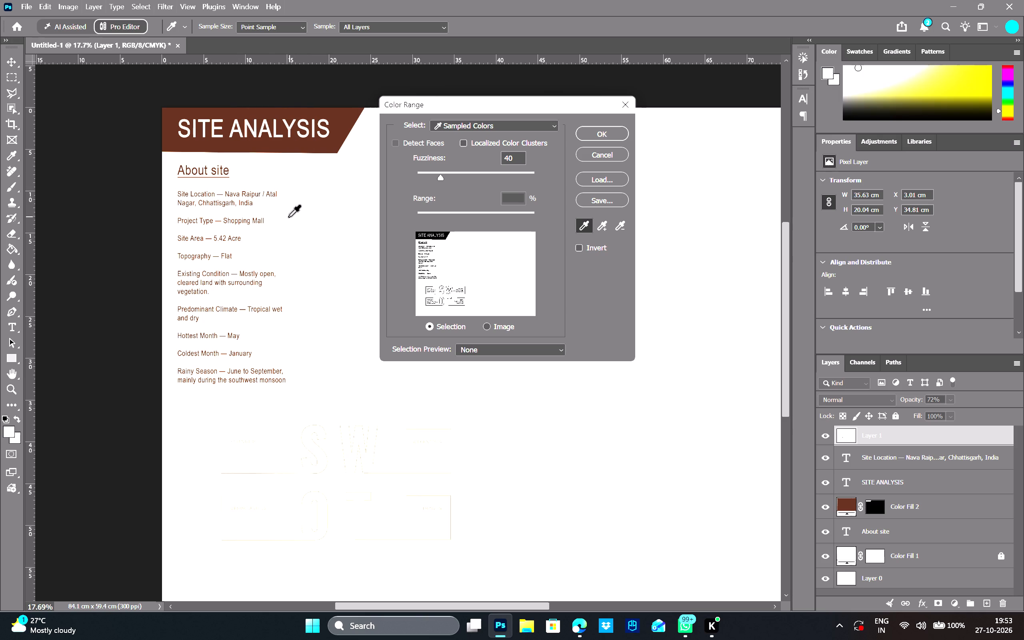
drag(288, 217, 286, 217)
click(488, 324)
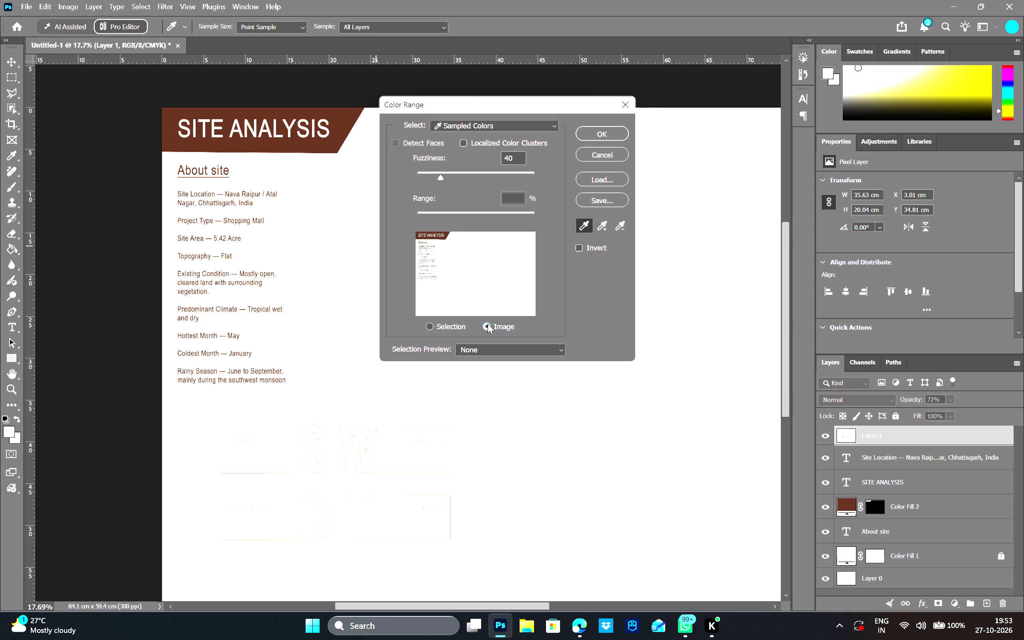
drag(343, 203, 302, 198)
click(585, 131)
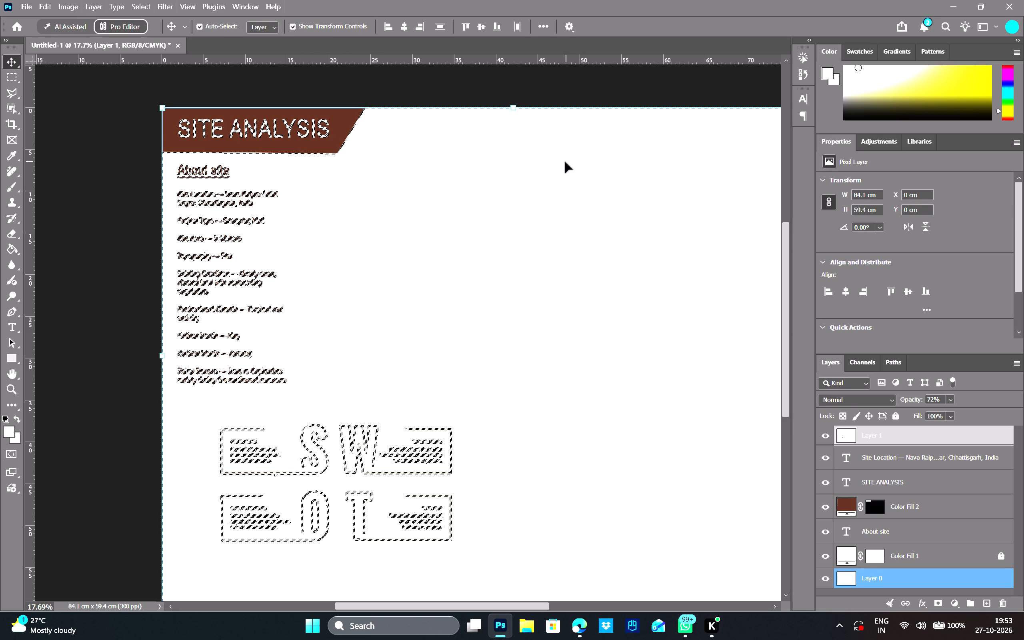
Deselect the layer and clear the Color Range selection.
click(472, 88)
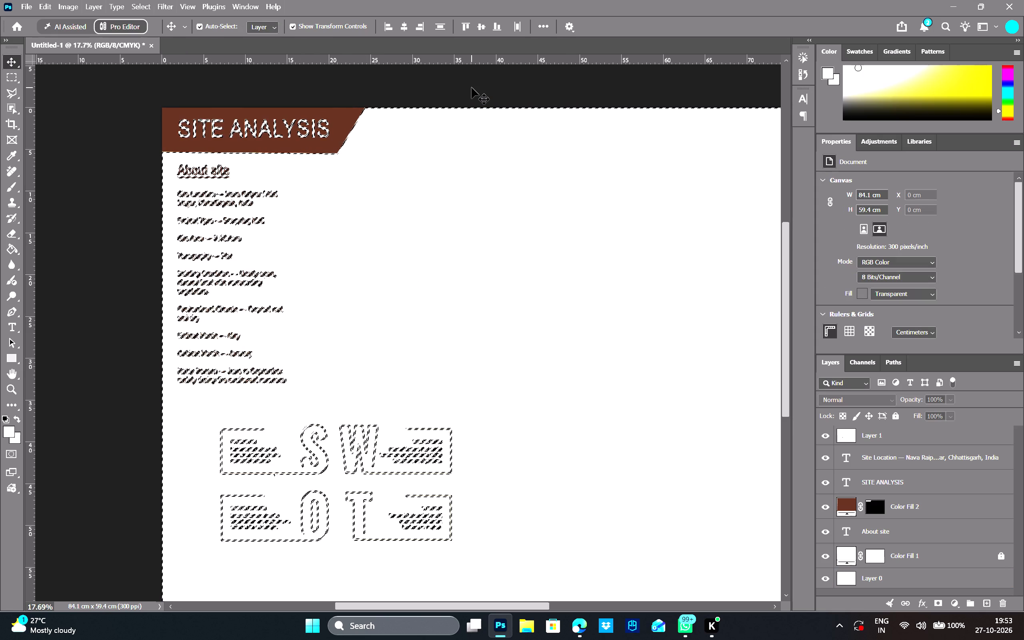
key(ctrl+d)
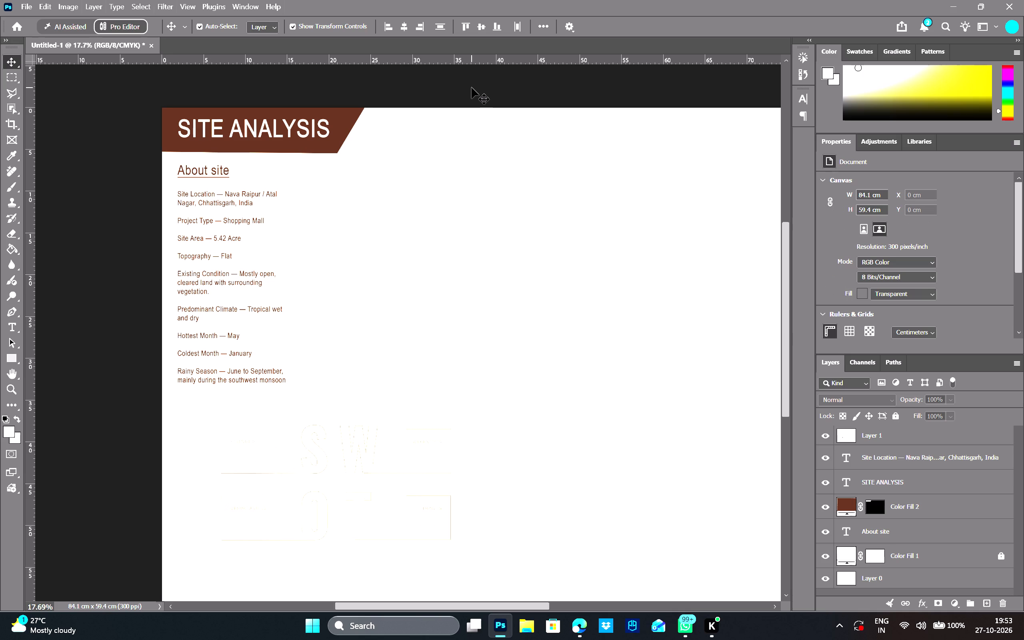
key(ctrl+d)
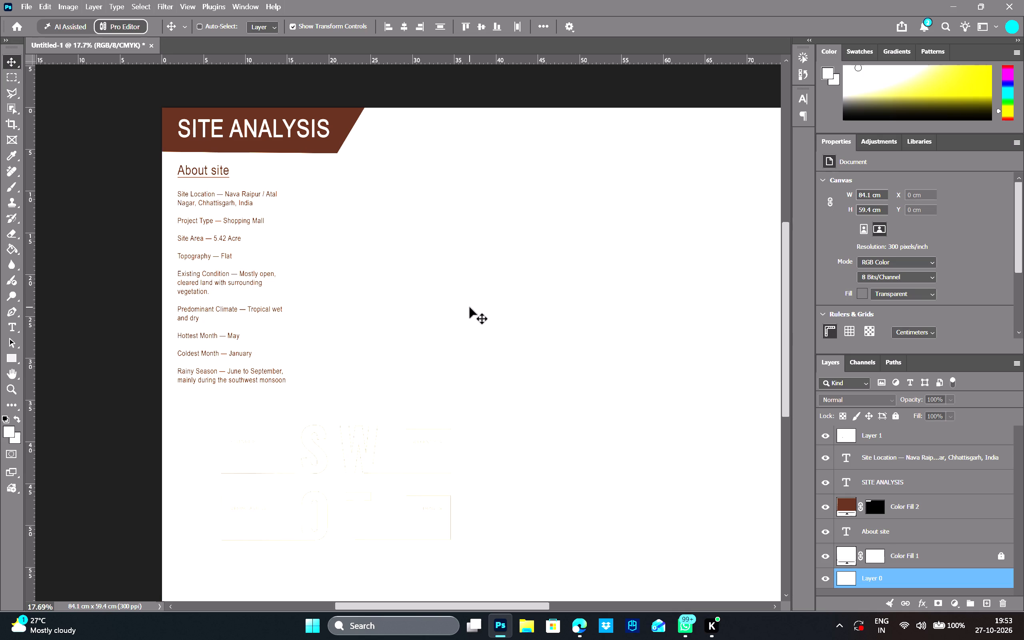
Undo the recent changes back to the white-area selection made before the SWOT graphic was moved.
key(ctrl+d)
key(ctrl+z)
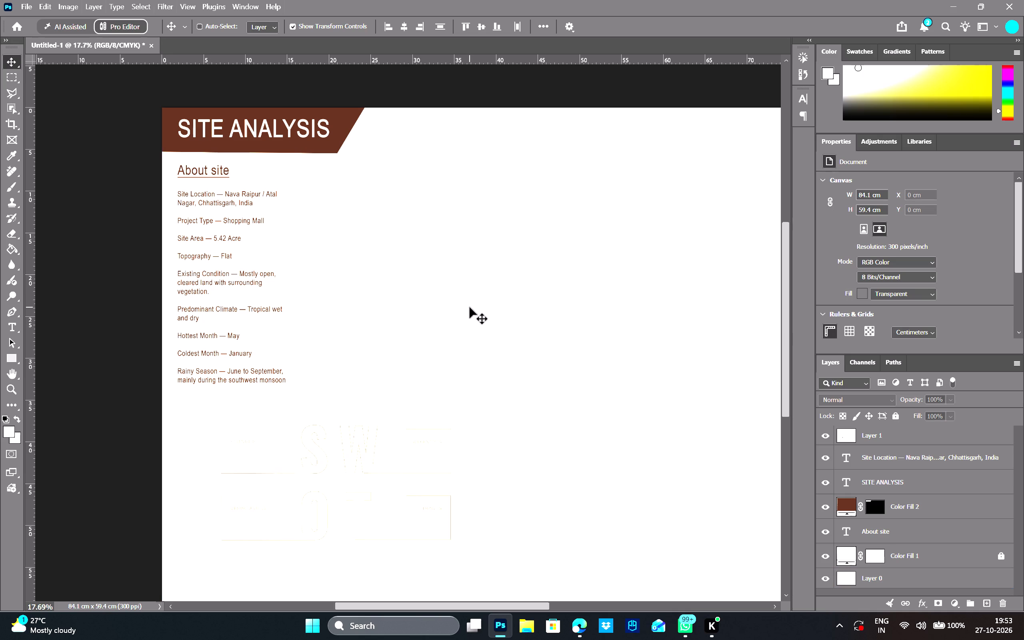
key(ctrl+z)
key(ctrl+z)
key(ctrl+z)
key(ctrl+z)
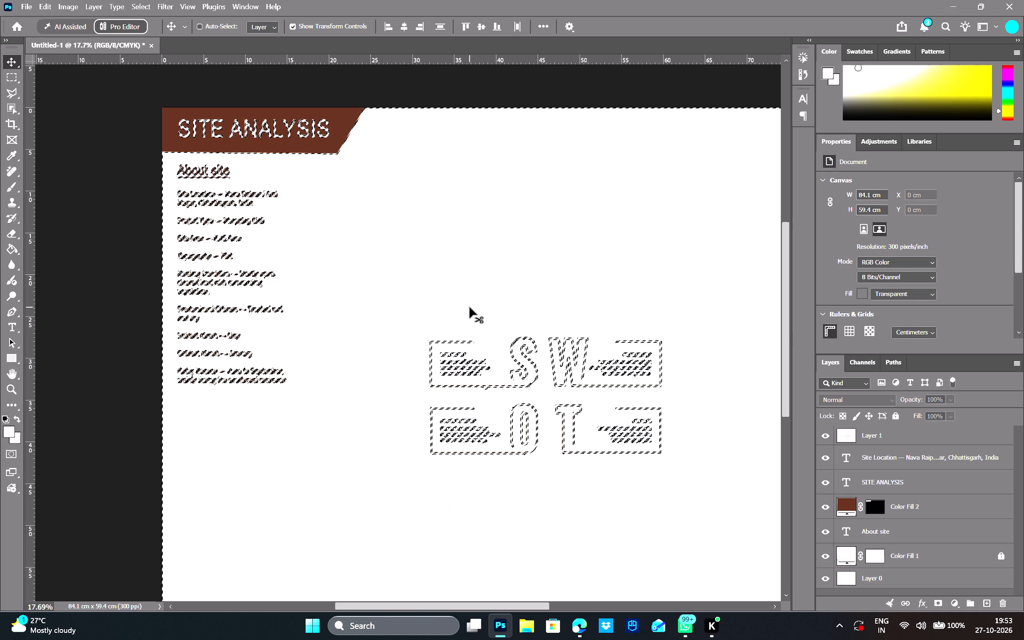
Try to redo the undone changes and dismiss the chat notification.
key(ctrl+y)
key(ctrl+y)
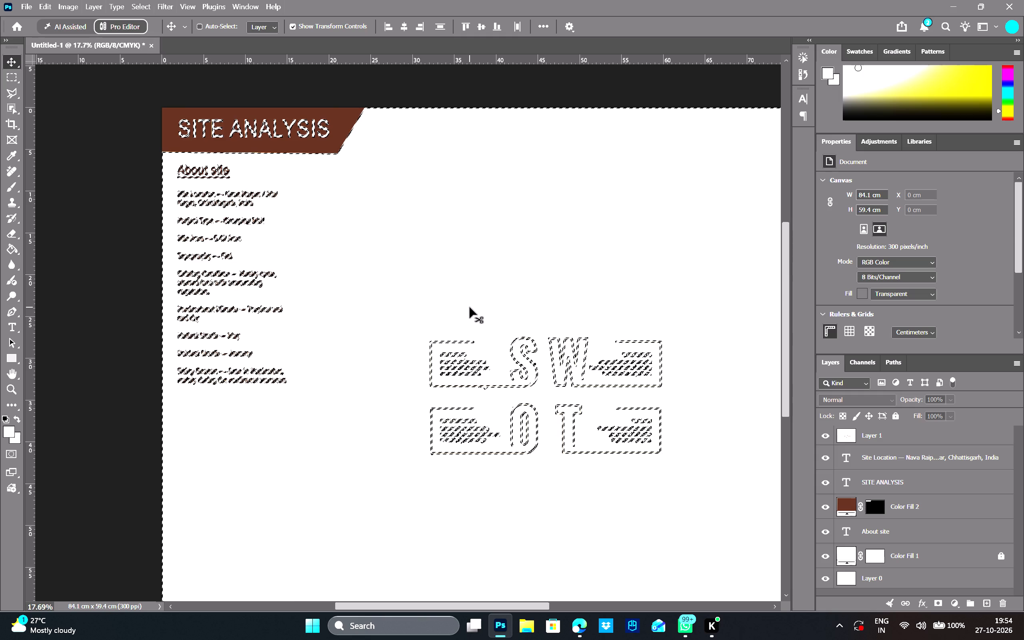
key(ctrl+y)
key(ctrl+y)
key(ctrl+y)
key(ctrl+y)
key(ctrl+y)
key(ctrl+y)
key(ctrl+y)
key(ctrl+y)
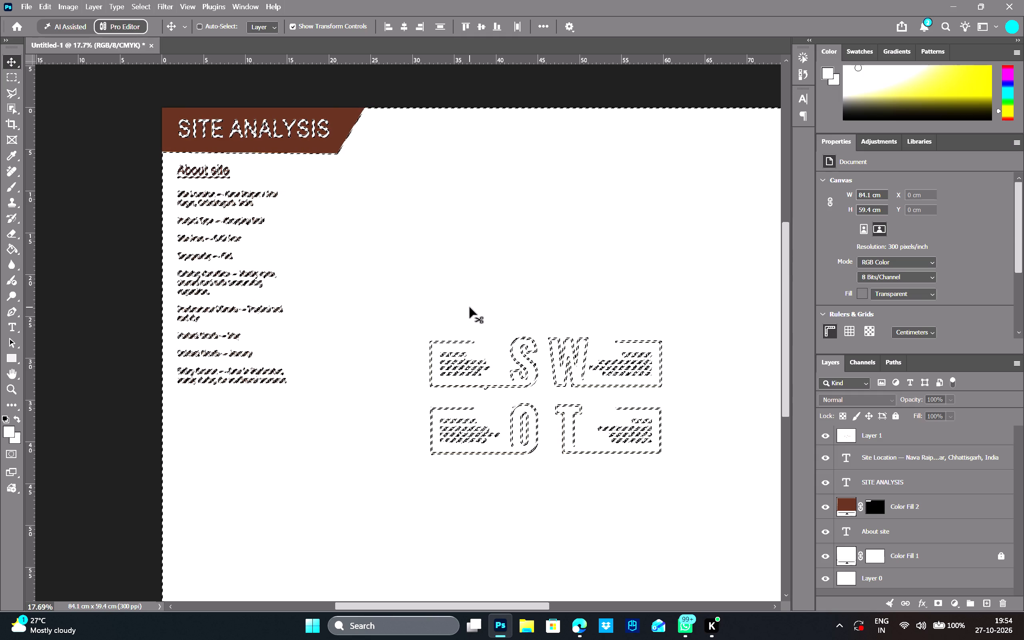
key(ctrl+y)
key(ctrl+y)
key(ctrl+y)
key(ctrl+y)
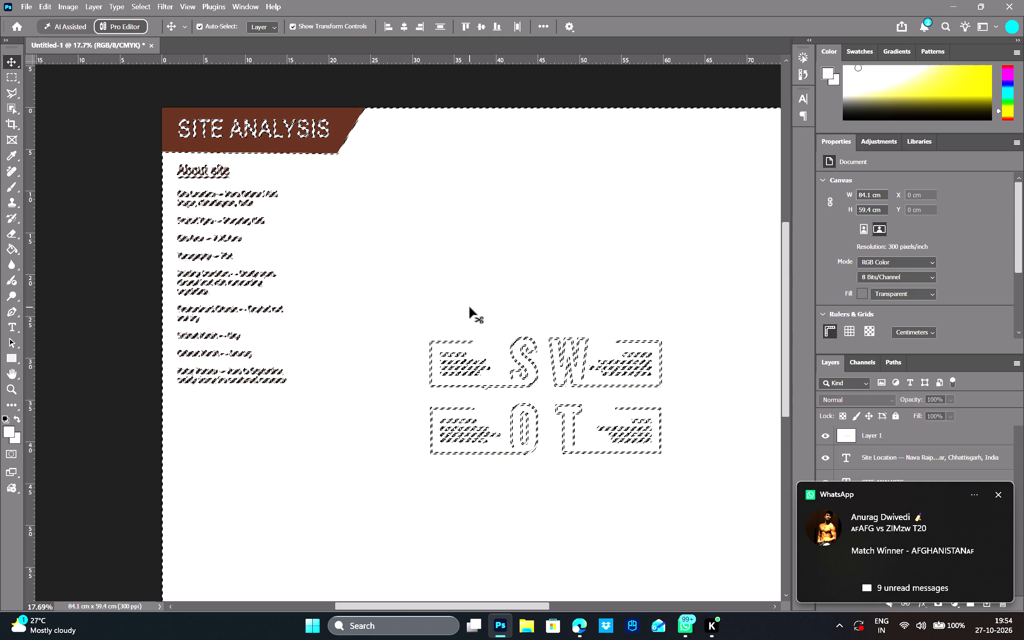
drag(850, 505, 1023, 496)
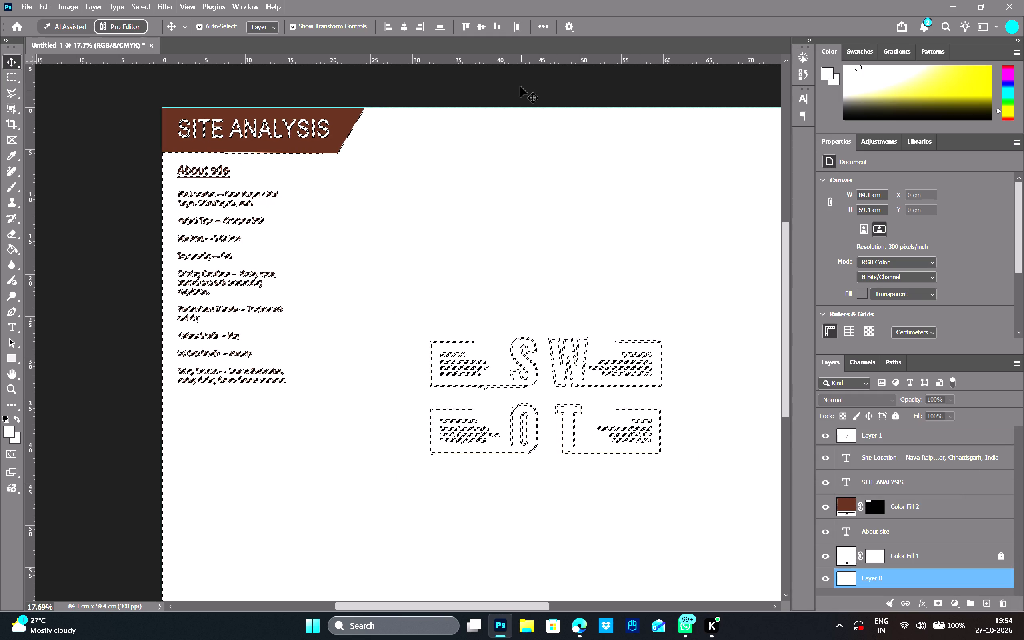
Deselect the layer and clear the white-area selection.
click(520, 84)
double_click(520, 84)
key(Escape)
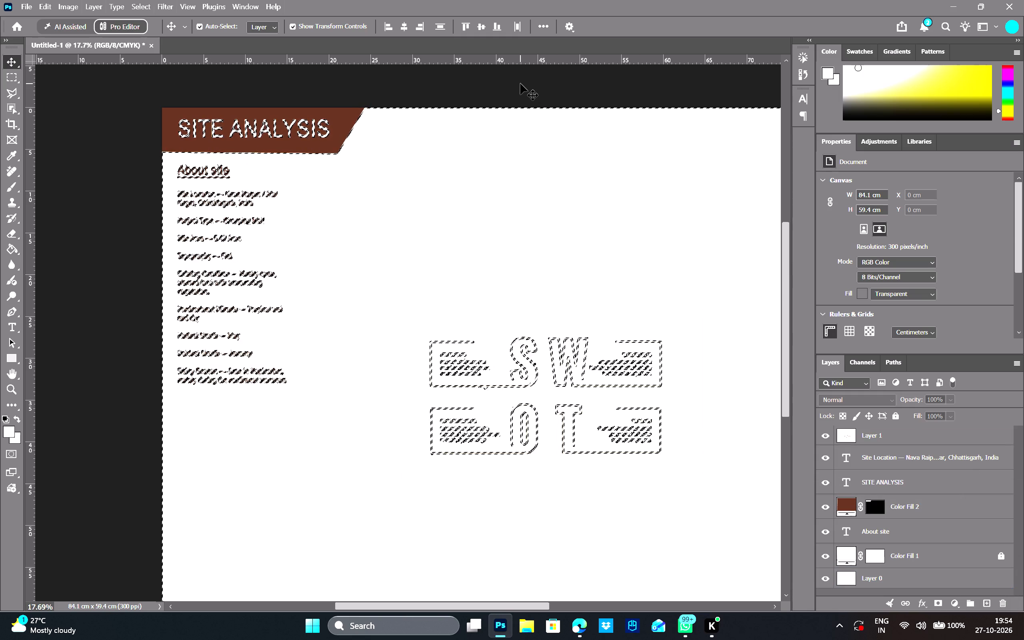
key(ctrl+d)
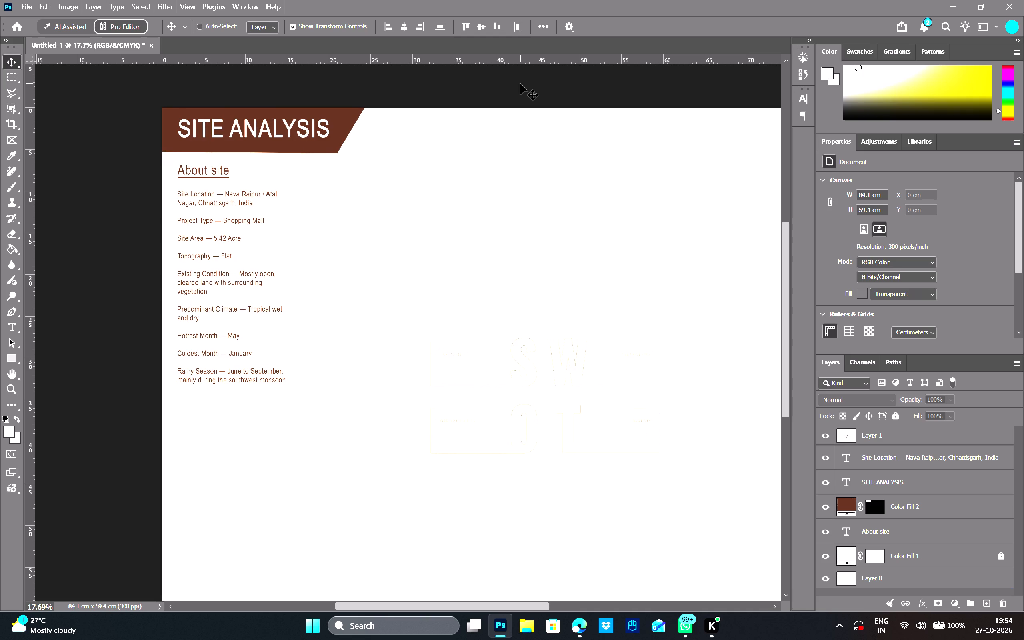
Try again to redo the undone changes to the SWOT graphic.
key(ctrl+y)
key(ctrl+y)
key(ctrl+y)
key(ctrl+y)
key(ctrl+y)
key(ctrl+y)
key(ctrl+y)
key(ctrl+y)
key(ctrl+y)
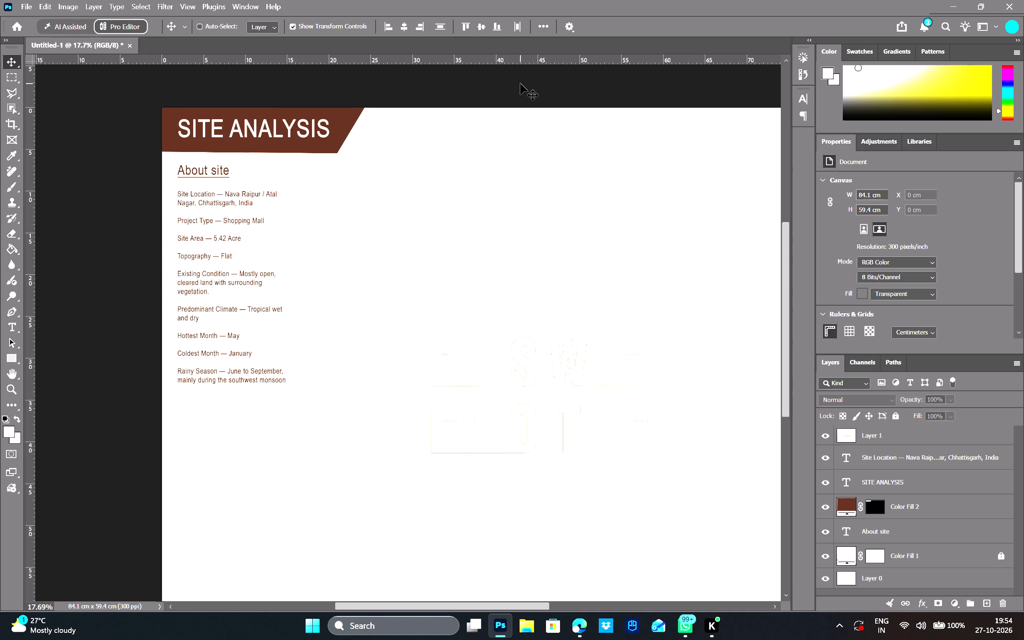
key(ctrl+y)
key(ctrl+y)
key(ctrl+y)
Move the SWOT graphic below the About site text, to about X 1.85 cm and Y 34.19 cm.
drag(488, 317, 489, 316)
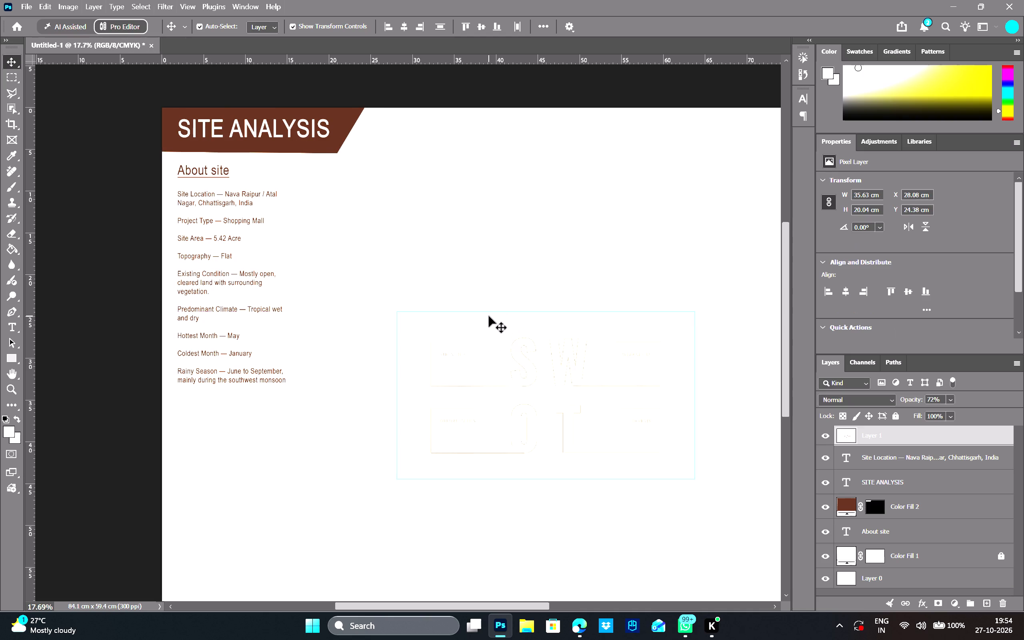
drag(489, 316, 266, 403)
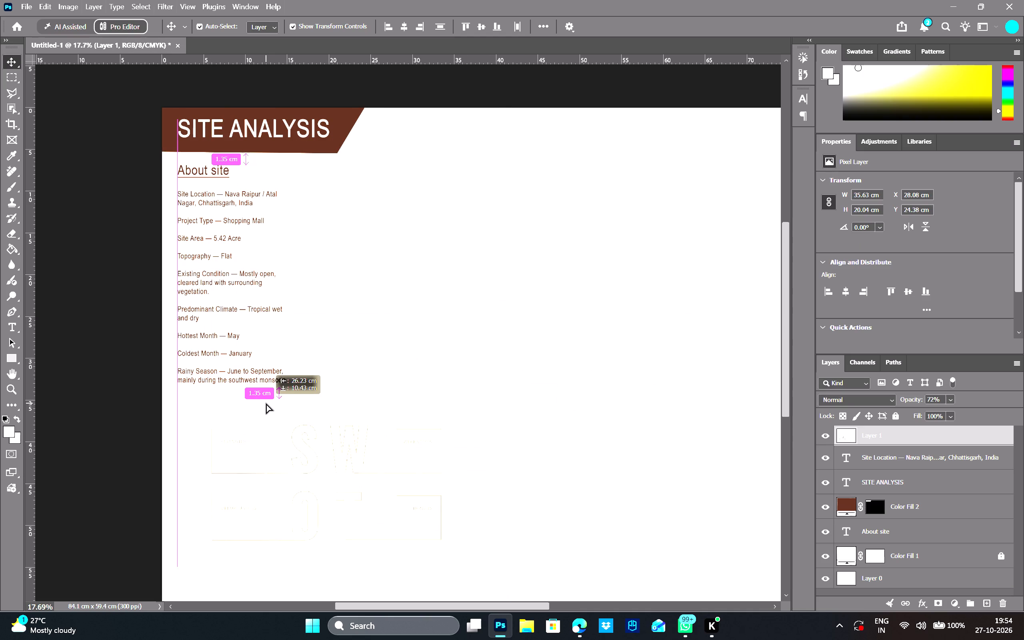
drag(266, 403, 265, 402)
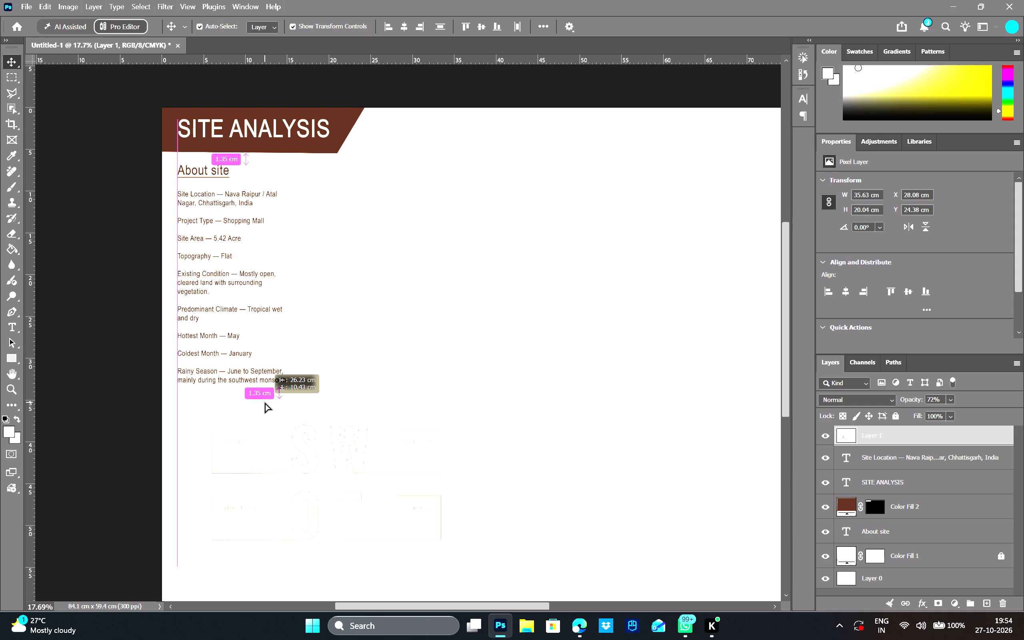
drag(265, 402, 265, 400)
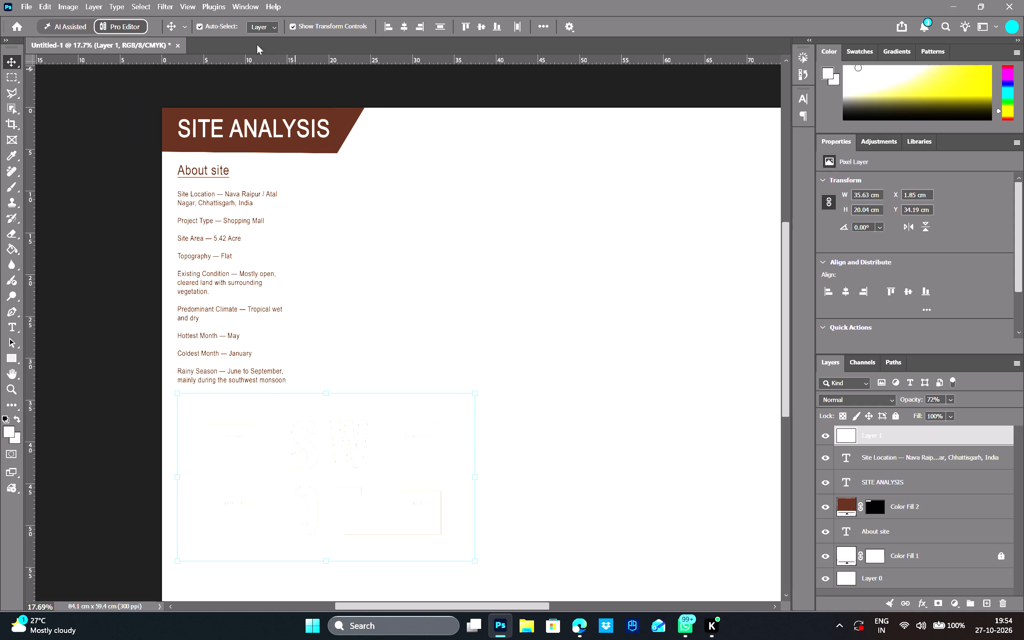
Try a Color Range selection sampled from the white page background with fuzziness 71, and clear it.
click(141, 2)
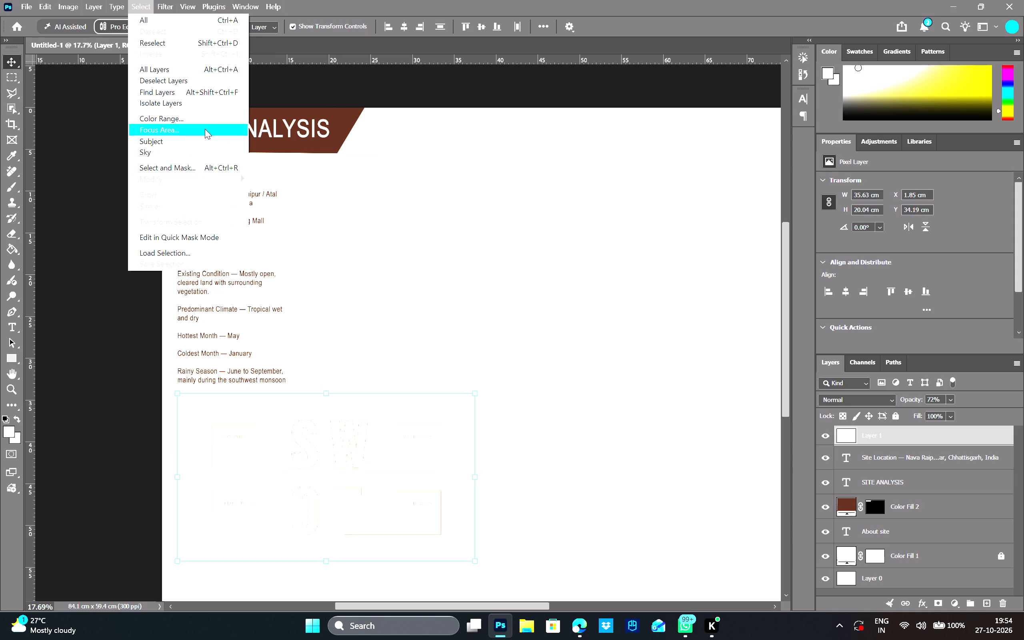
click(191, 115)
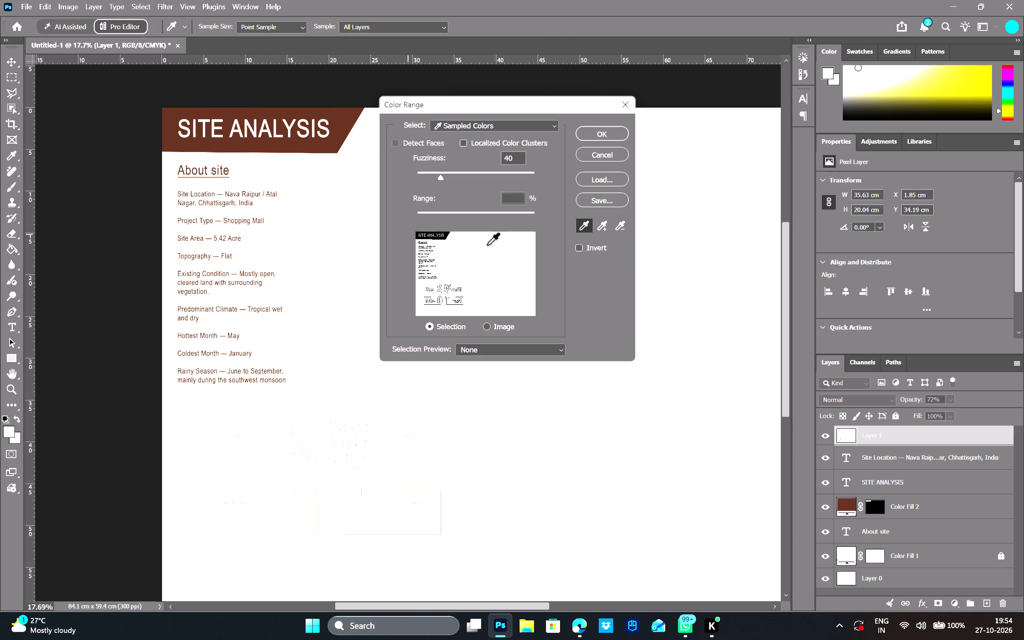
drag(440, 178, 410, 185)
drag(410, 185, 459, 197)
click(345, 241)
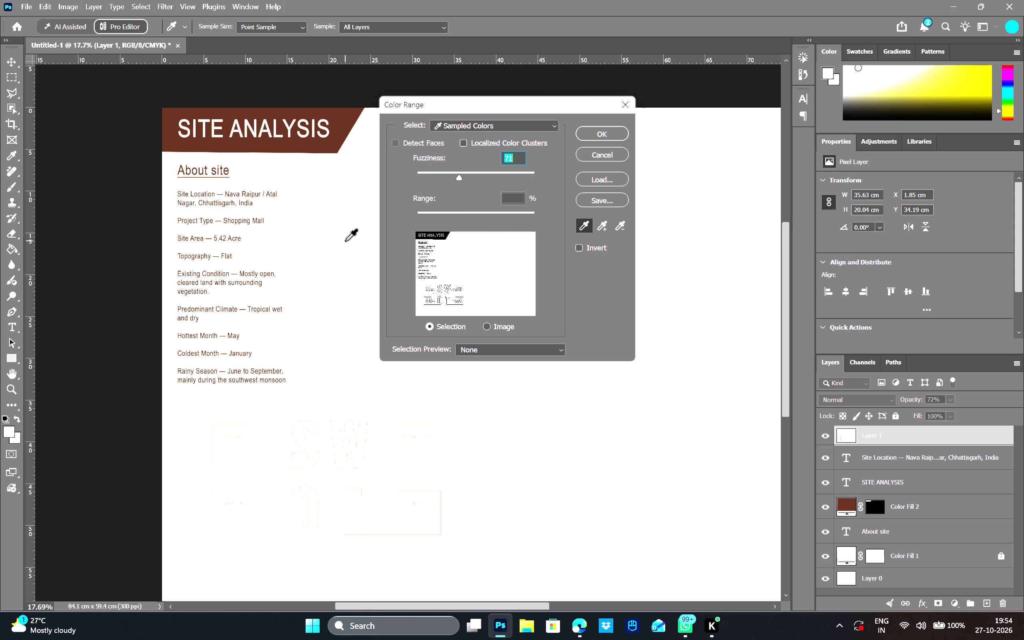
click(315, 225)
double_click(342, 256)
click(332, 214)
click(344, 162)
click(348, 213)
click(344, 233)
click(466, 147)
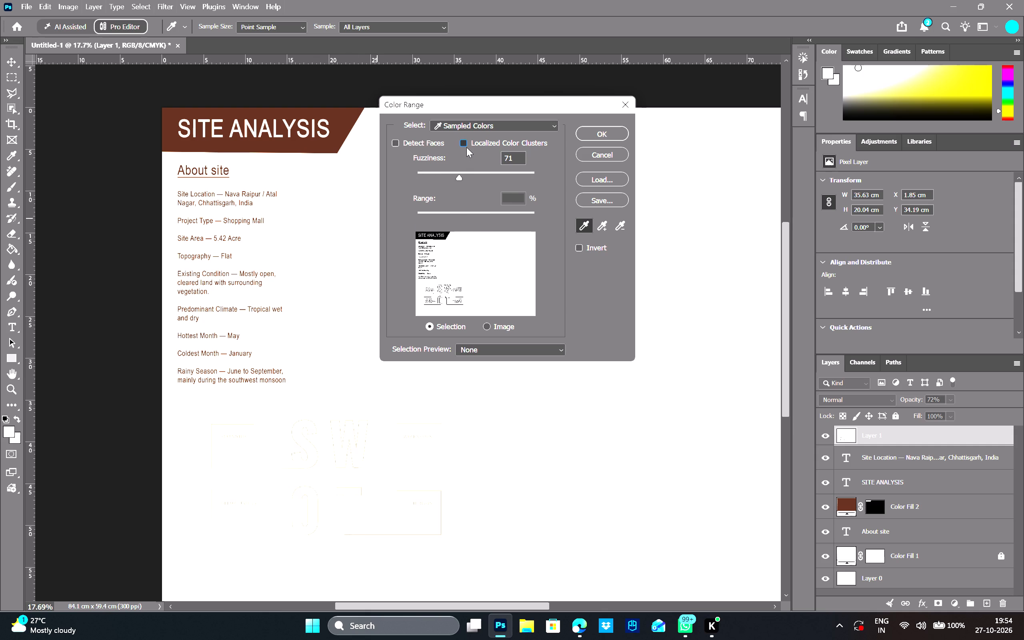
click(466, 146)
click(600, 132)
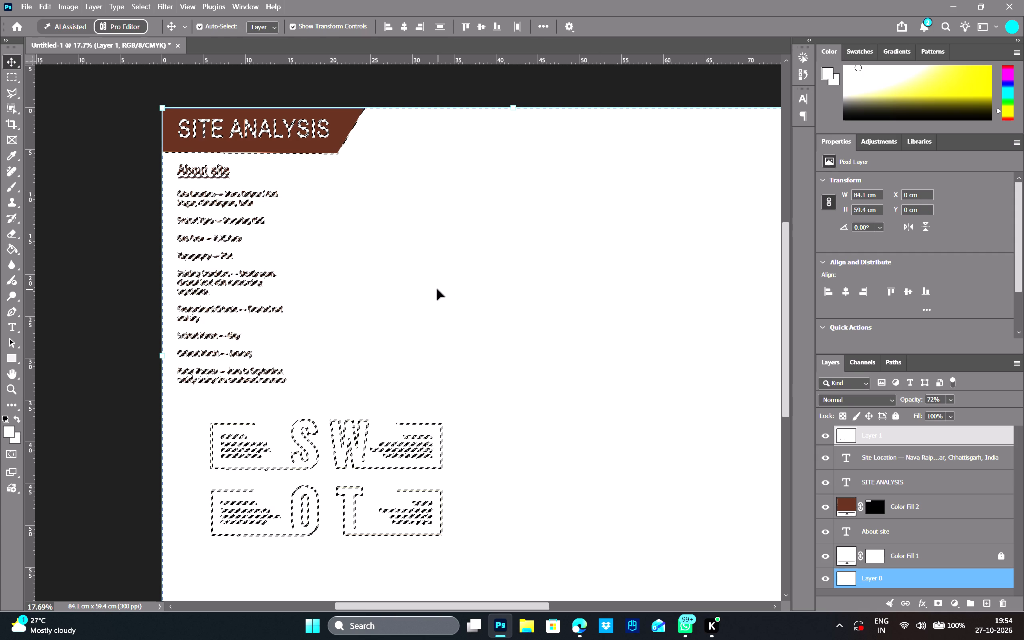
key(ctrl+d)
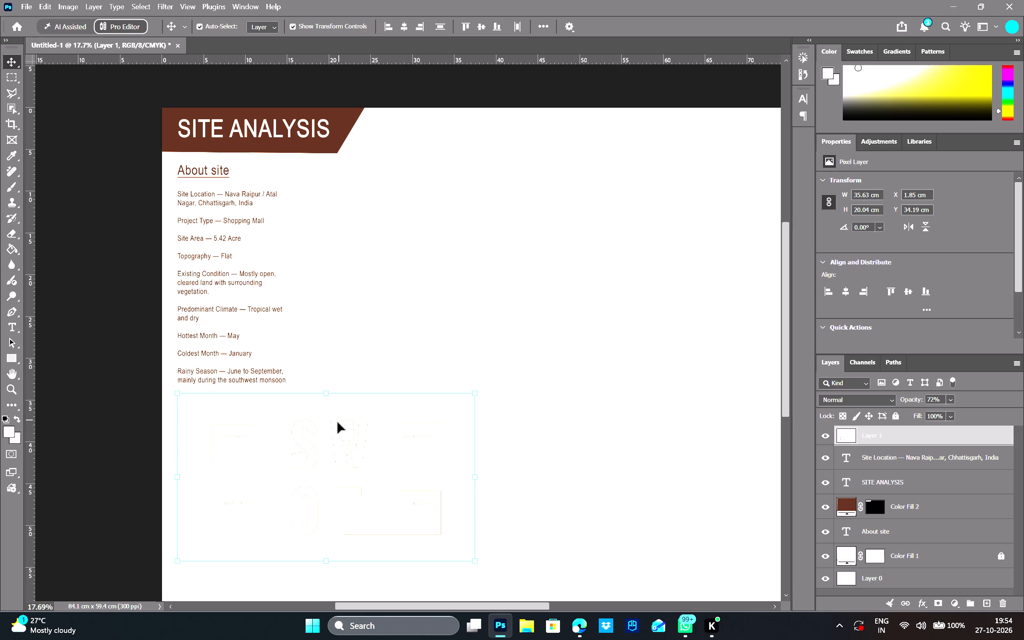
Select the white areas again using Color Range sampled from the blank page background.
click(144, 0)
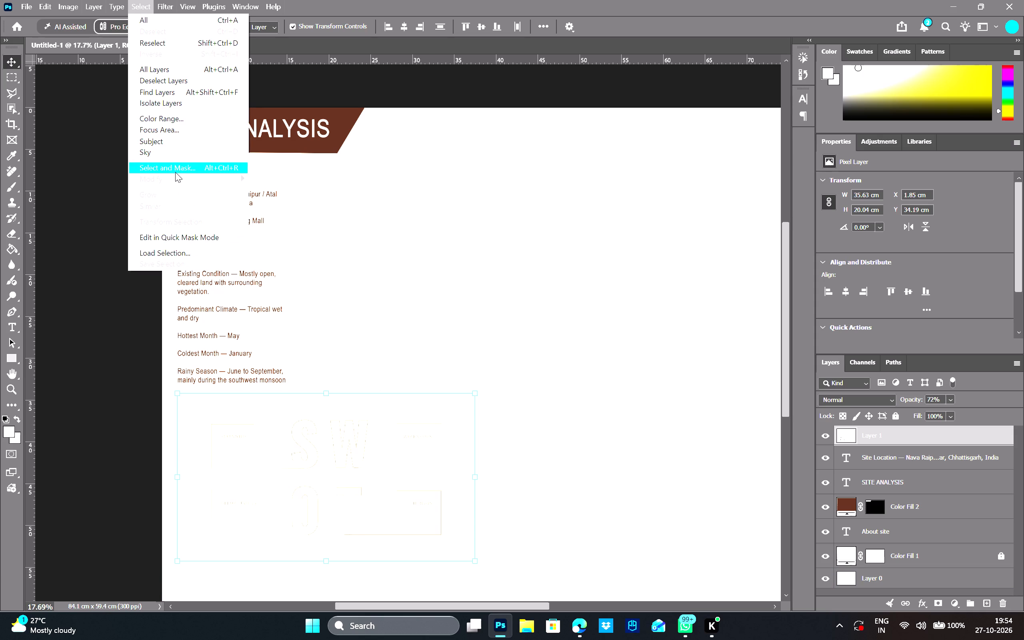
click(179, 117)
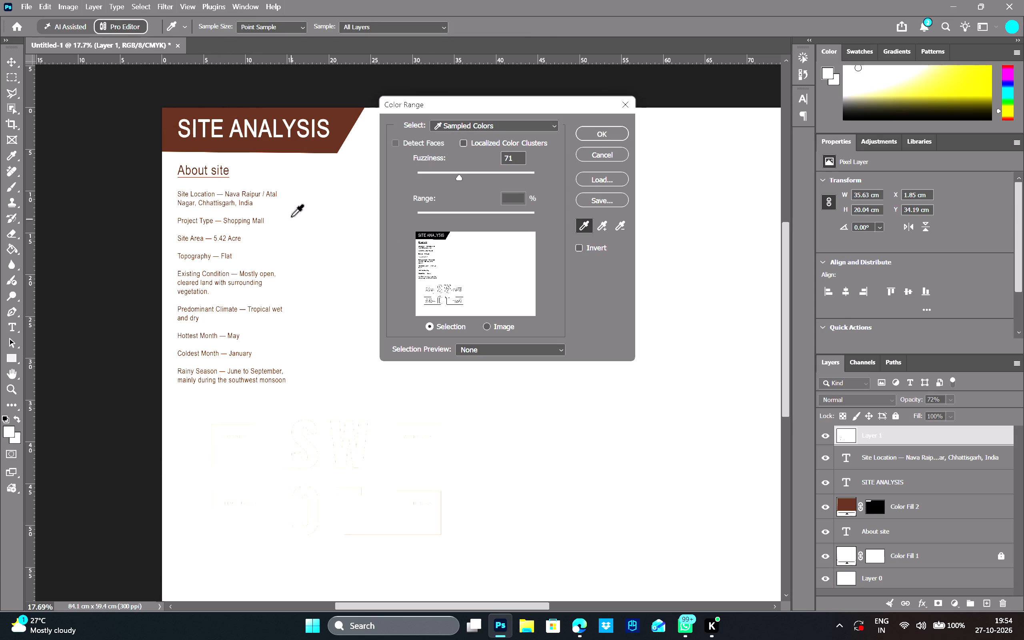
click(291, 216)
triple_click(698, 383)
click(694, 411)
click(698, 438)
click(667, 264)
double_click(716, 165)
click(611, 135)
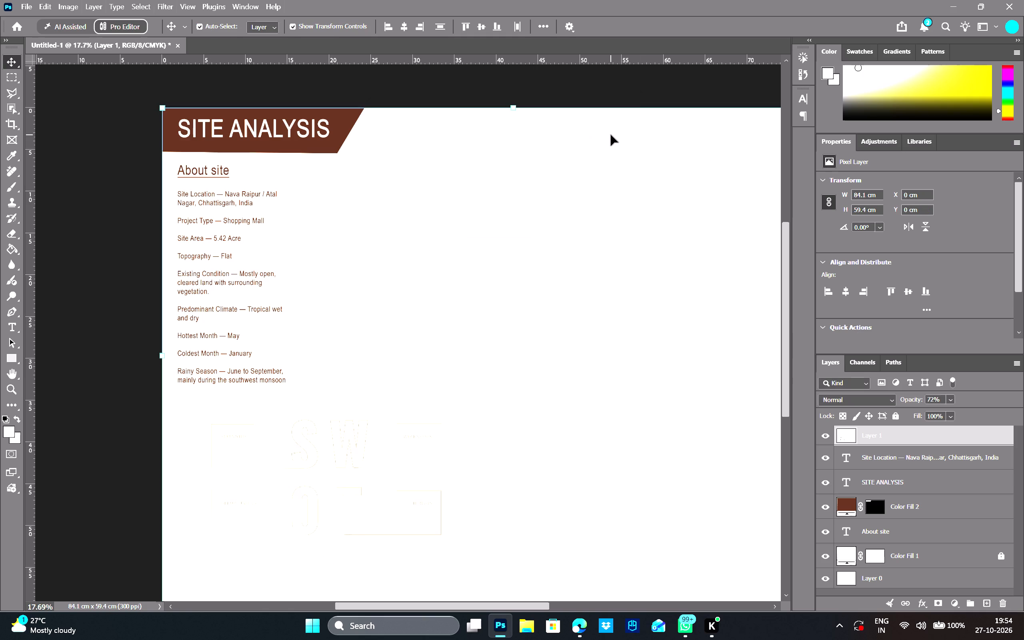
key(Return)
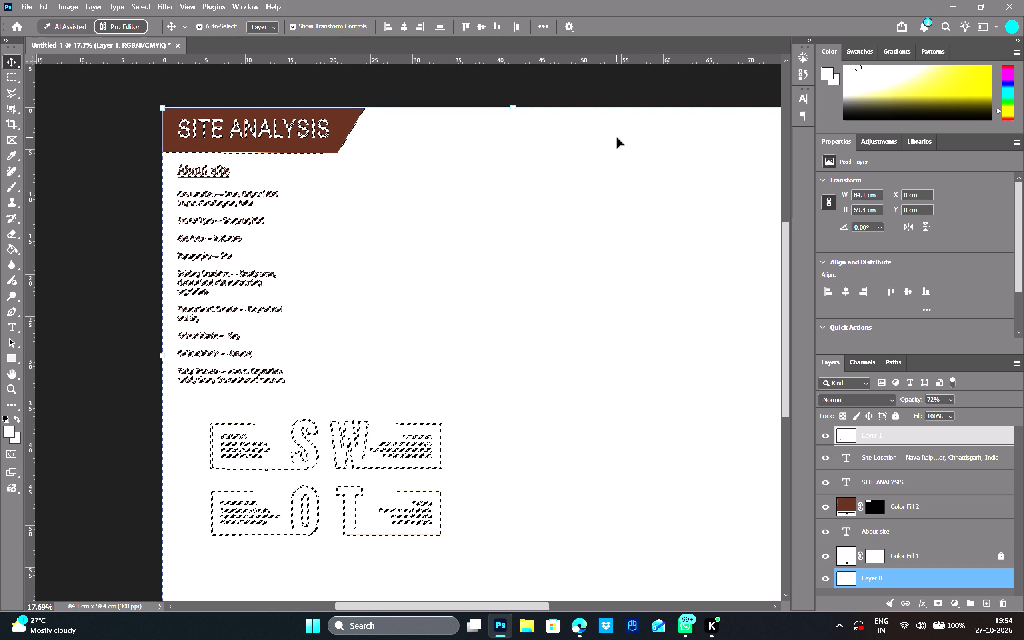
key(Return)
key(Return)
key(Return)
key(Return)
With Layer 1 active, apply Color Range to the current selection with fuzziness set to 200.
scroll(617, 138, up, 1)
scroll(617, 138, down, 4)
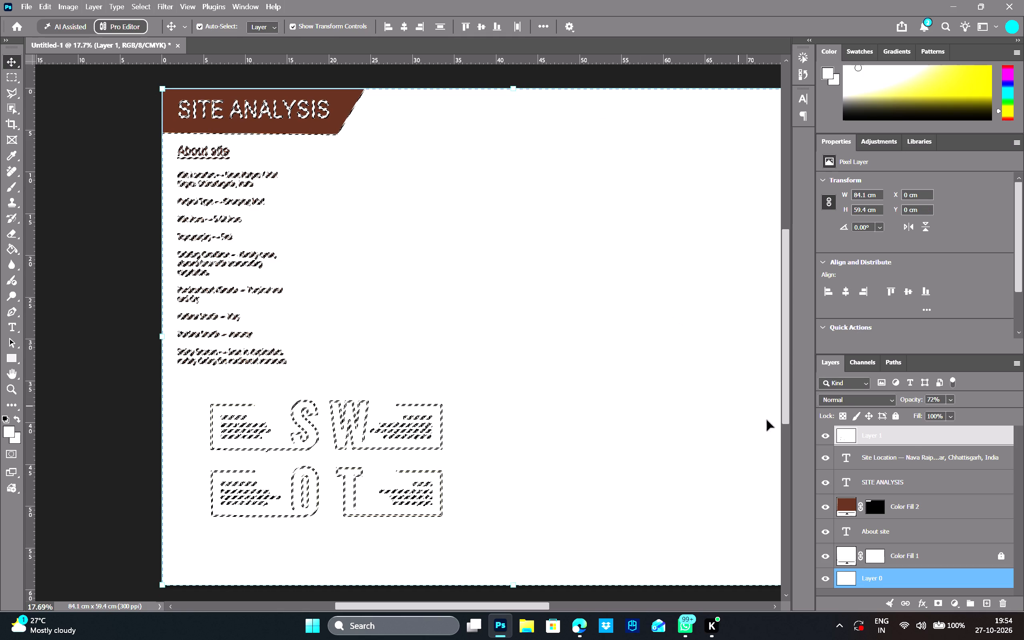
click(906, 434)
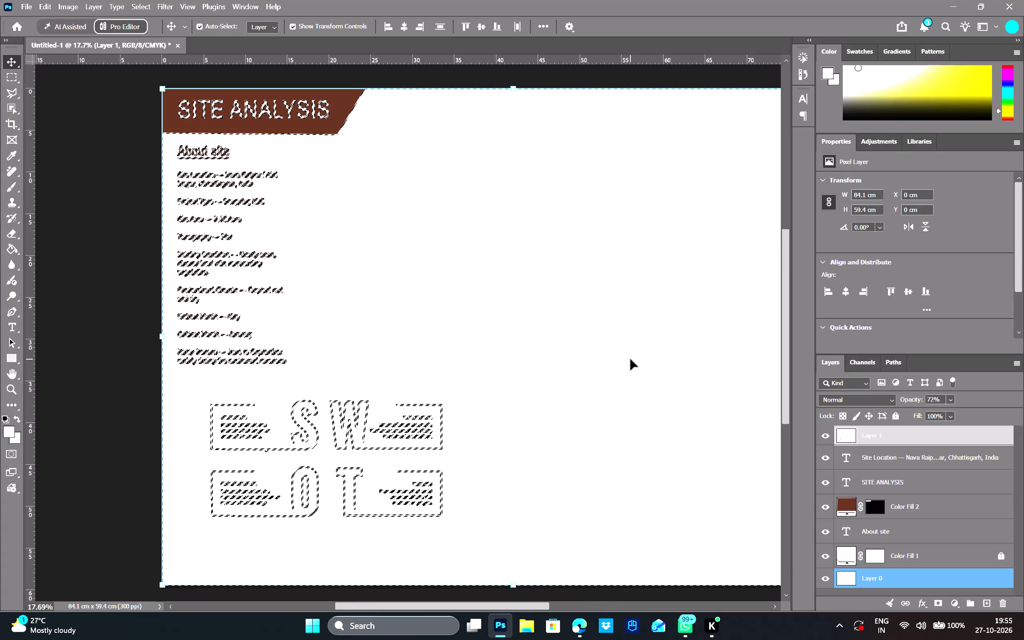
click(140, 6)
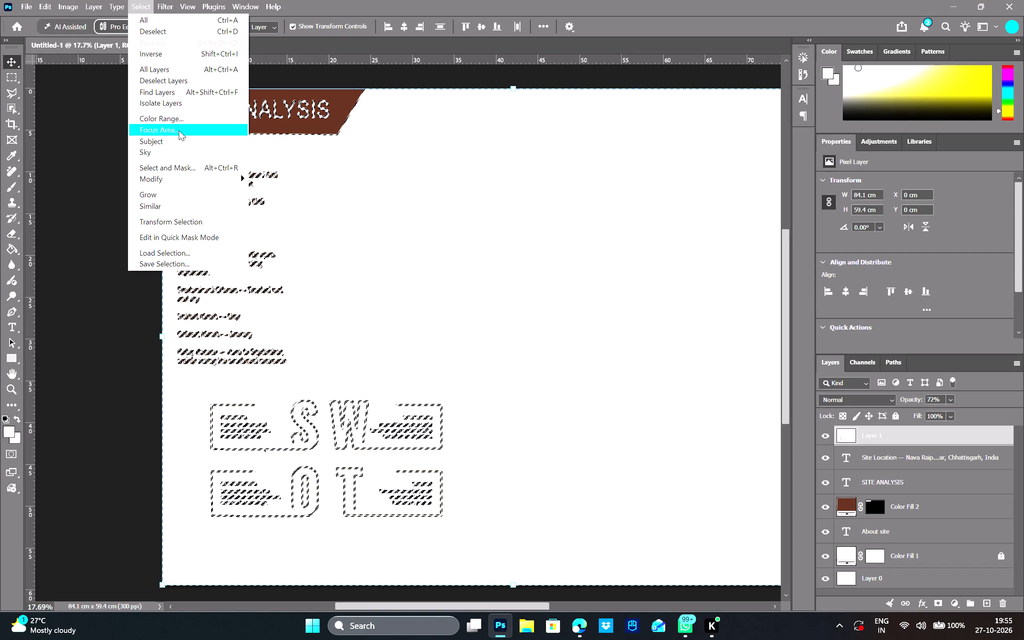
click(190, 120)
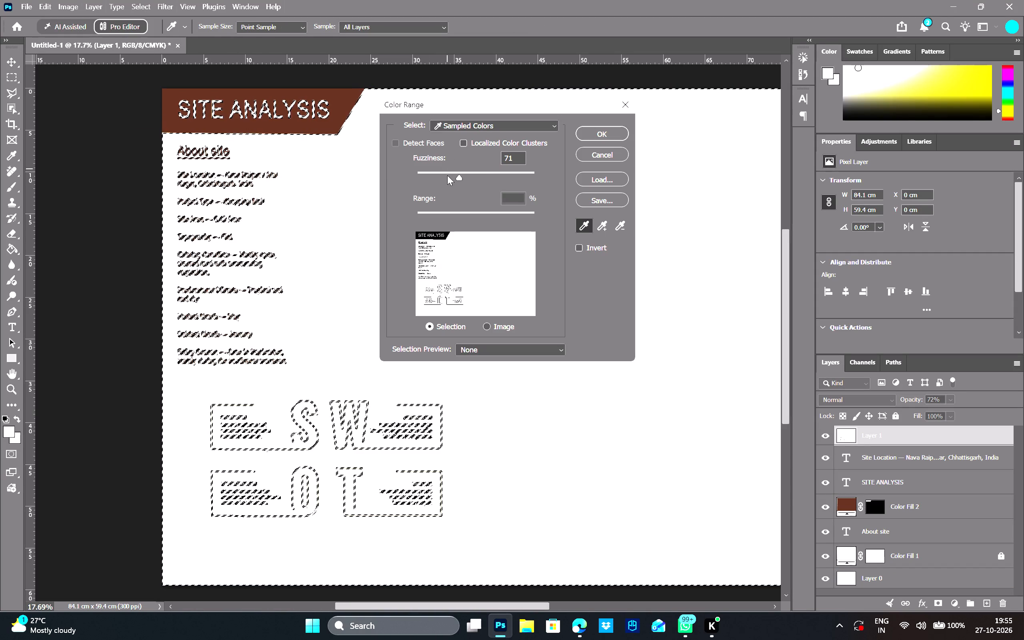
drag(454, 175, 536, 180)
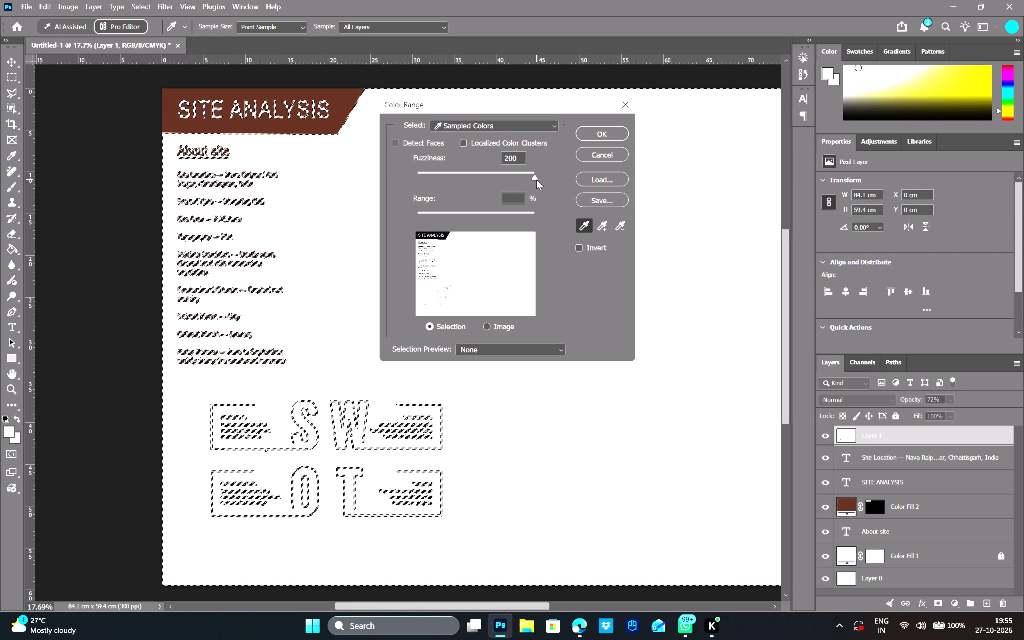
drag(536, 180, 537, 180)
click(594, 133)
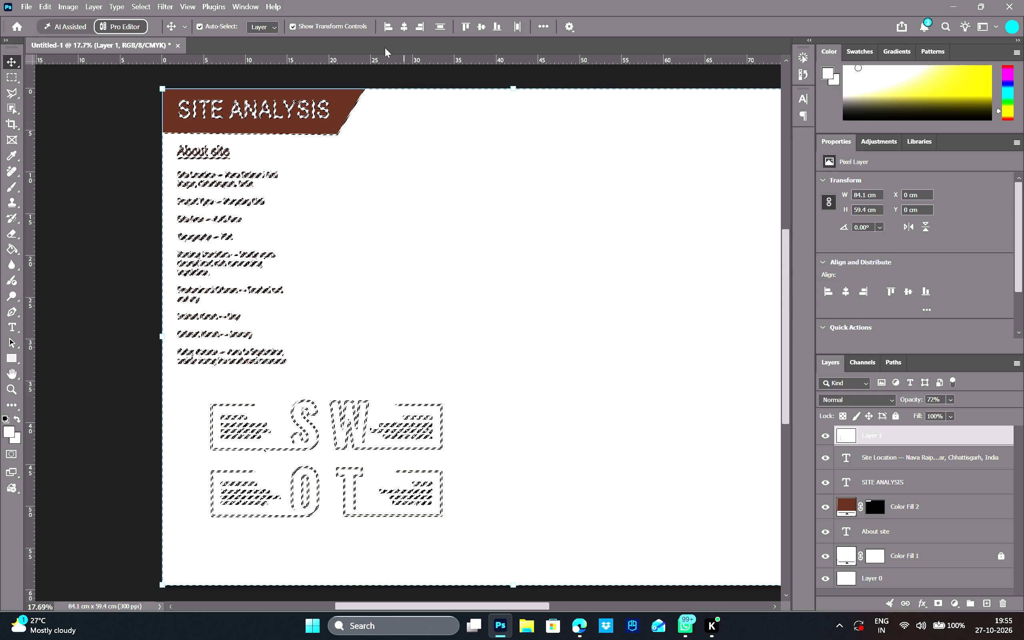
Reselect the white areas using Color Range with fuzziness 56, delete them from Layer 1, and clear the selection.
click(145, 6)
click(211, 118)
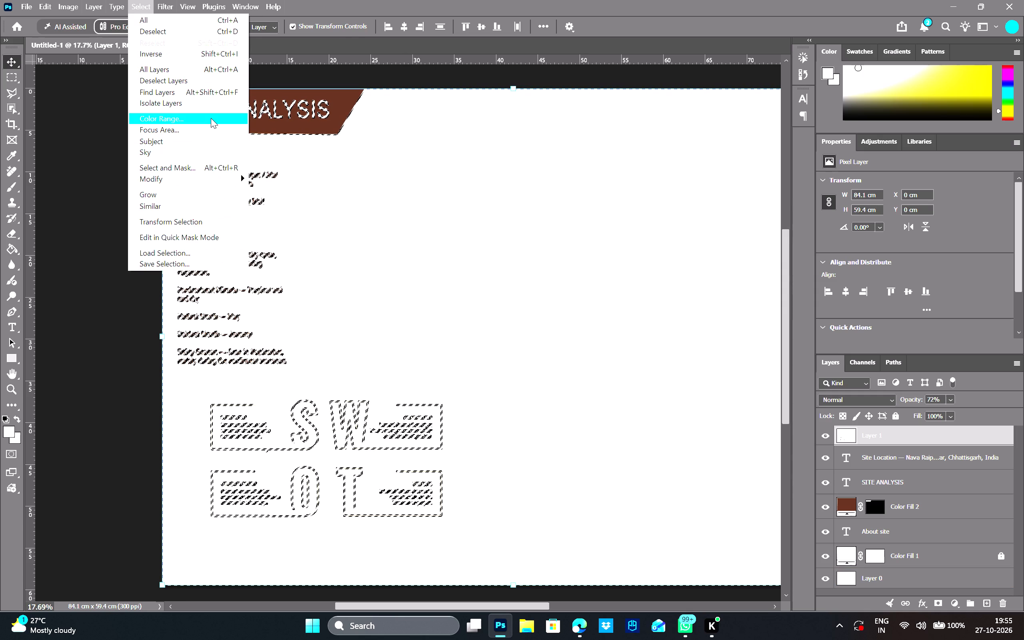
drag(536, 171, 468, 177)
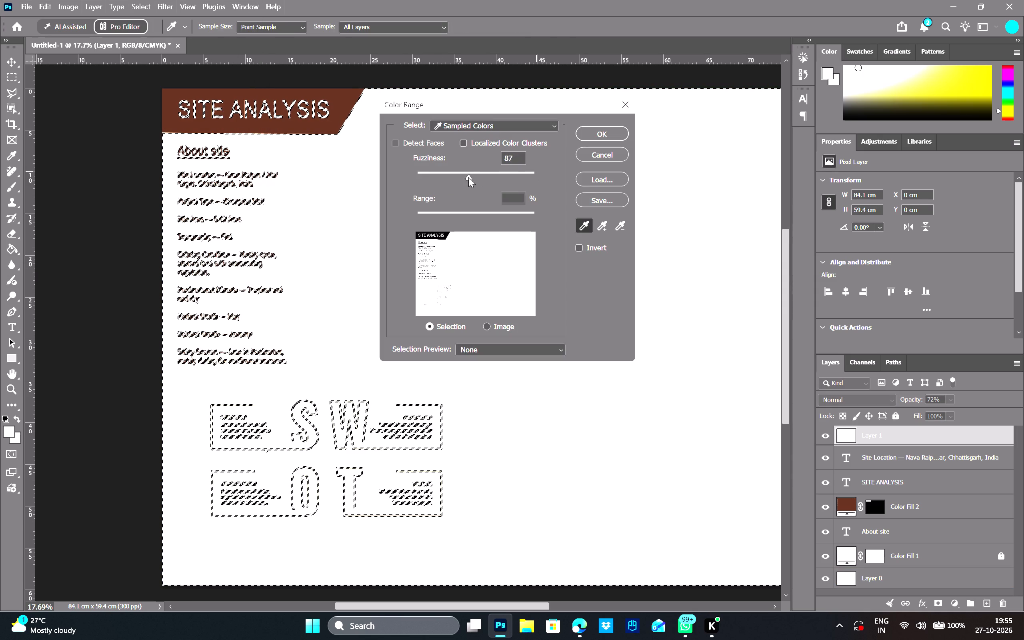
drag(468, 177, 450, 186)
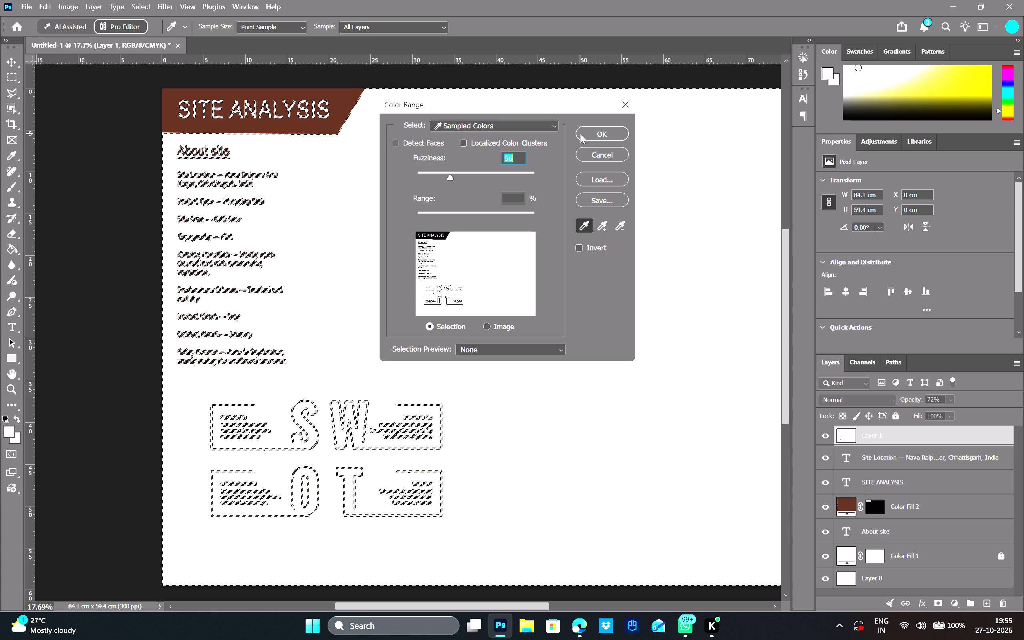
click(604, 133)
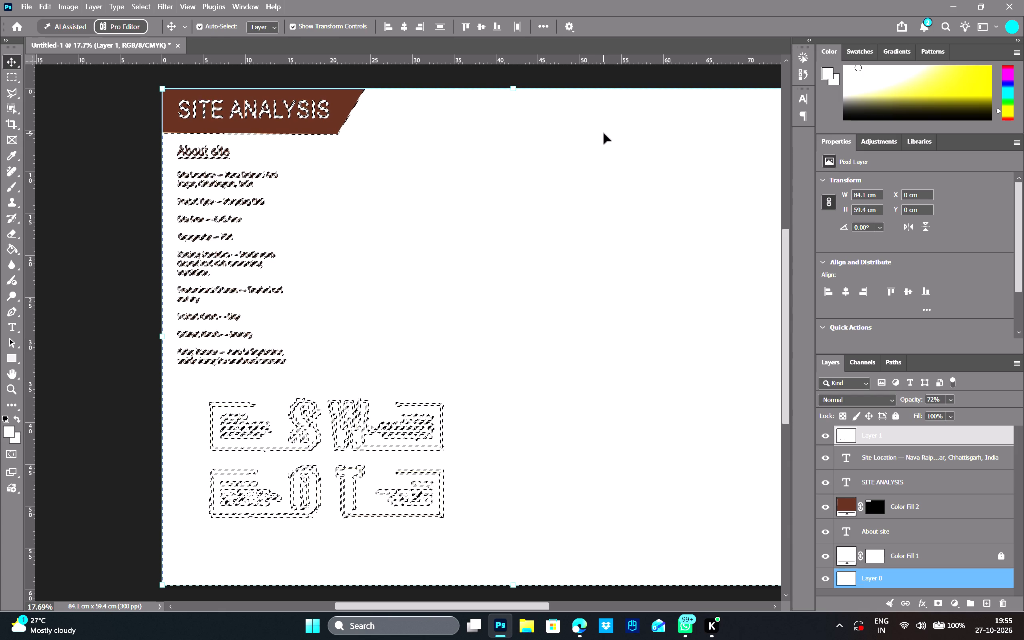
key(Delete)
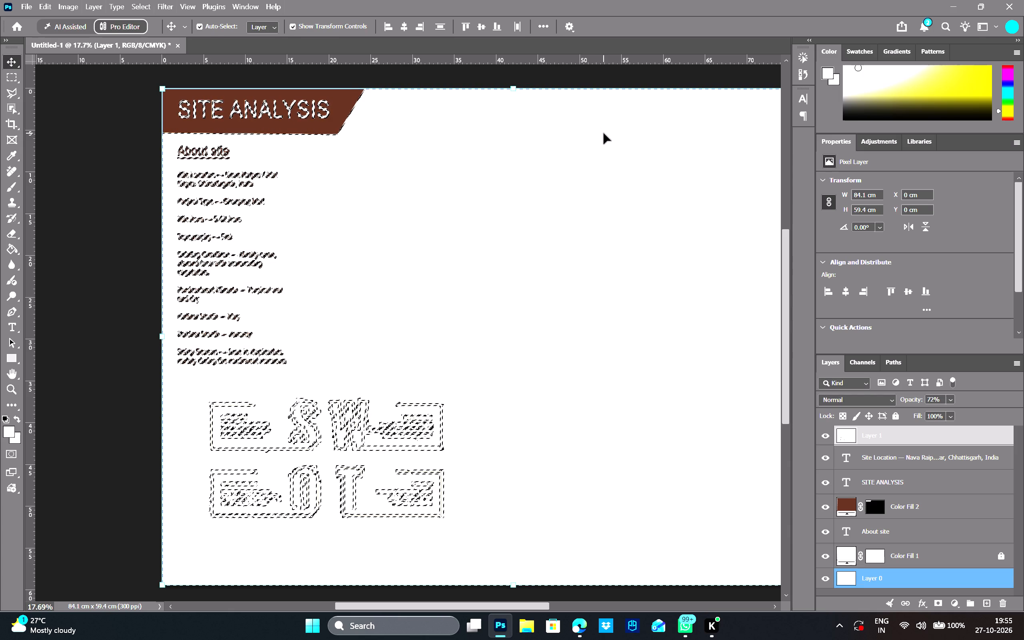
key(Return)
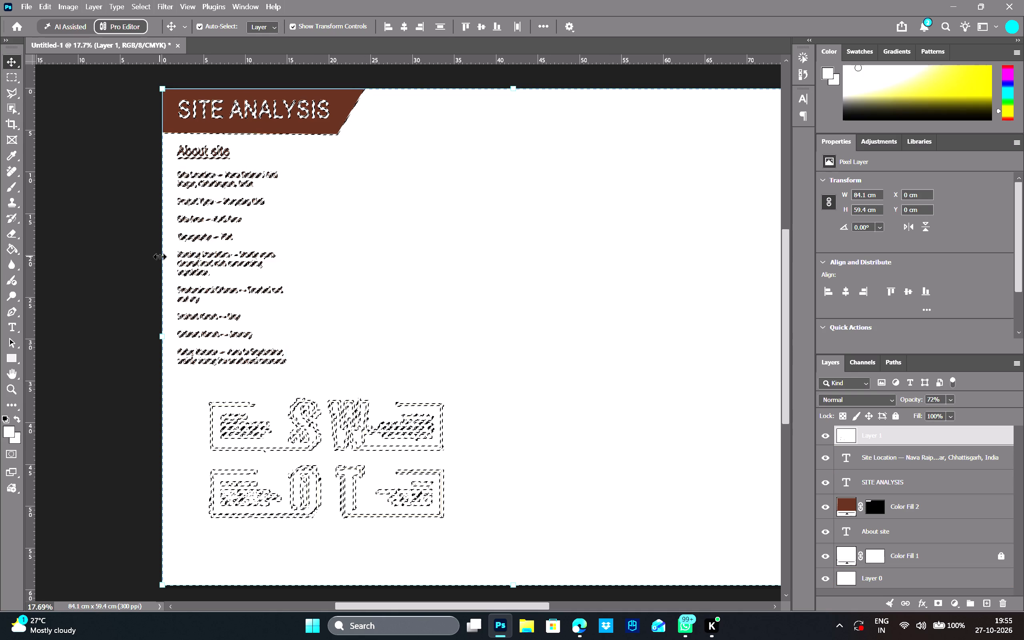
click(139, 258)
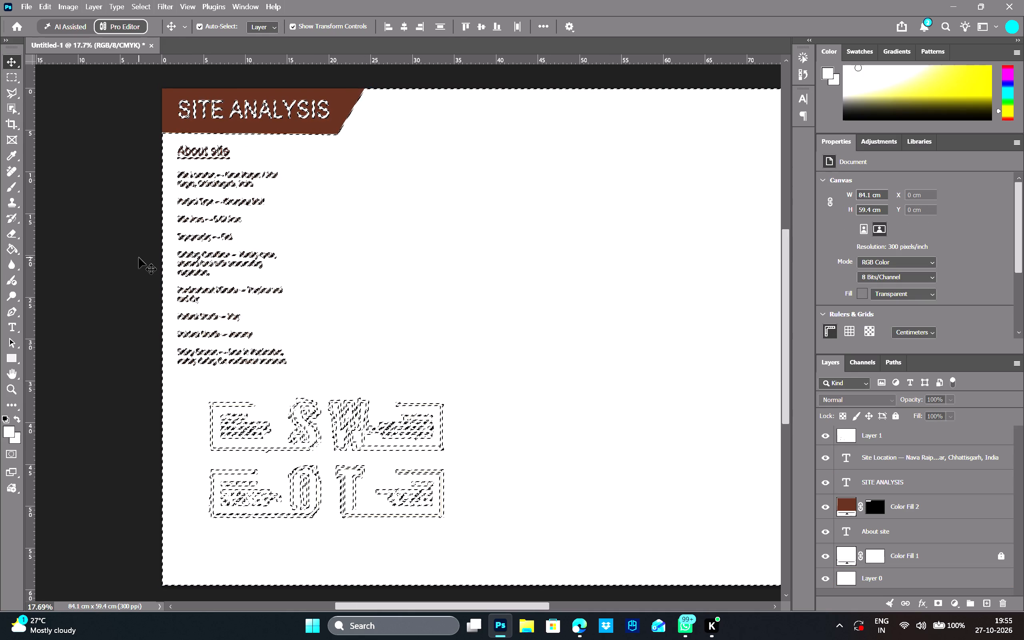
key(ctrl+d)
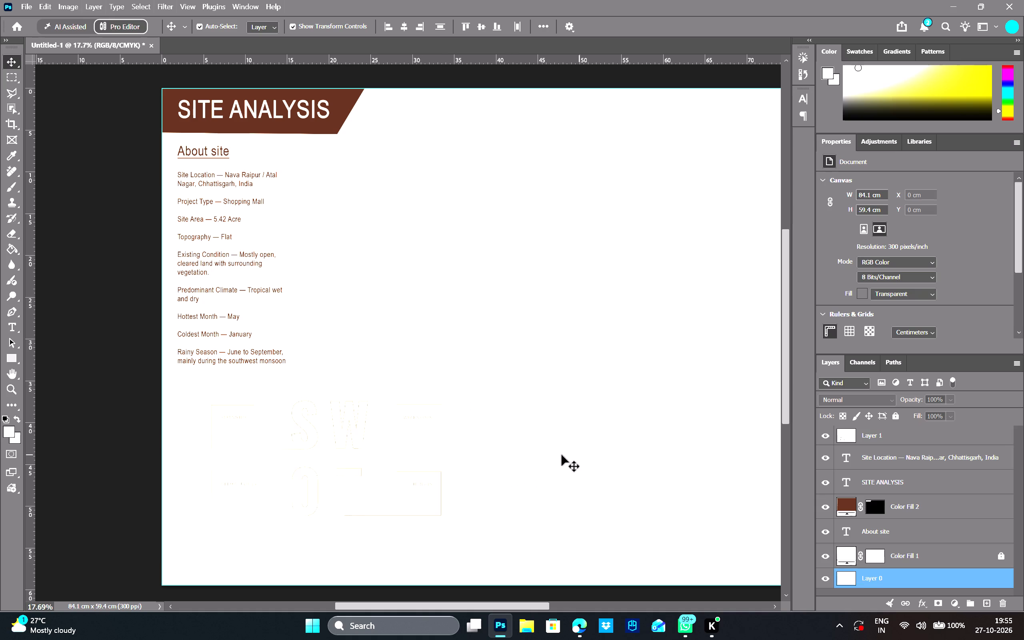
Move the SWOT graphic straight down to about Y 37.3 cm, leaving room for a heading below the About site text.
drag(376, 443, 372, 445)
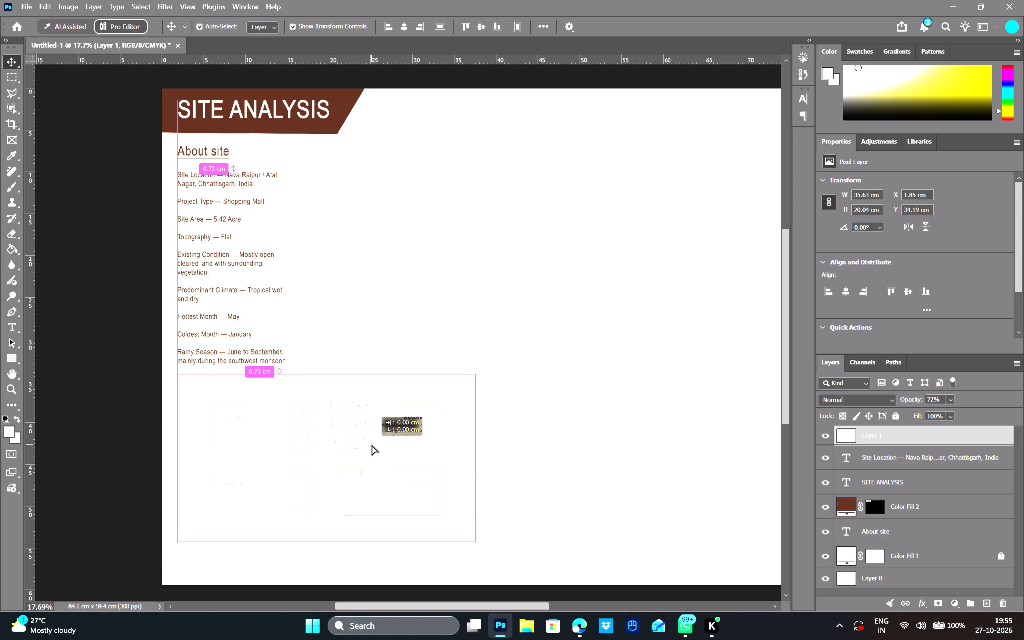
drag(372, 445, 372, 444)
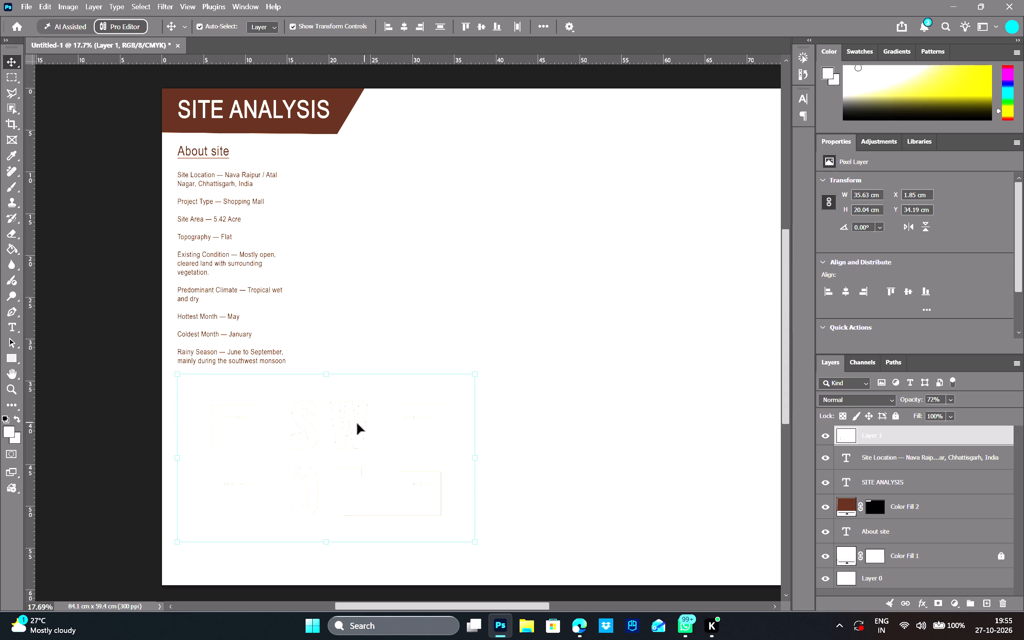
drag(355, 424, 352, 450)
Add a text box about 14.72 cm wide and 2.28 cm high below the Rainy Season line, reading "SWOT ANALYSIS".
key(t)
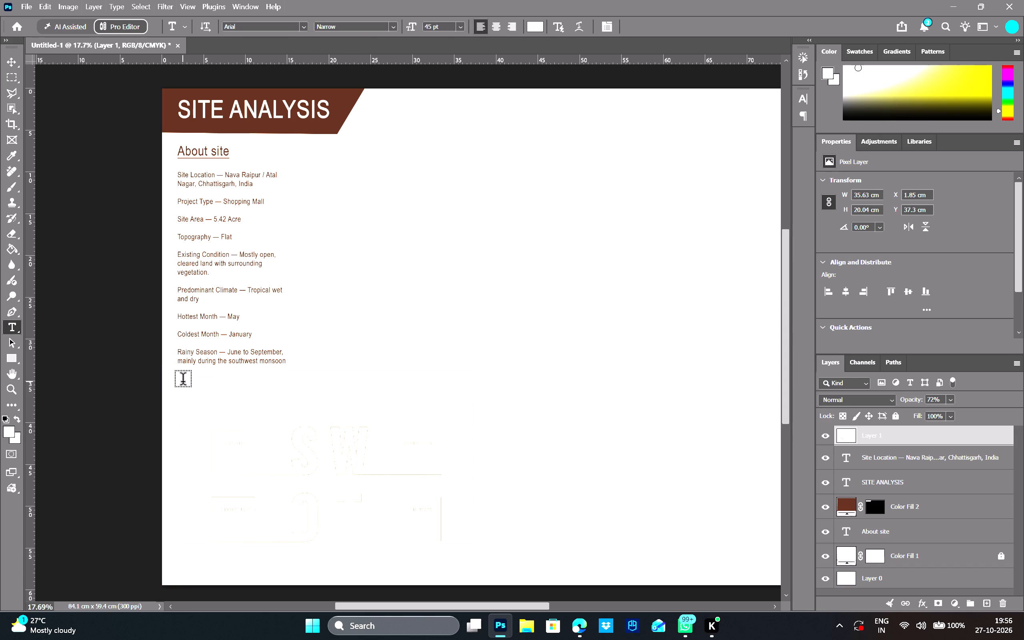
drag(180, 381, 291, 396)
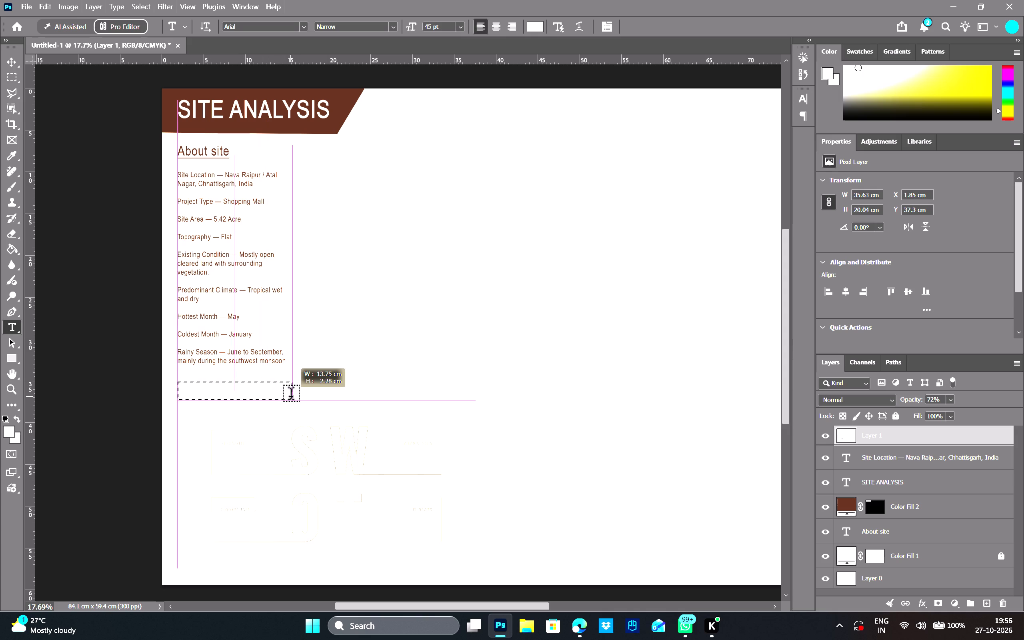
drag(291, 396, 300, 396)
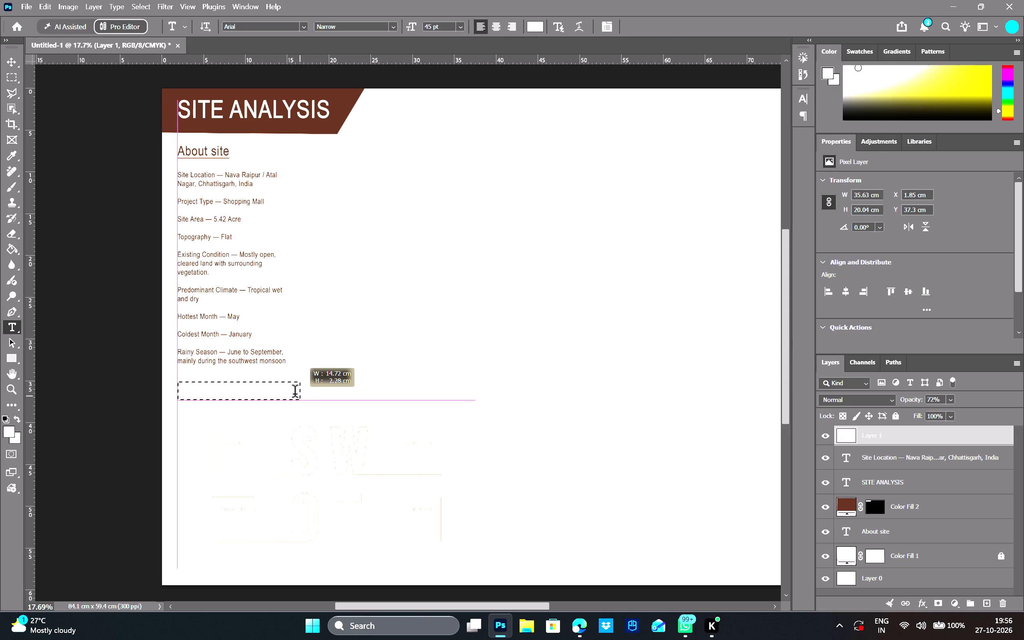
key(BackSpace)
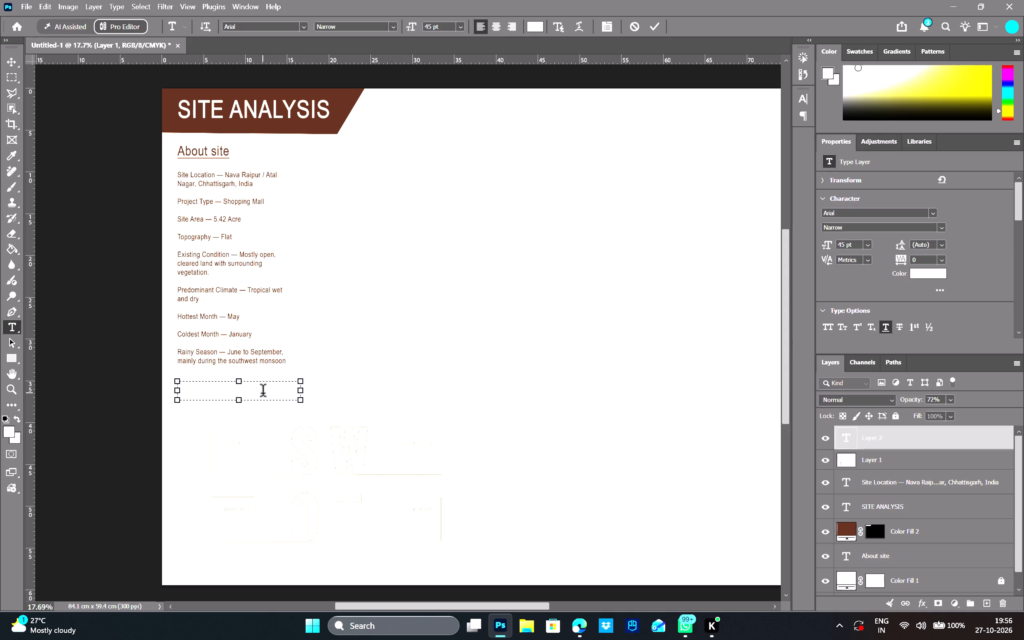
text(SW)
text(OT)
key(space)
text(ANA)
text(LYSIS)
Reorder the new heading's text layer to sit between the Color Fill 2 and About site layers.
drag(888, 433, 886, 545)
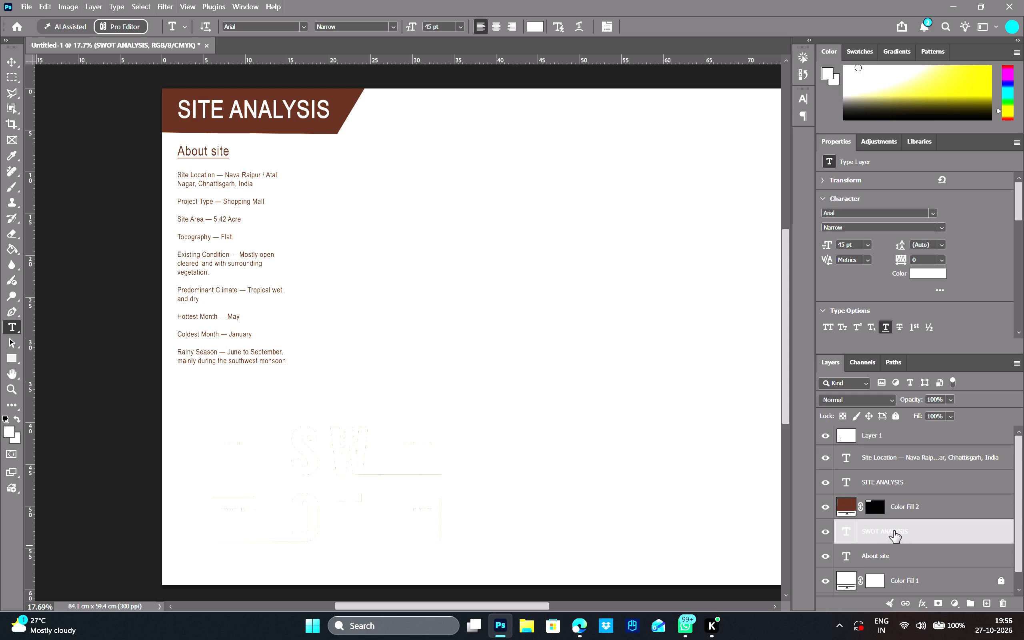
Recolor the SWOT ANALYSIS heading to dark brown #4a3329, sampled from the SITE ANALYSIS title banner.
click(531, 28)
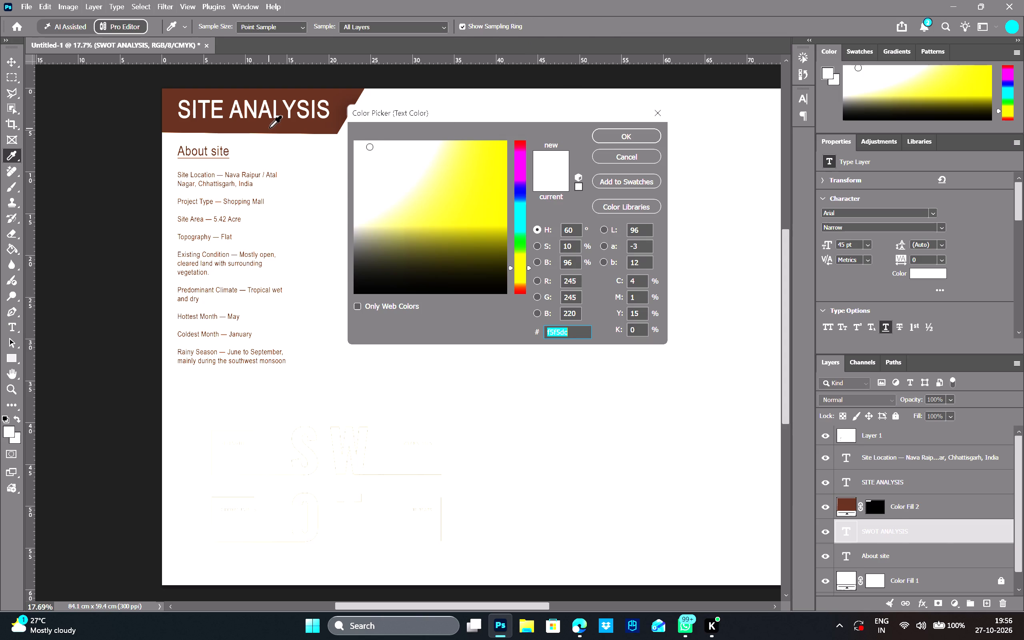
click(269, 128)
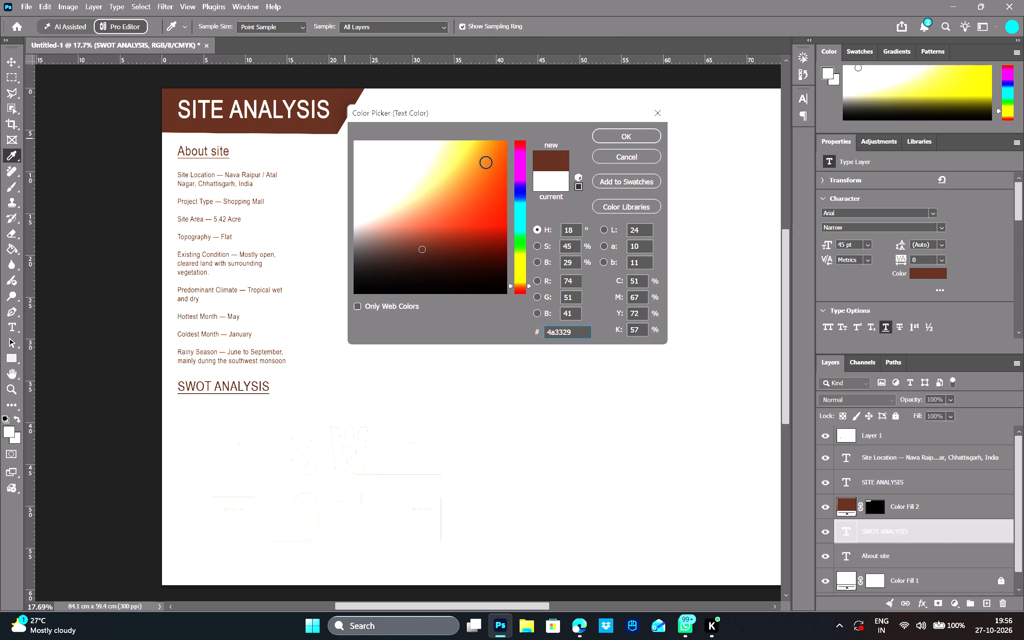
click(610, 135)
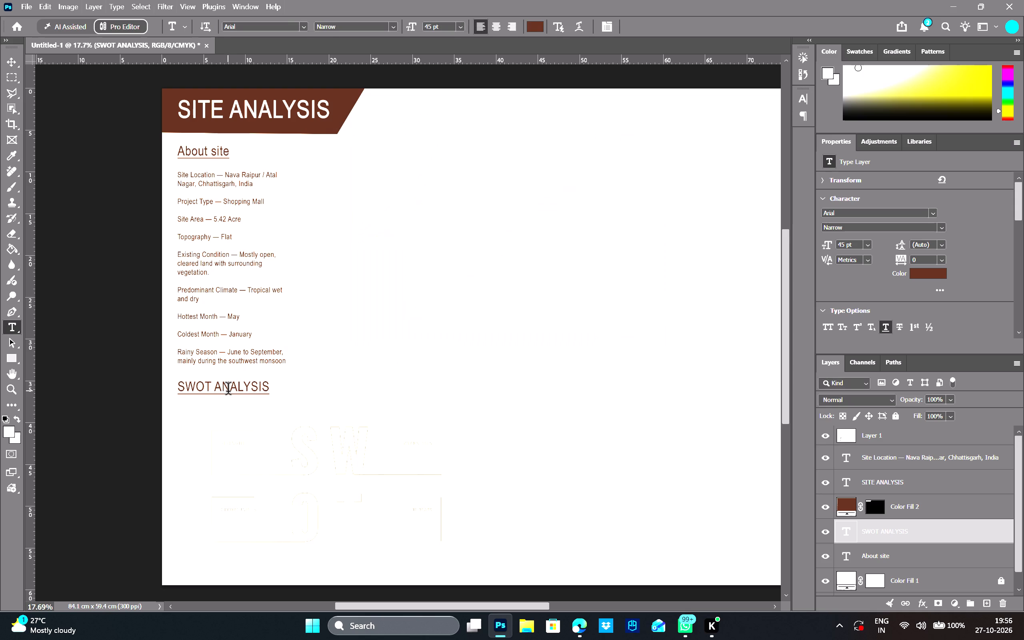
Move the SWOT ANALYSIS heading slightly upward, closer to the Rainy Season text, and deselect it.
key(v)
click(242, 386)
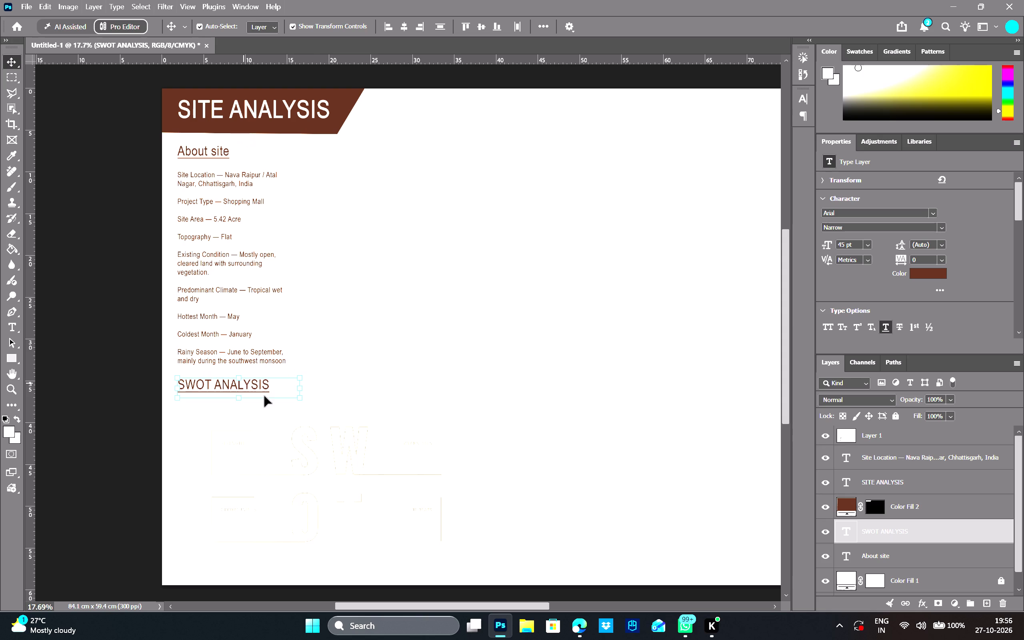
key(Return)
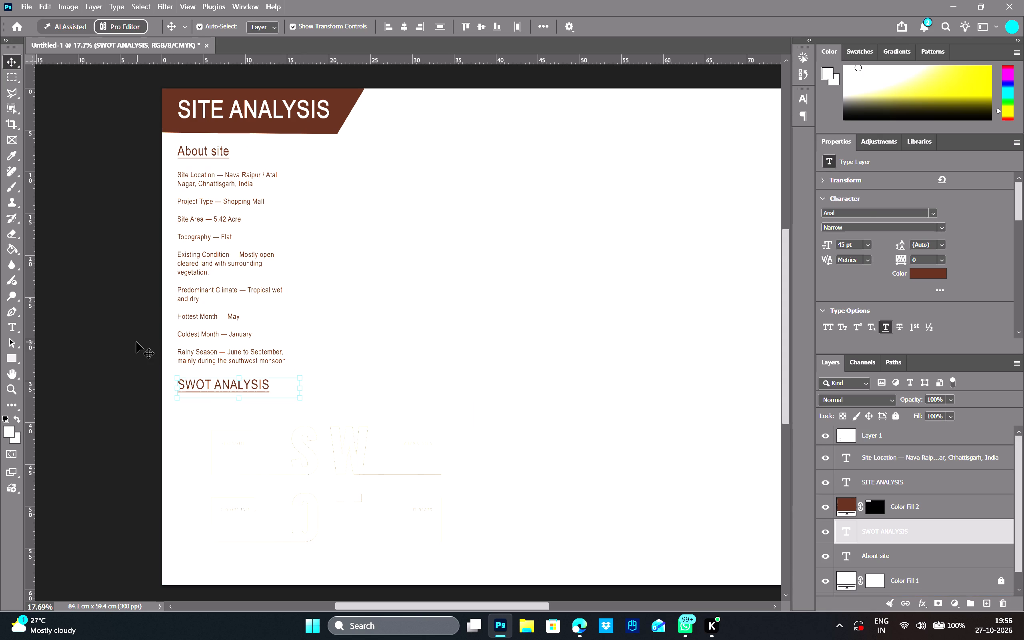
click(136, 342)
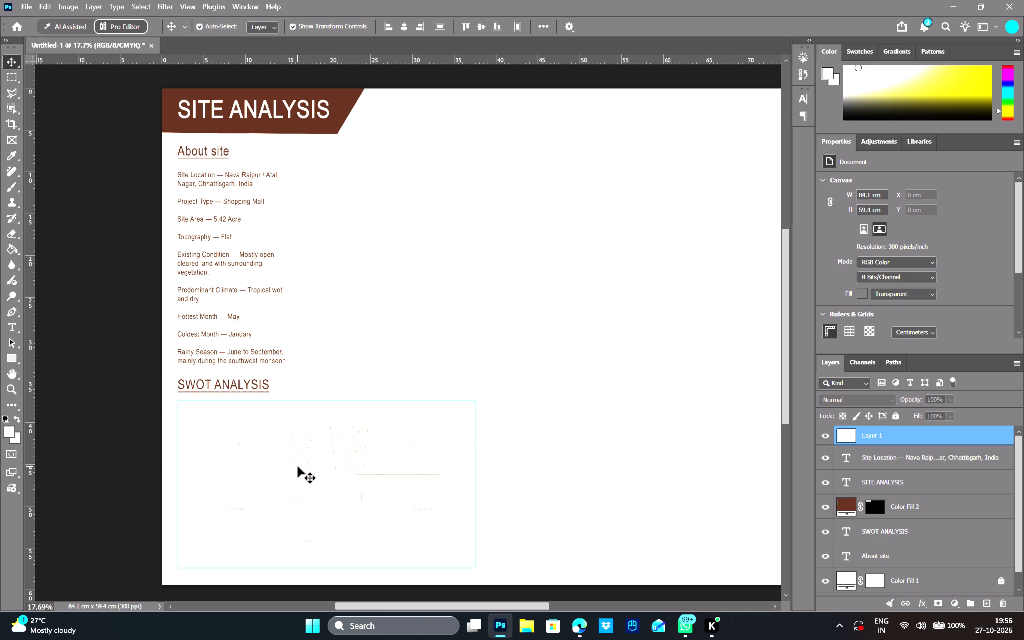
Move the SWOT graphic left to about X -2.21 cm and Y 37.08 cm, lining its boxes up under the SWOT ANALYSIS heading.
drag(312, 467, 286, 468)
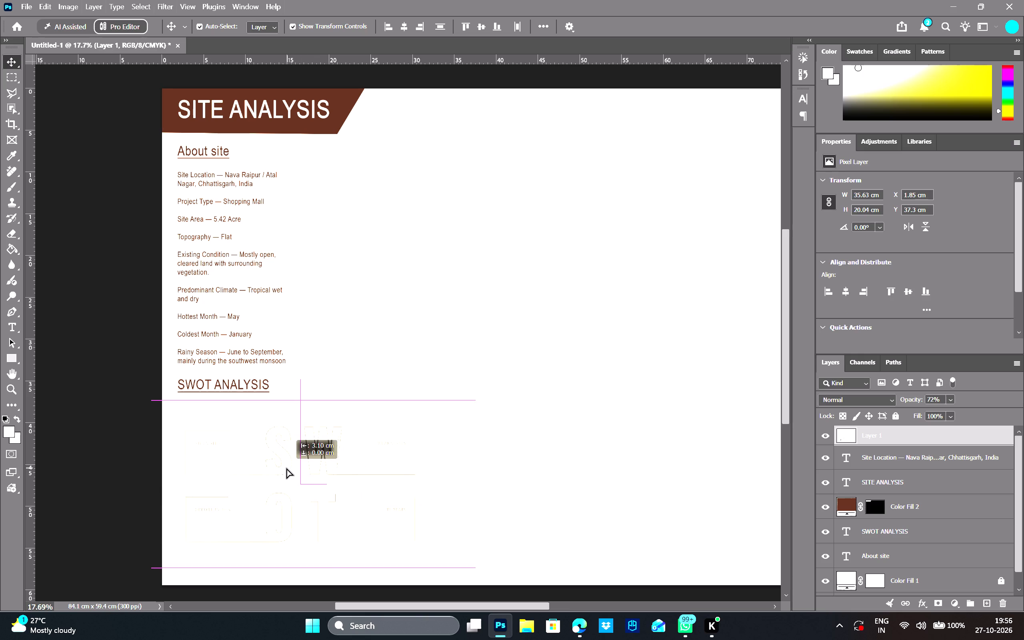
drag(286, 468, 278, 468)
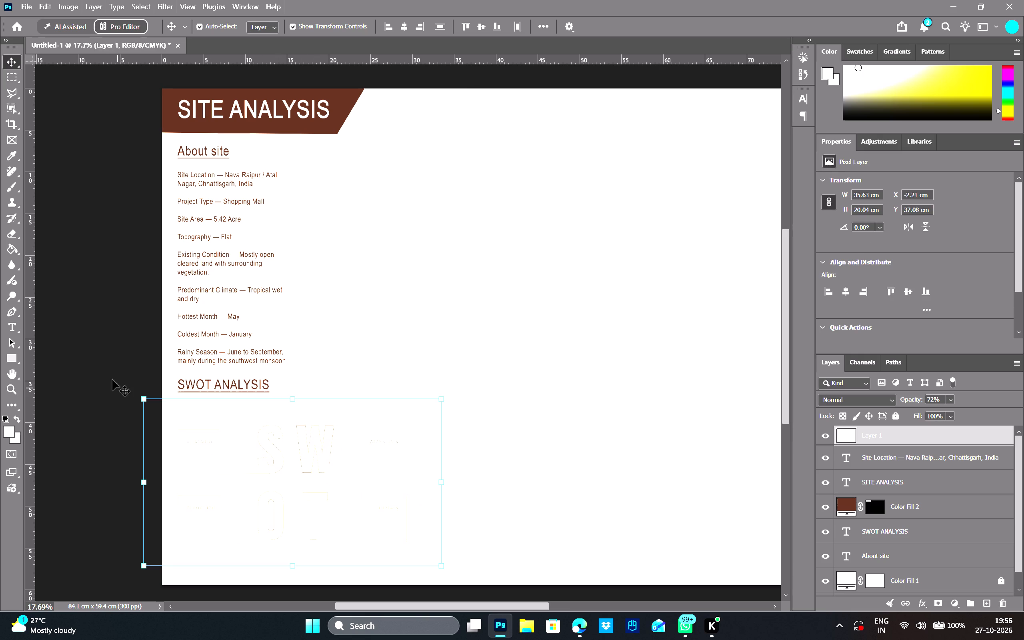
click(98, 366)
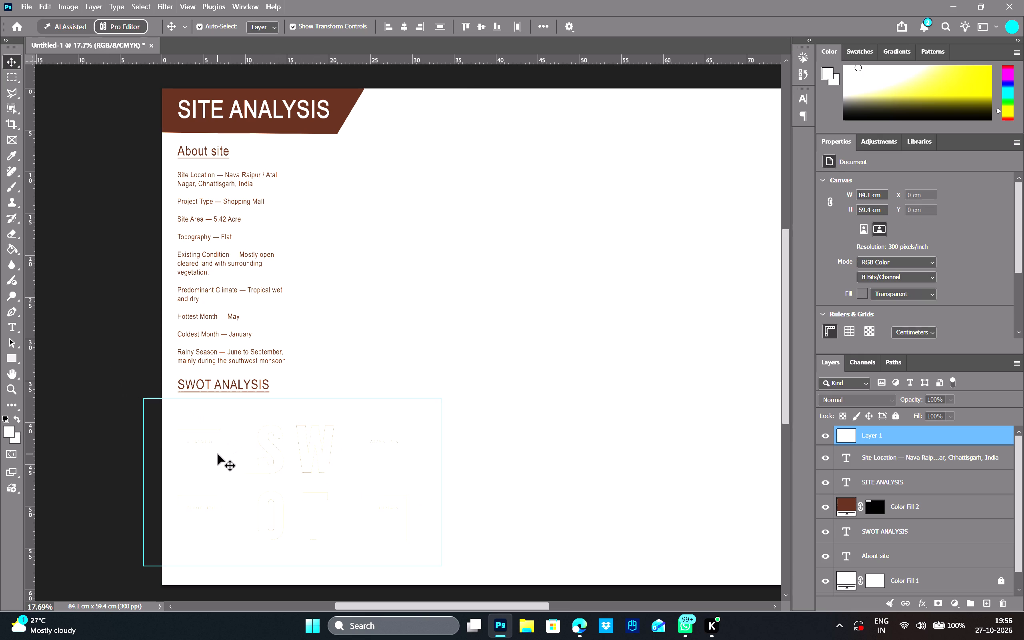
alt+scroll(213, 457, up, 9)
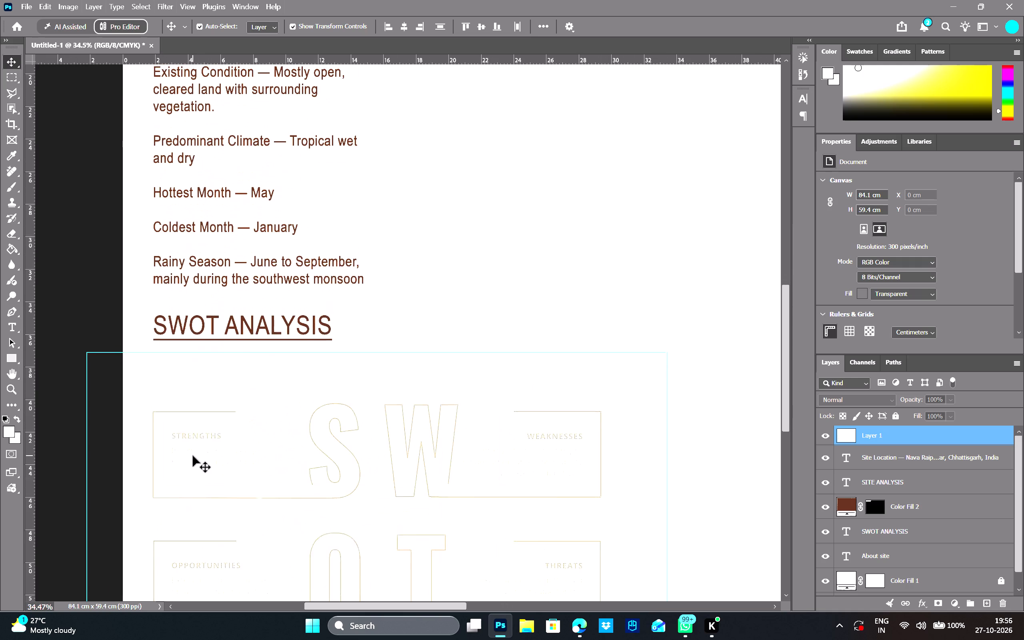
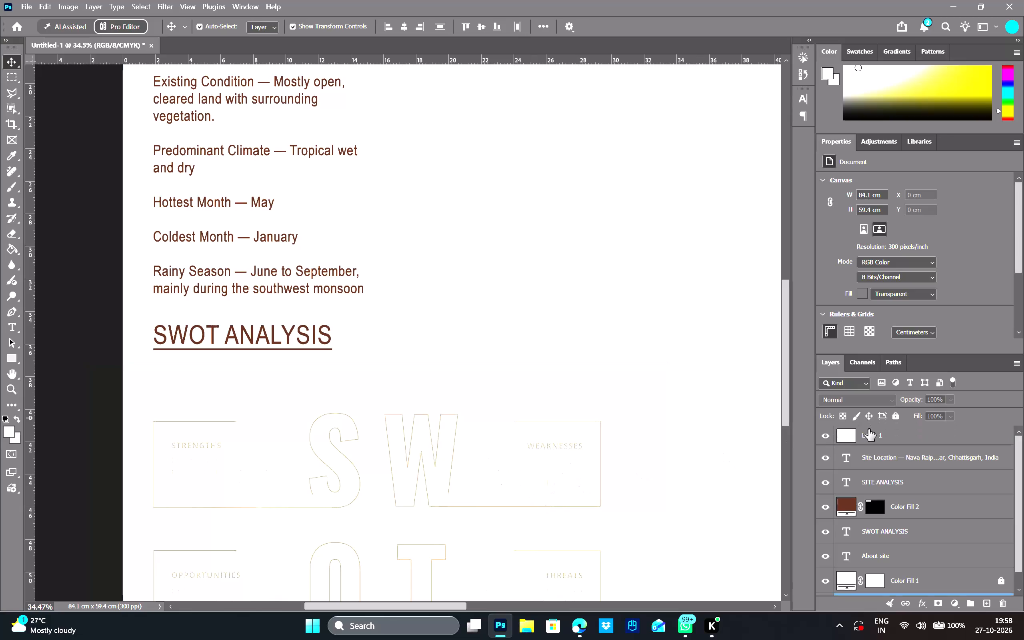
Duplicate the SWOT graphic's Layer 1 and rename the copy swot edit.
click(869, 432)
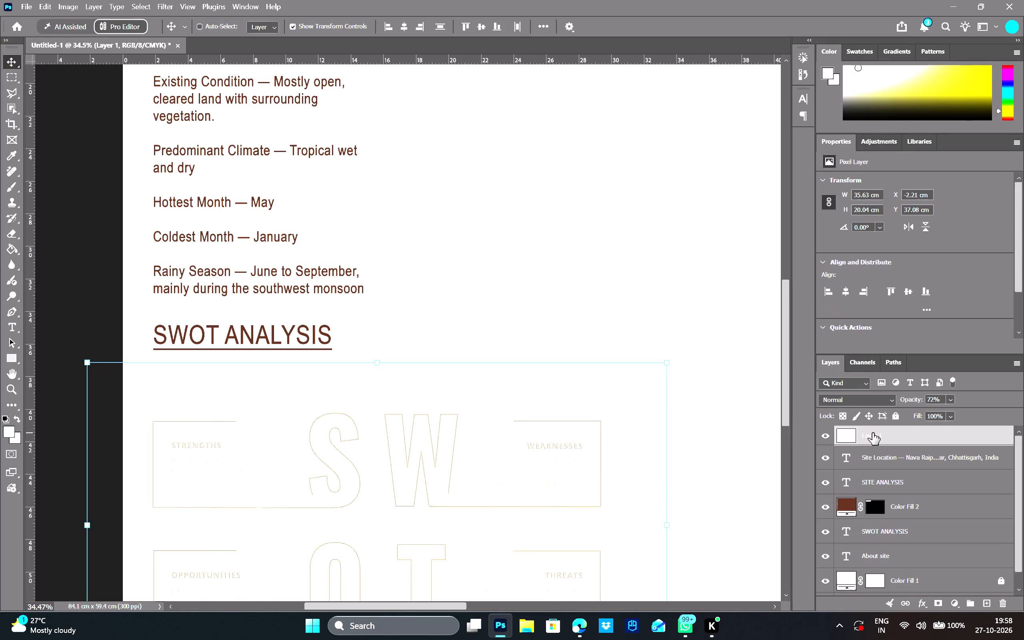
key(ctrl+j)
click(872, 432)
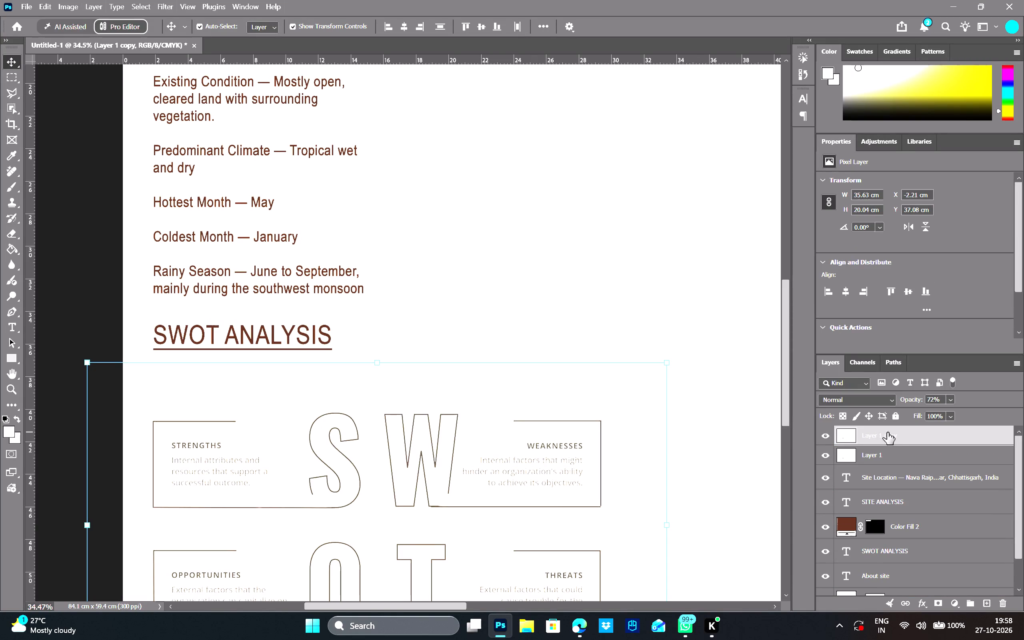
triple_click(900, 434)
key(BackSpace)
key(BackSpace)
key(BackSpace)
key(BackSpace)
key(BackSpace)
key(BackSpace)
key(BackSpace)
key(BackSpace)
key(BackSpace)
key(BackSpace)
key(BackSpace)
key(BackSpace)
key(BackSpace)
key(BackSpace)
key(BackSpace)
key(BackSpace)
key(BackSpace)
key(BackSpace)
key(BackSpace)
key(BackSpace)
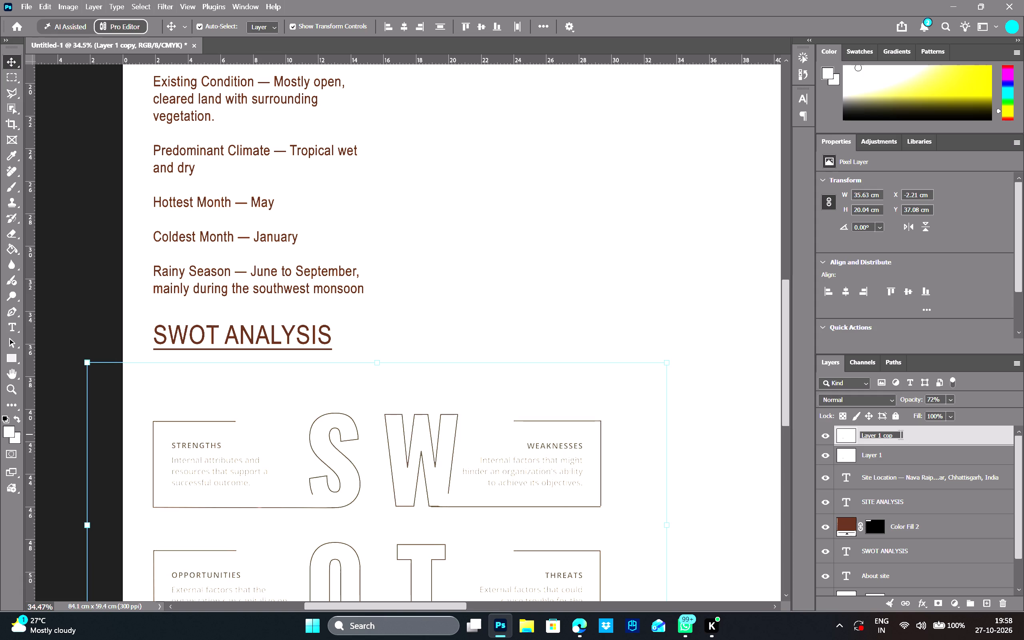
text(swot edit)
key(Return)
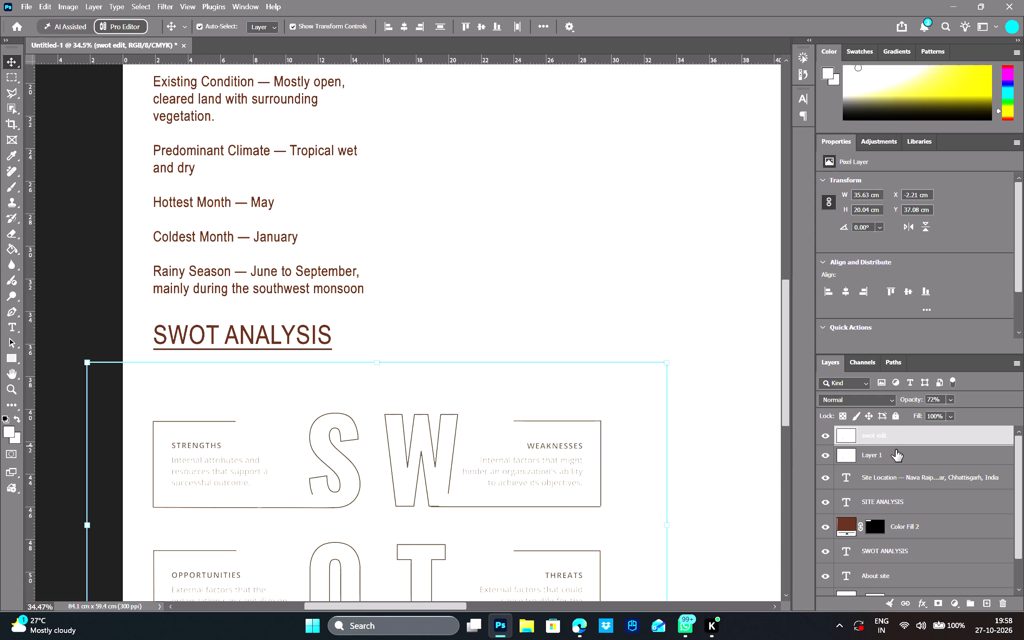
Hide the original Layer 1, leaving only the swot edit copy of the graphic visible.
click(825, 454)
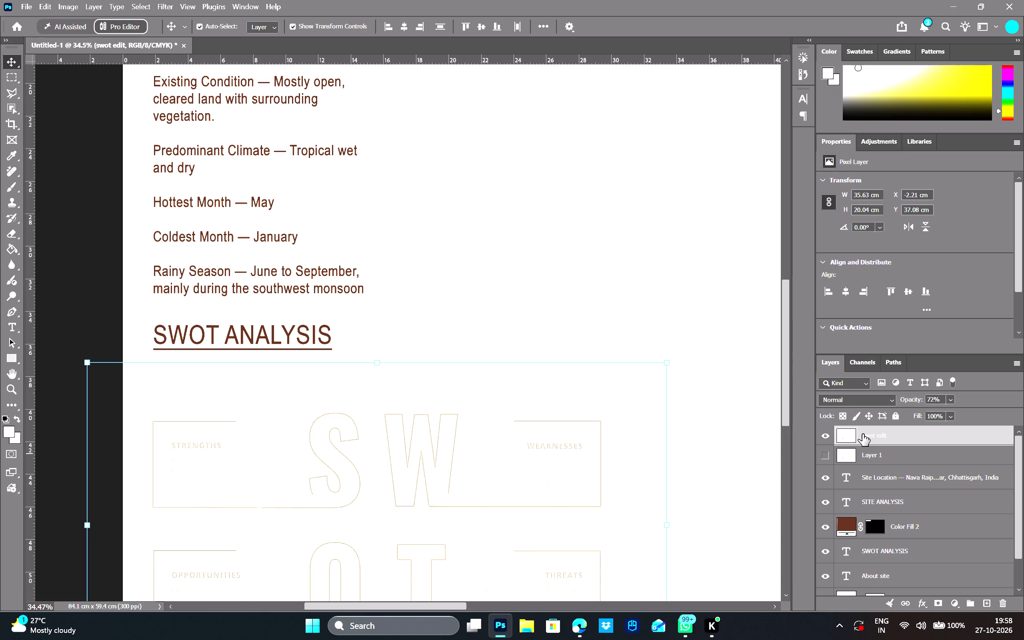
Clear the STRENGTHS label and its description from the swot edit layer using a rectangular selection about 6.9 × 3.8 cm.
key(m)
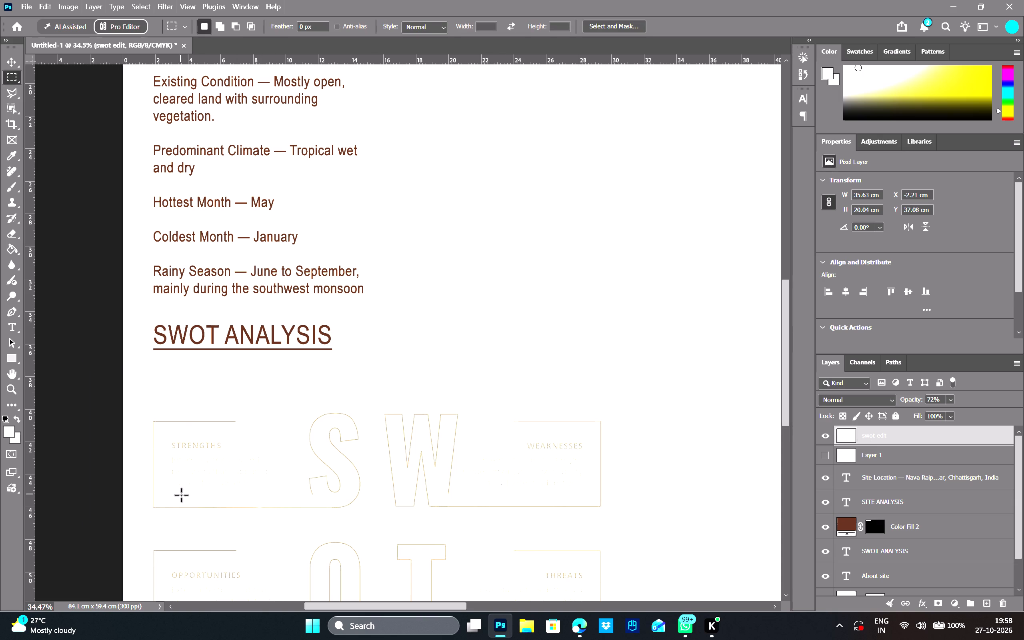
click(165, 436)
drag(163, 432, 274, 493)
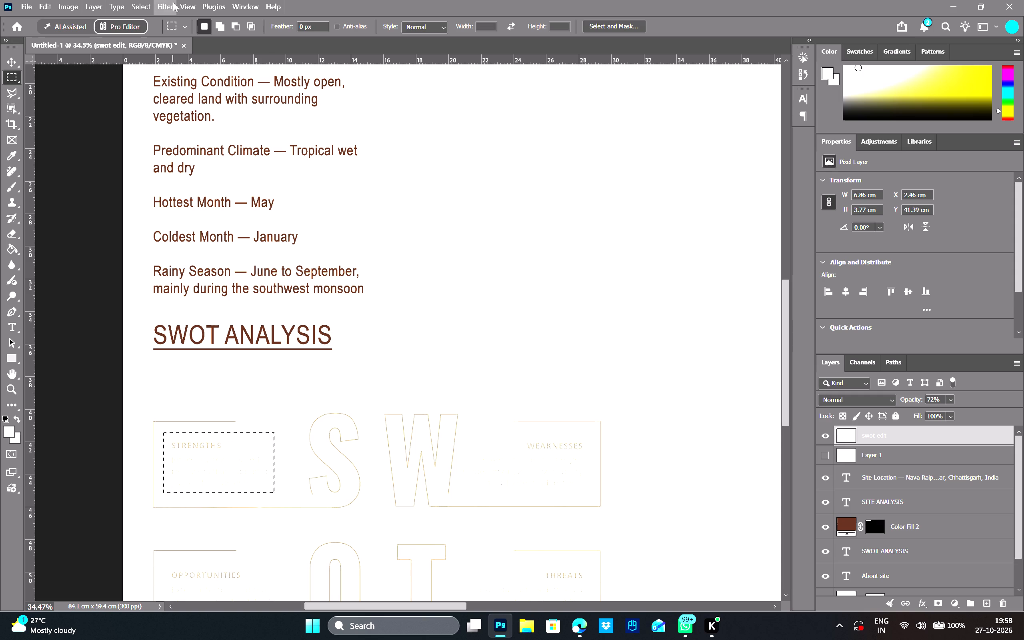
click(50, 4)
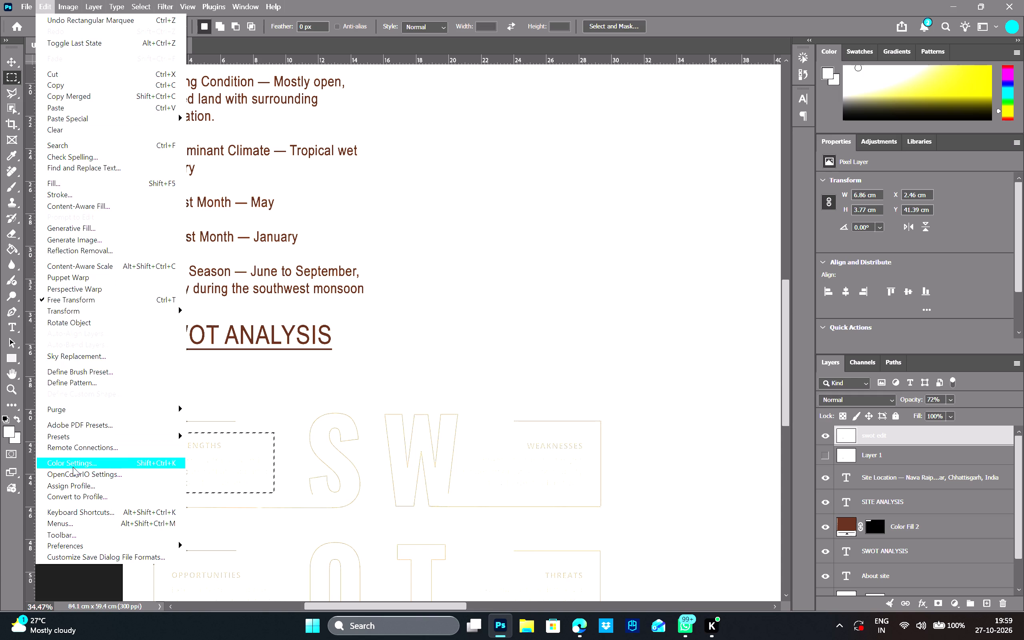
click(90, 577)
key(Delete)
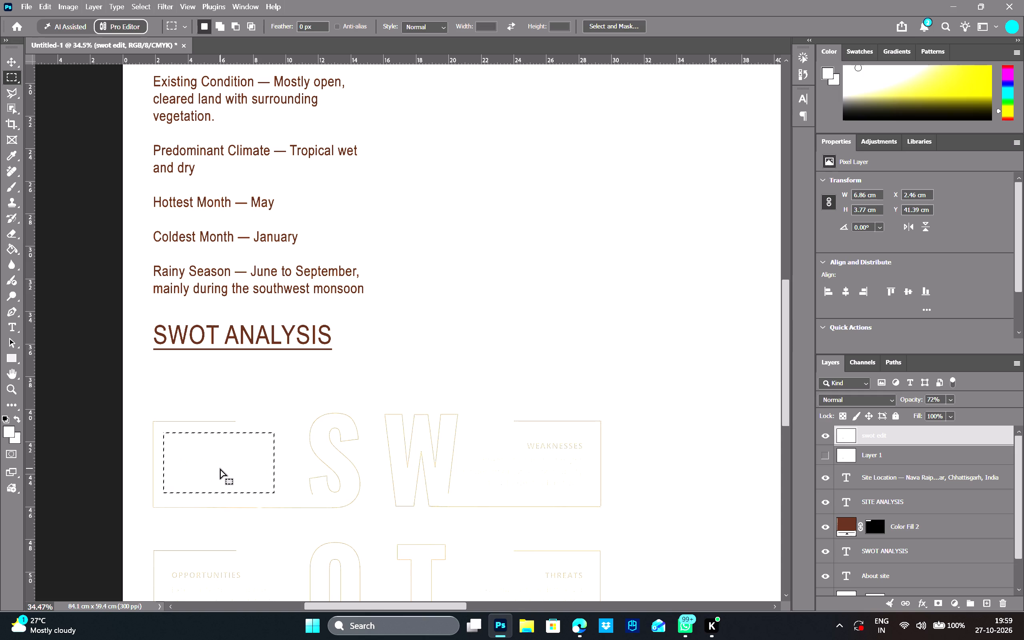
Create a paragraph text box about 6.8 × 3.9 cm inside the emptied Strengths frame beside the letter S.
key(t)
drag(167, 442, 234, 478)
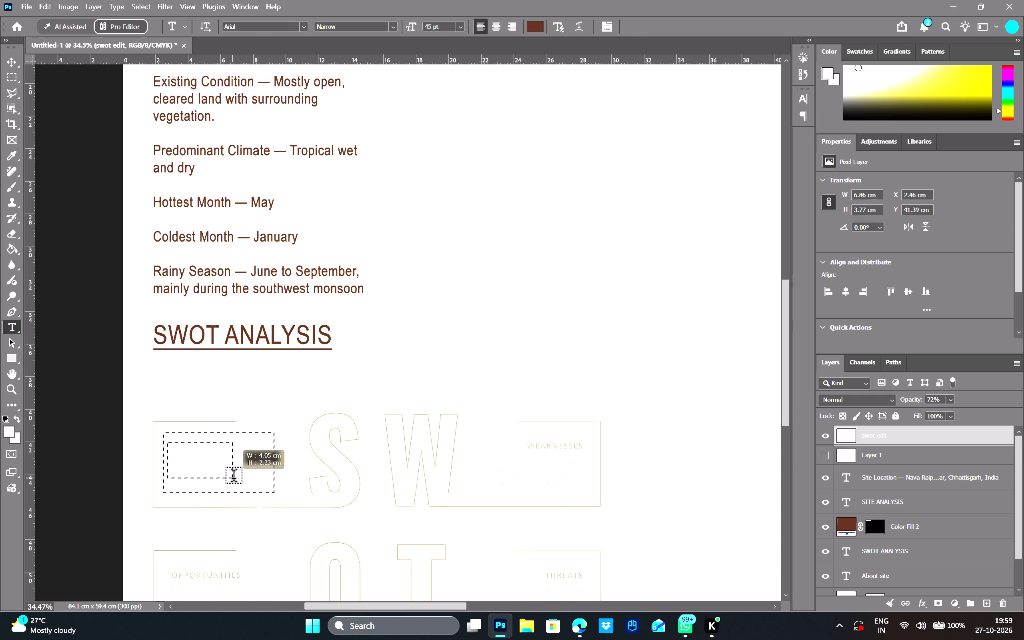
drag(234, 478, 276, 494)
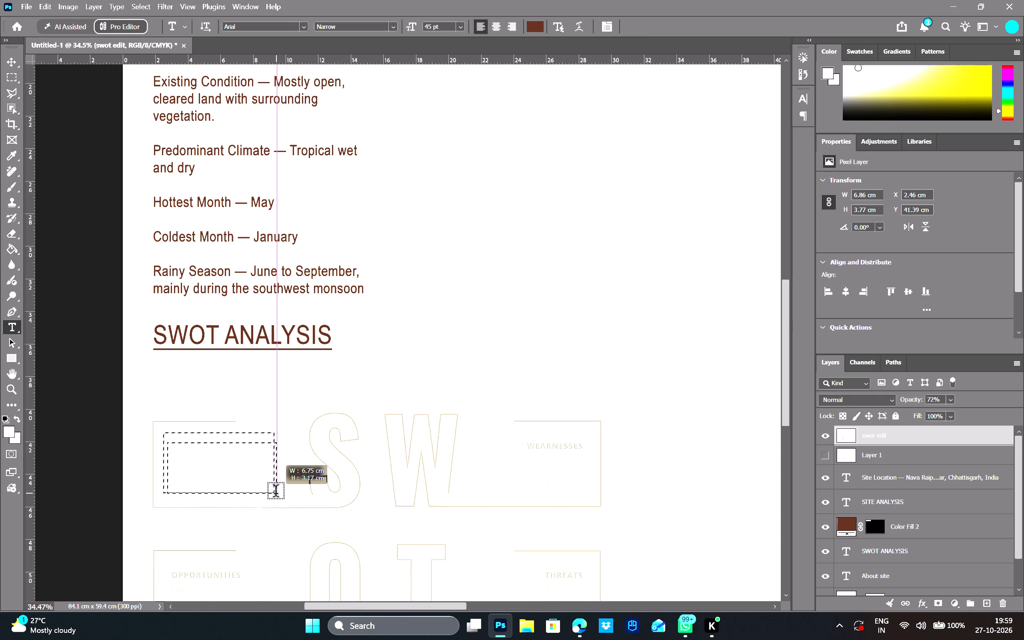
drag(276, 494, 274, 494)
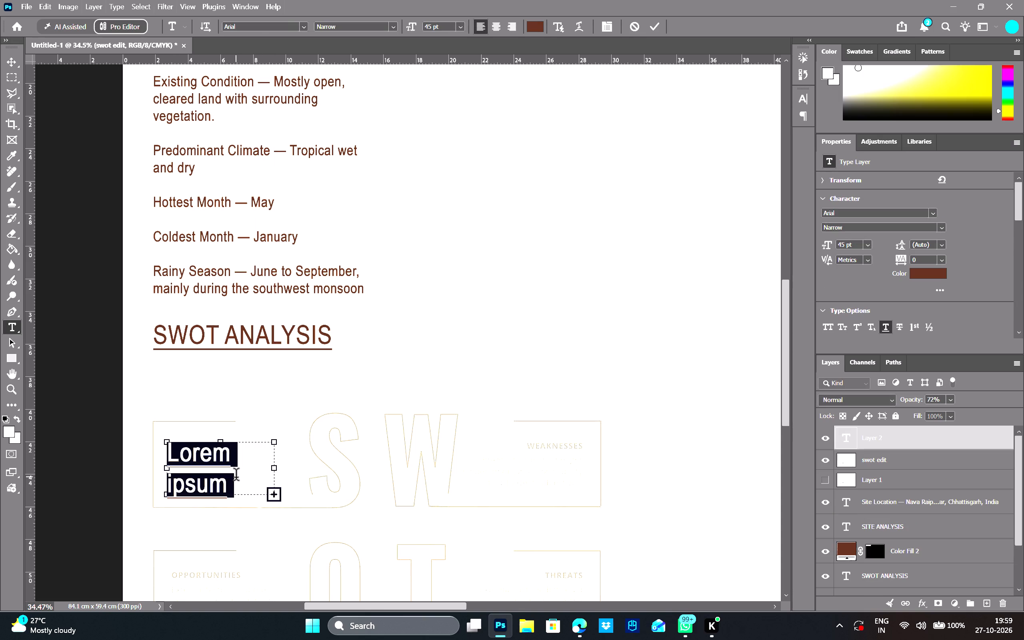
drag(166, 444, 162, 434)
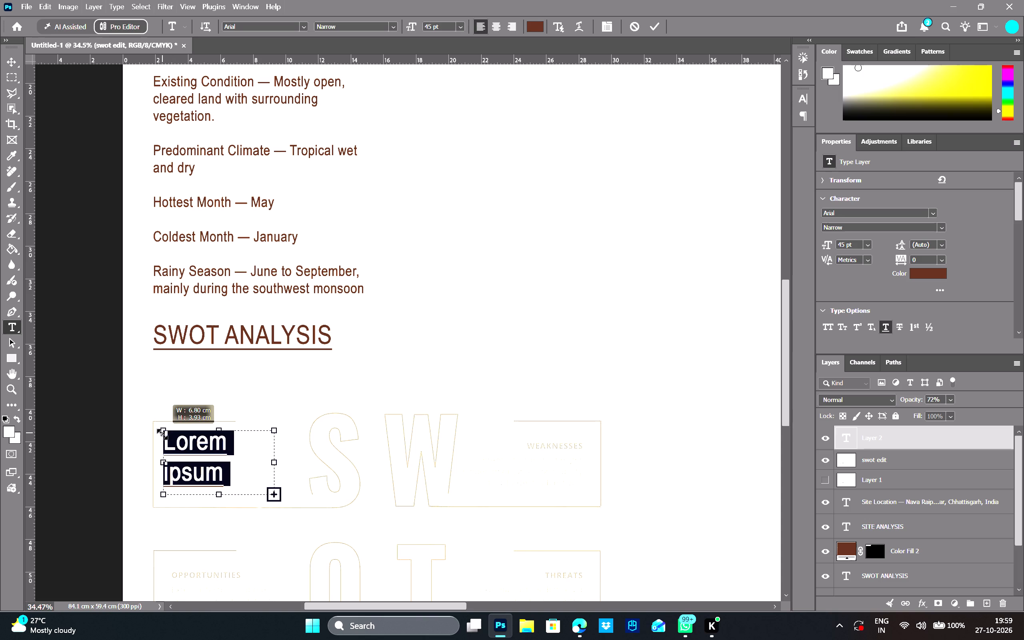
drag(162, 434, 162, 434)
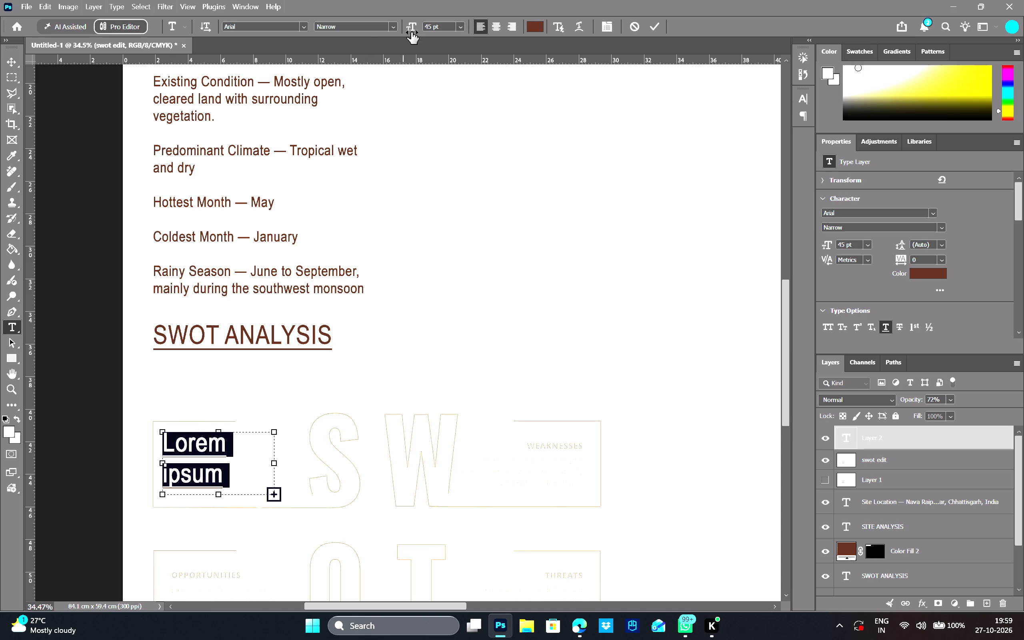
Set the new text box's font size to 20 pt.
drag(433, 24, 403, 33)
key(BackSpace)
text(20)
key(Return)
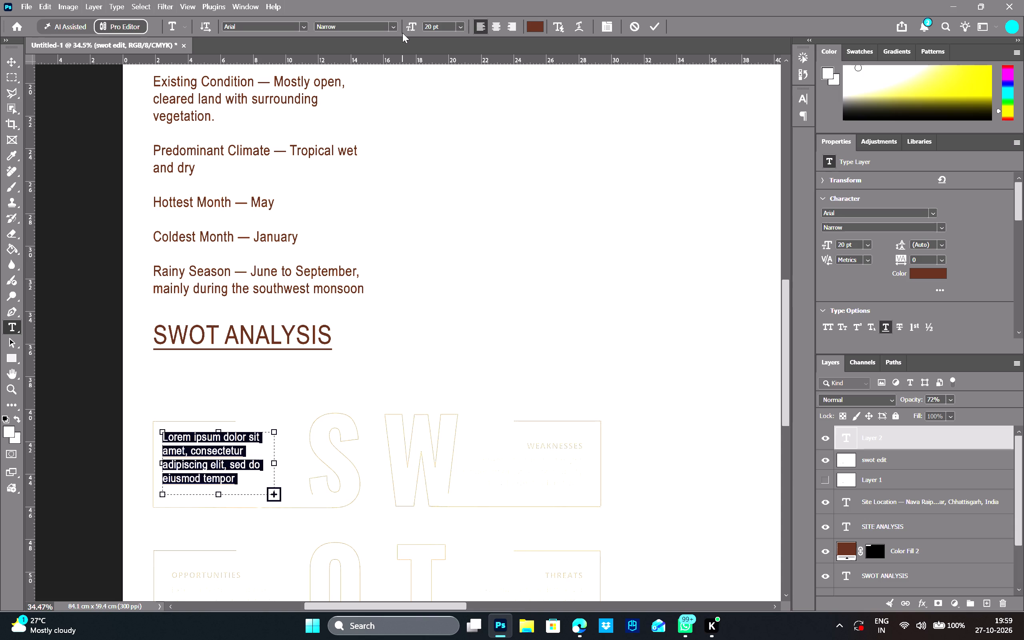
Replace the placeholder text in the Strengths box with "Existing lake".
key(e)
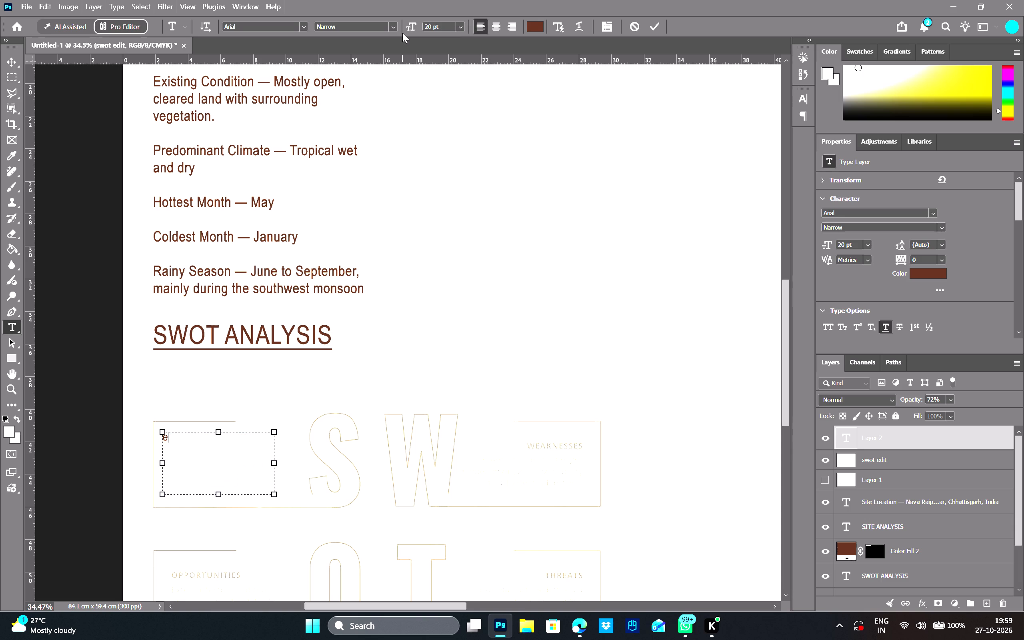
key(BackSpace)
text(Existing)
key(space)
text(lake)
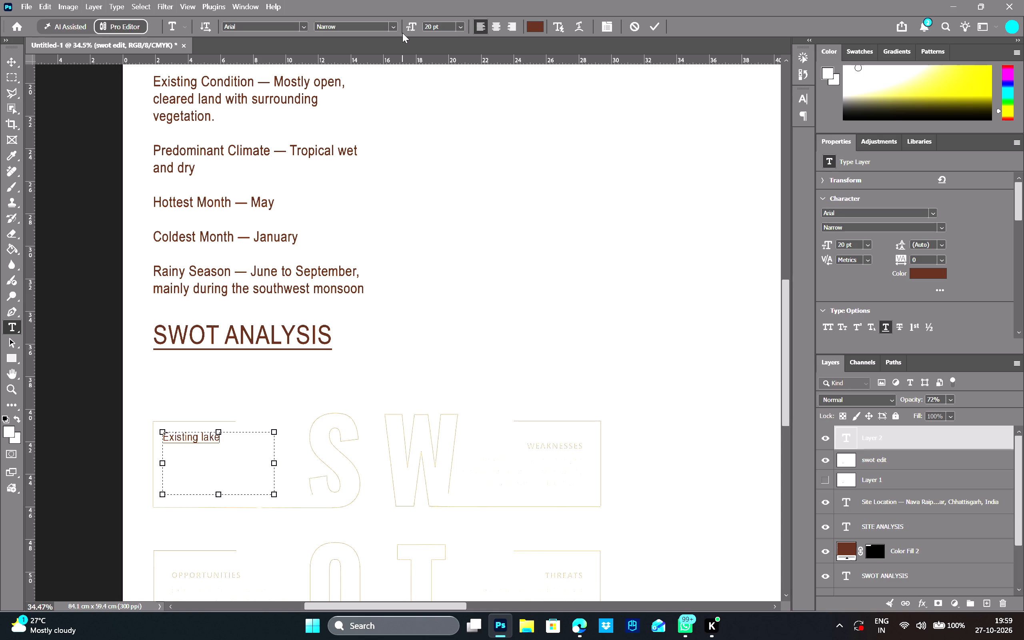
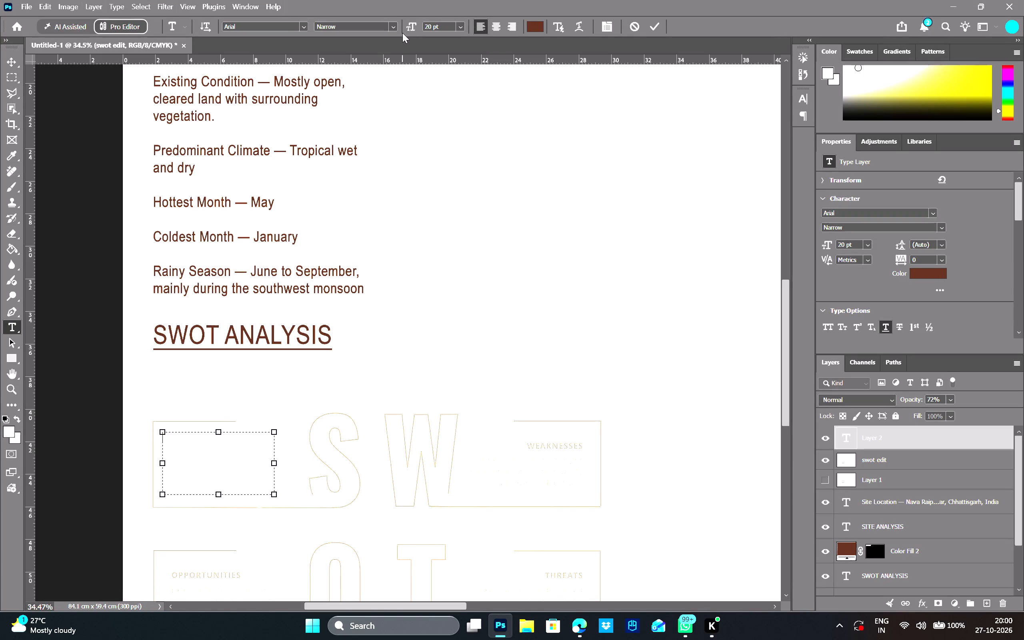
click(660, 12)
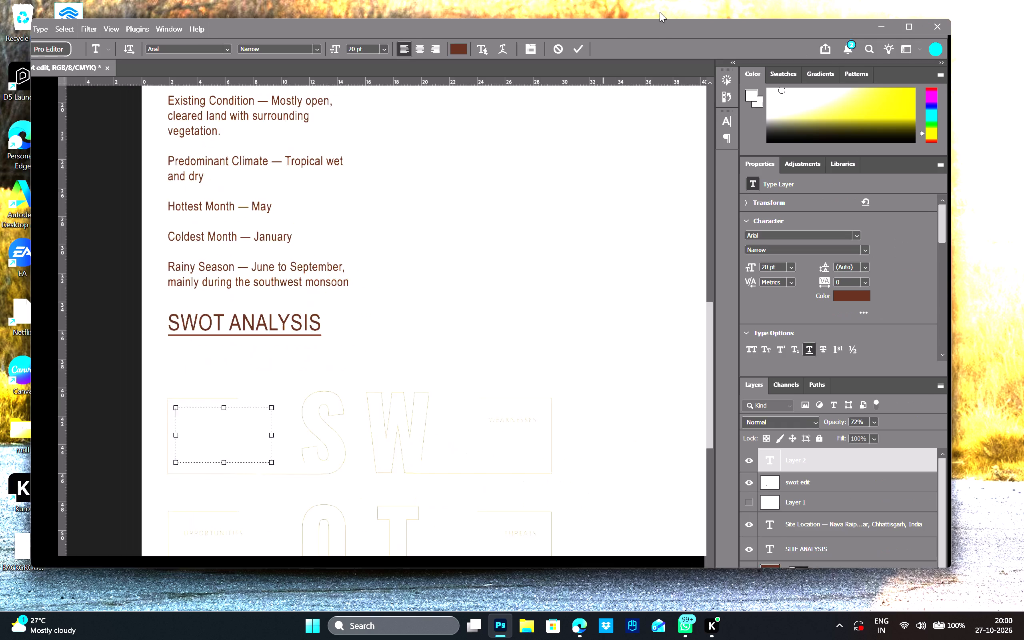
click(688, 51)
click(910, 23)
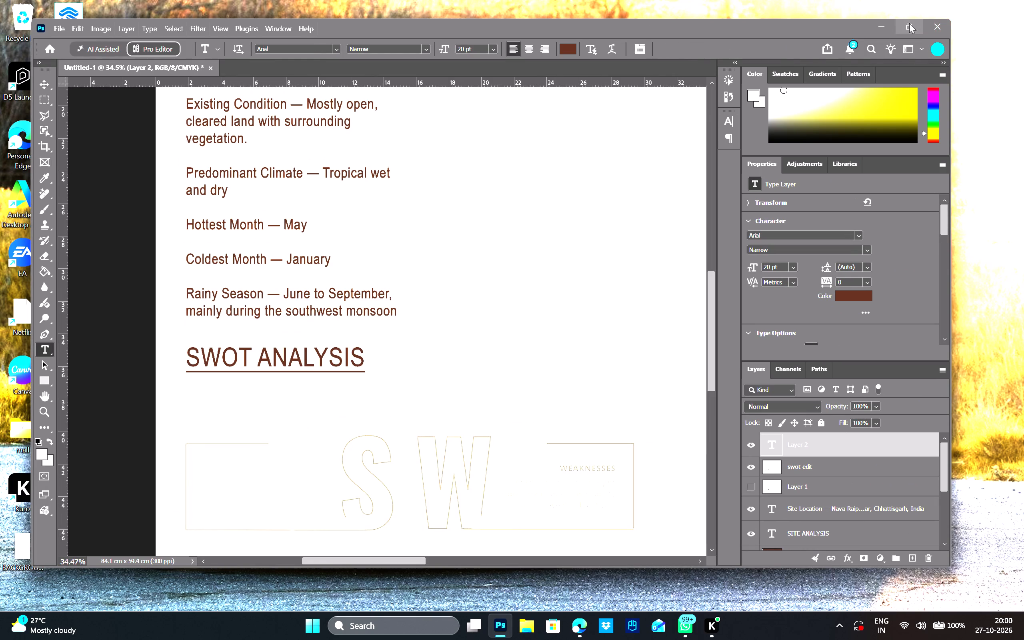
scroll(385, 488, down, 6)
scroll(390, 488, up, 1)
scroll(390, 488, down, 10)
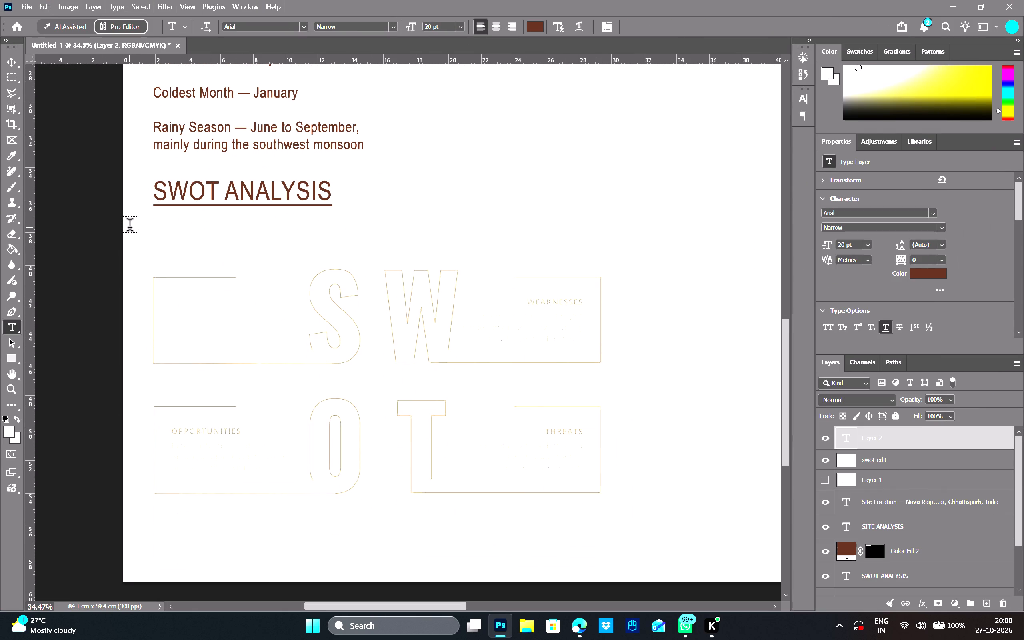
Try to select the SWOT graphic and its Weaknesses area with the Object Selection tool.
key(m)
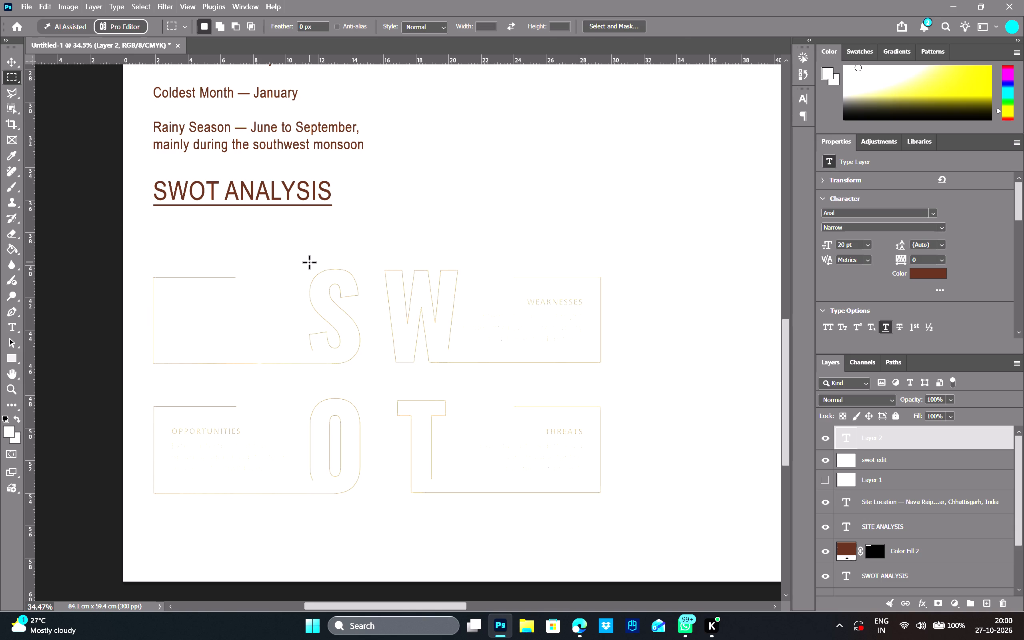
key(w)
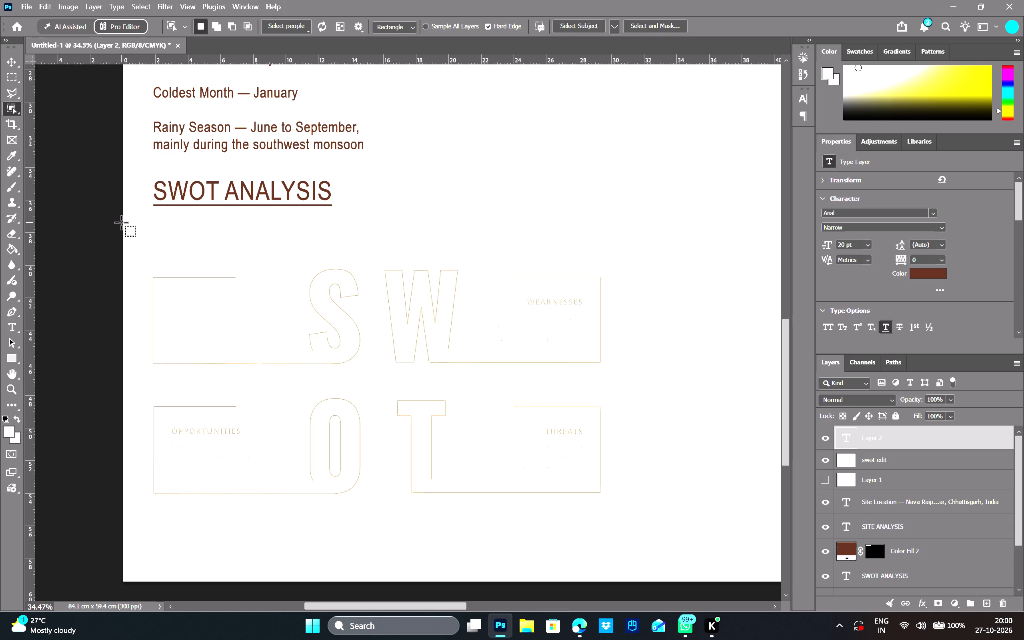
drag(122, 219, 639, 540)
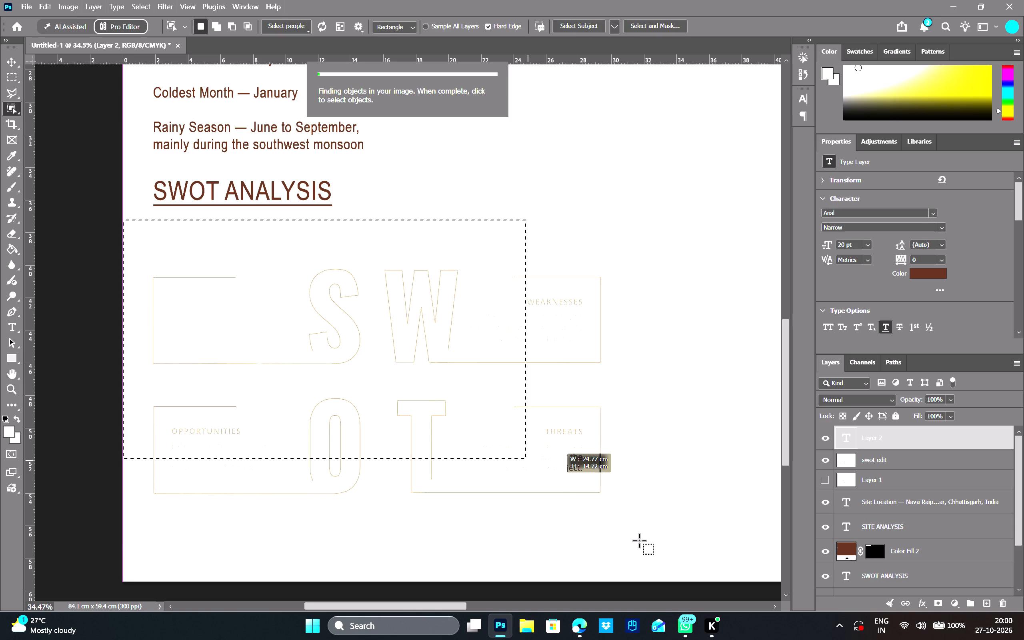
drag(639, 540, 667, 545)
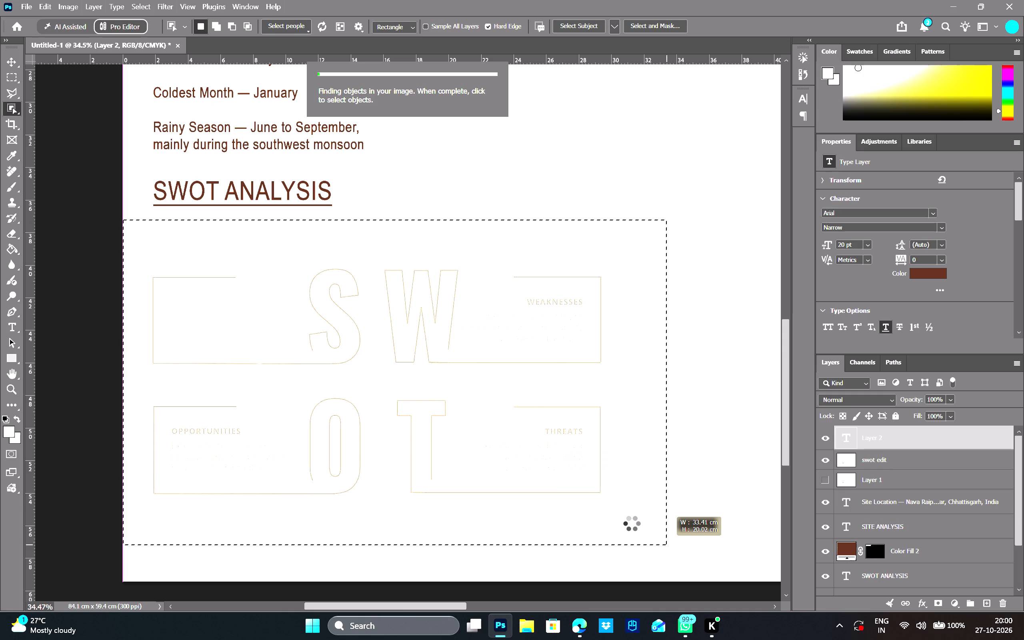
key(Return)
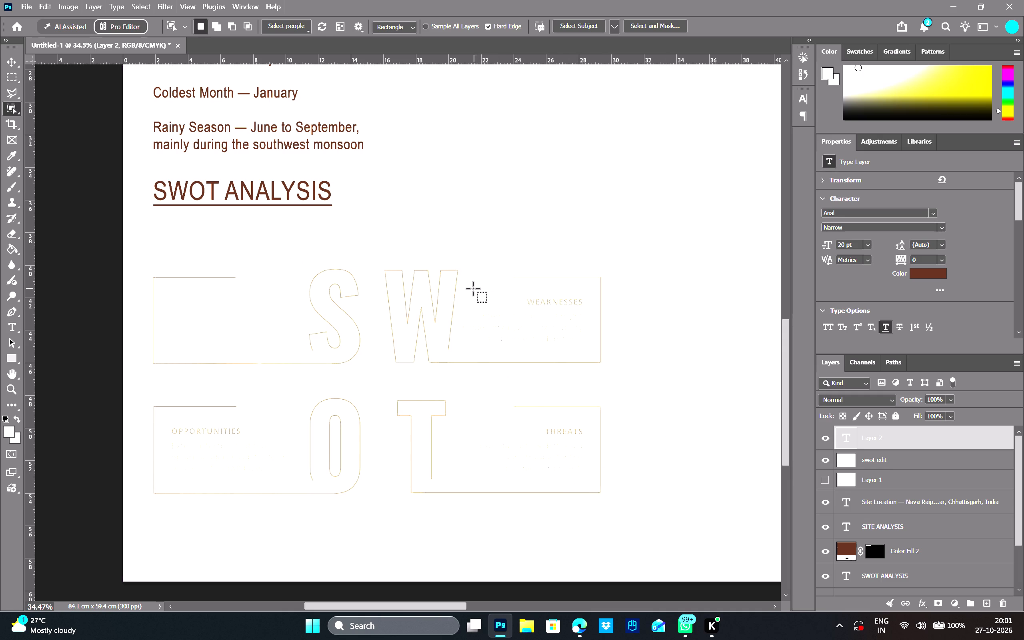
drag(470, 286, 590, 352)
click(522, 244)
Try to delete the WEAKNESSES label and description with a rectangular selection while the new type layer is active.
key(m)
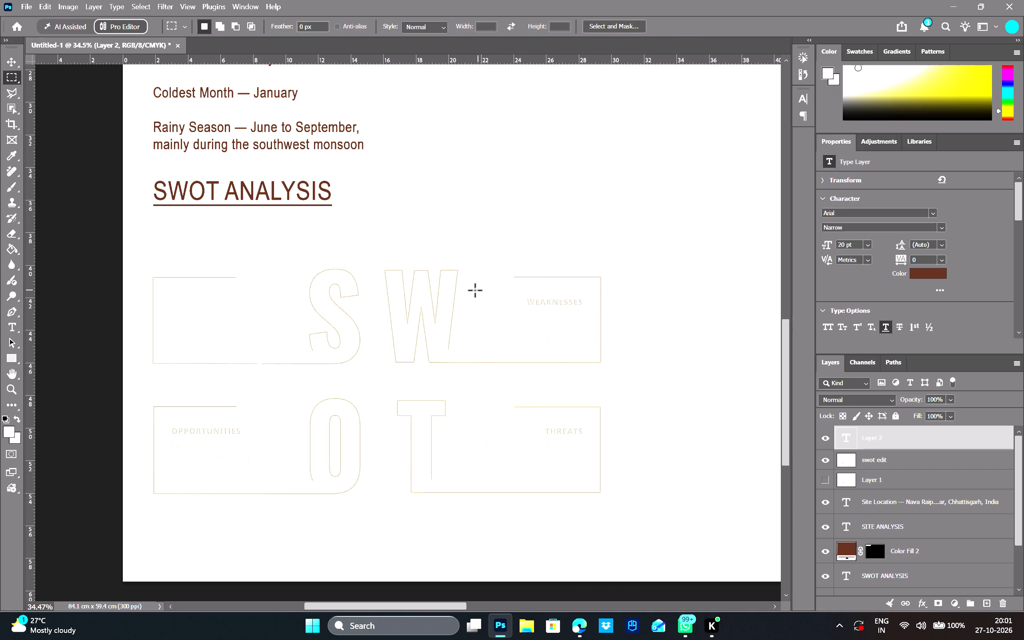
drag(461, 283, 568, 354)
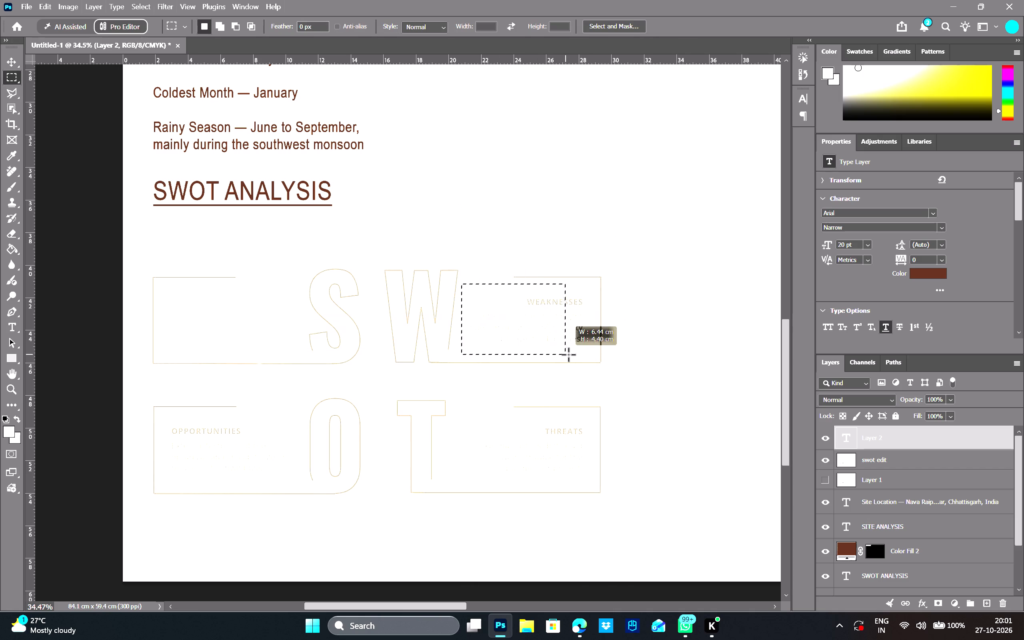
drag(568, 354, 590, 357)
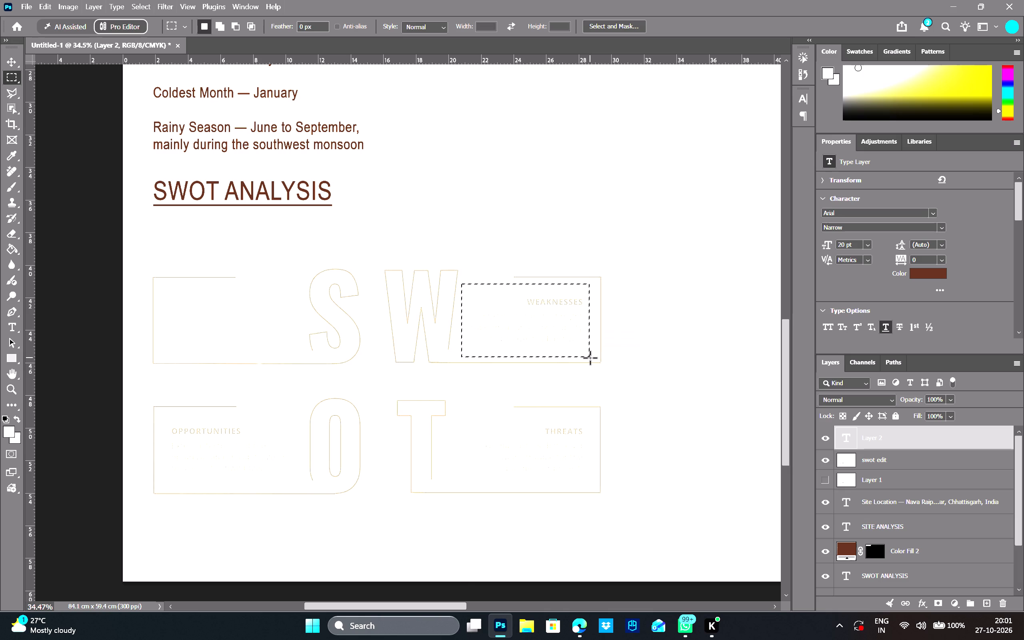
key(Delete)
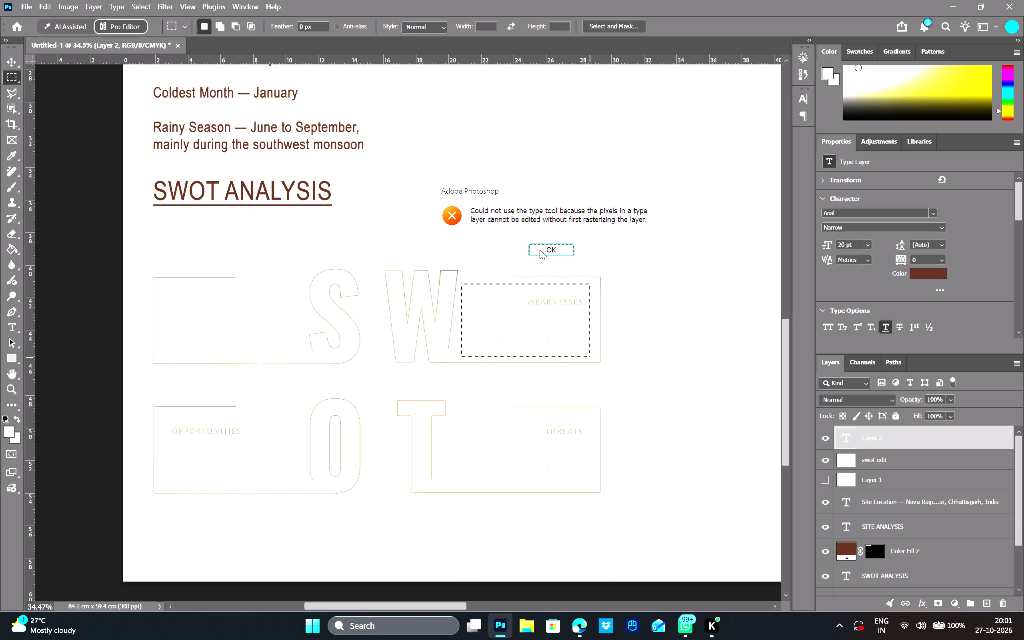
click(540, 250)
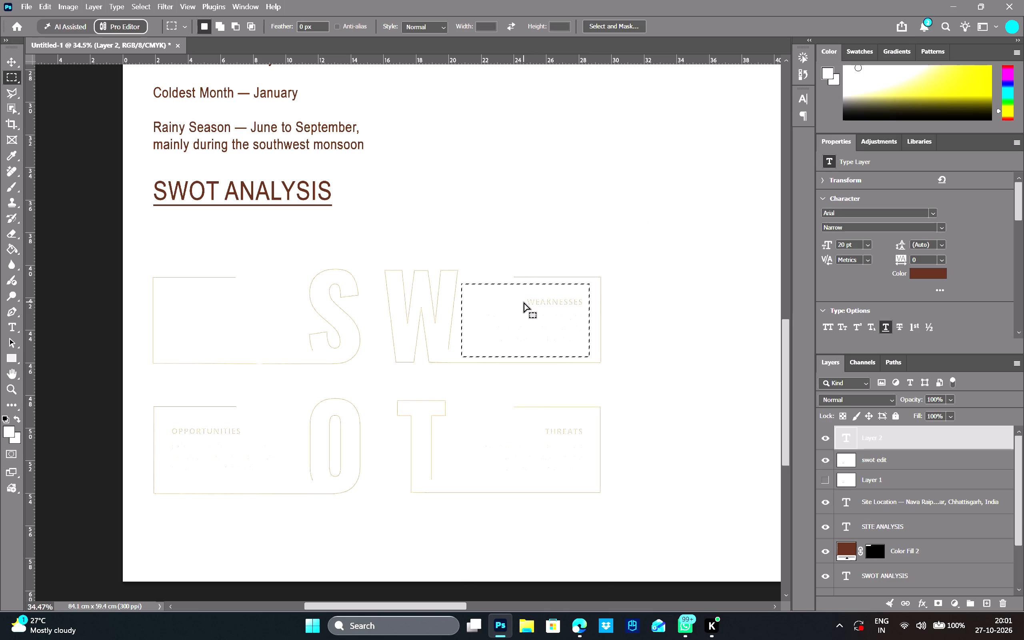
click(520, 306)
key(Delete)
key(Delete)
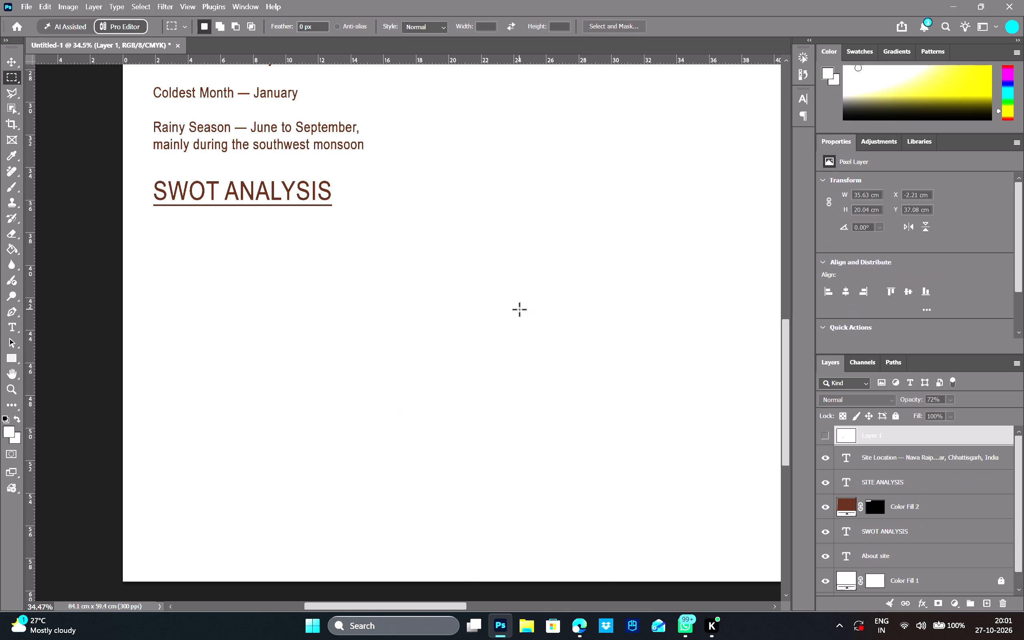
Undo the layer deletions, the Strengths text box and the clearing of the STRENGTHS placeholder text.
key(ctrl+z)
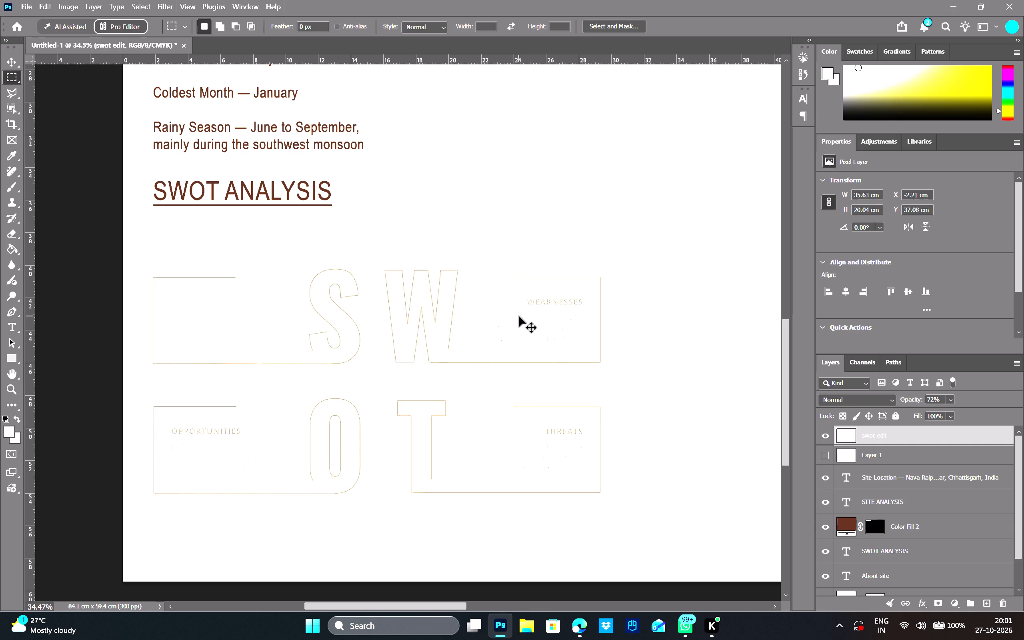
key(ctrl+z)
key(ctrl+z)
key(ctrl+z)
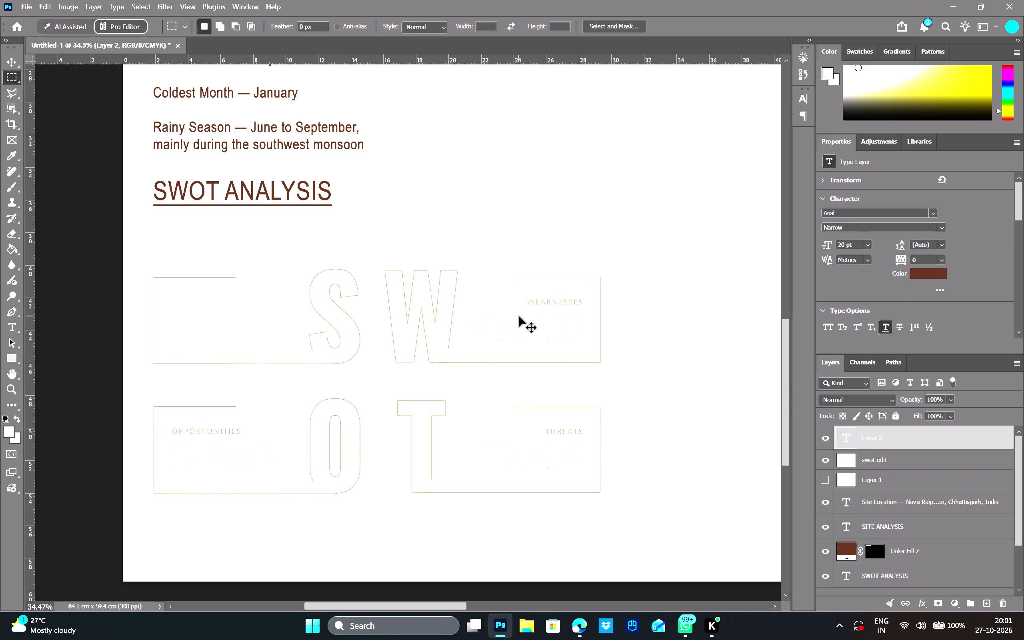
key(ctrl+z)
key(ctrl+z)
key(ctrl+z)
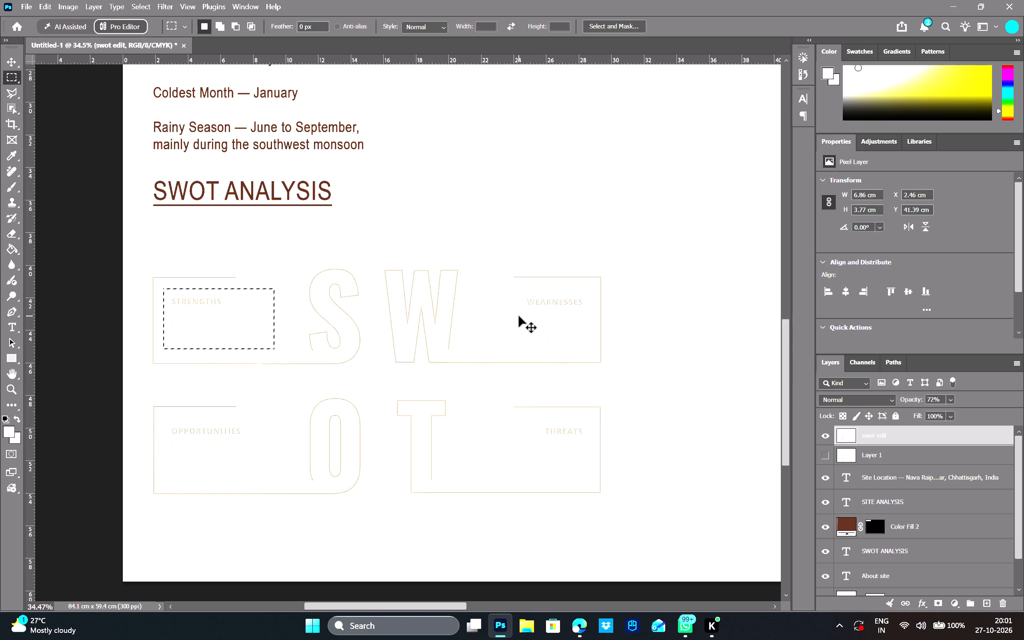
Clear the selected STRENGTHS label and description from the swot edit layer, and deselect the area.
key(Delete)
key(Return)
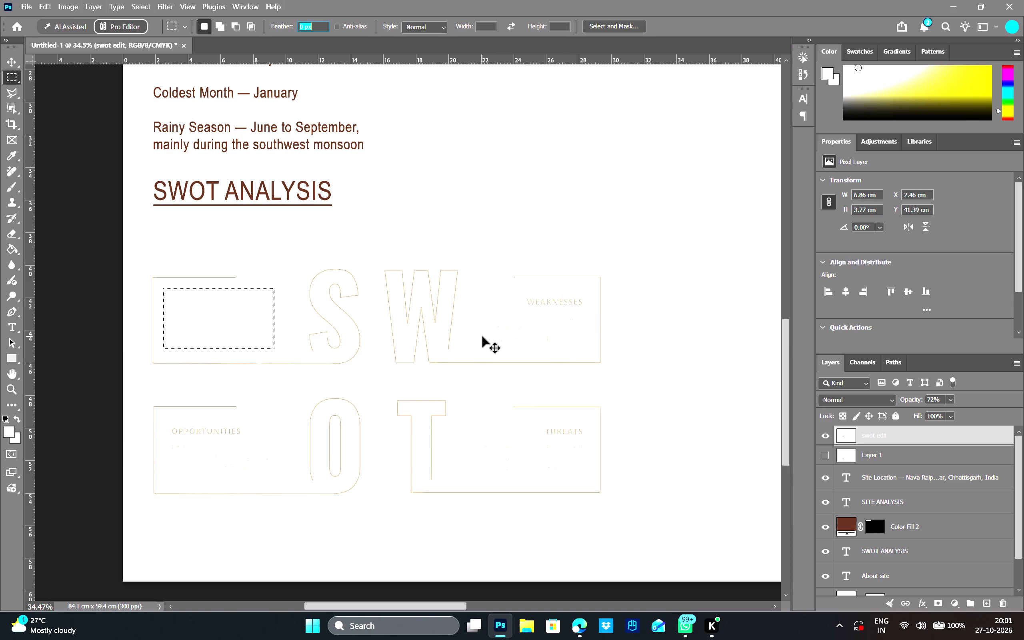
key(ctrl+d)
Clear the WEAKNESSES label and description using a rectangular selection about 7.5 × 3.9 cm, plus the remnant beside the W using one about 0.7 × 1.2 cm.
drag(467, 288, 524, 319)
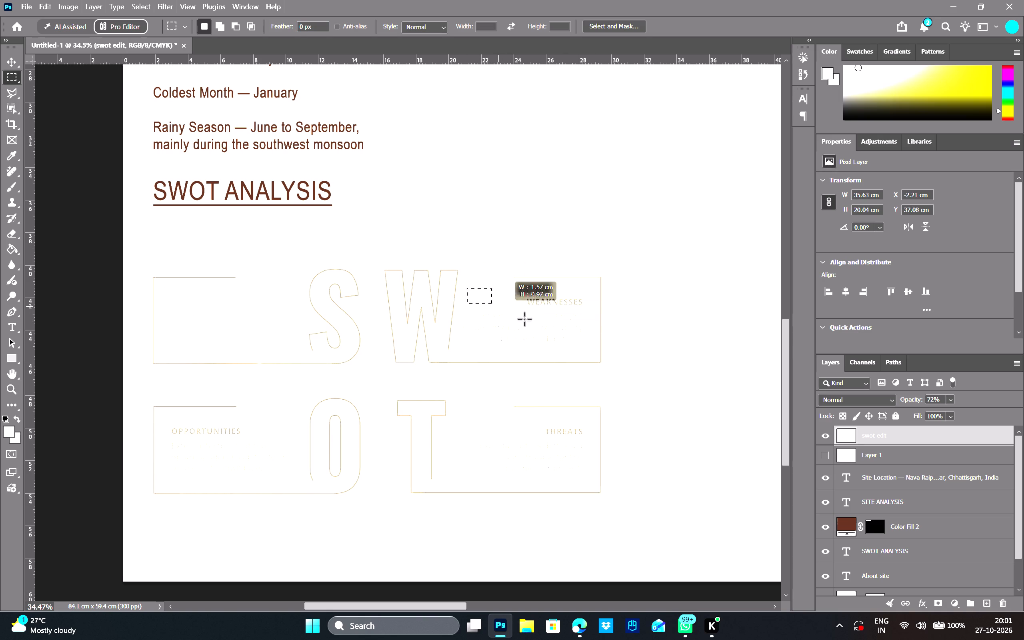
drag(524, 319, 589, 352)
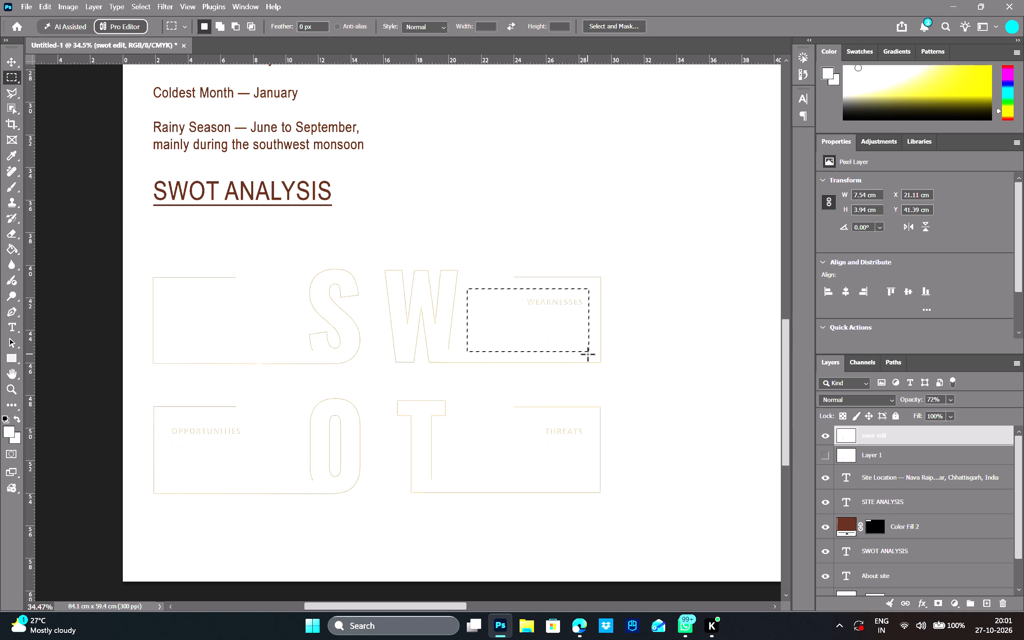
key(Delete)
drag(462, 322, 473, 340)
key(Delete)
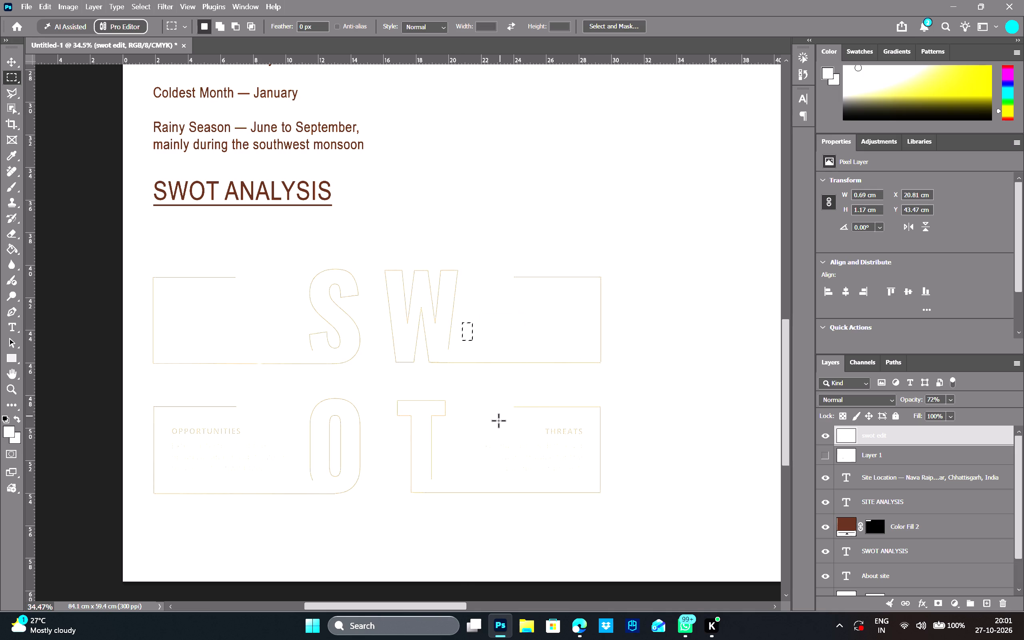
Clear the THREATS label and description from the swot edit layer using a rectangular selection about 7 × 4 cm.
drag(478, 420, 591, 484)
key(Delete)
Clear the OPPORTUNITIES label and description from the swot edit layer using a rectangular selection about 8.1 × 4.2 cm.
drag(166, 416, 292, 490)
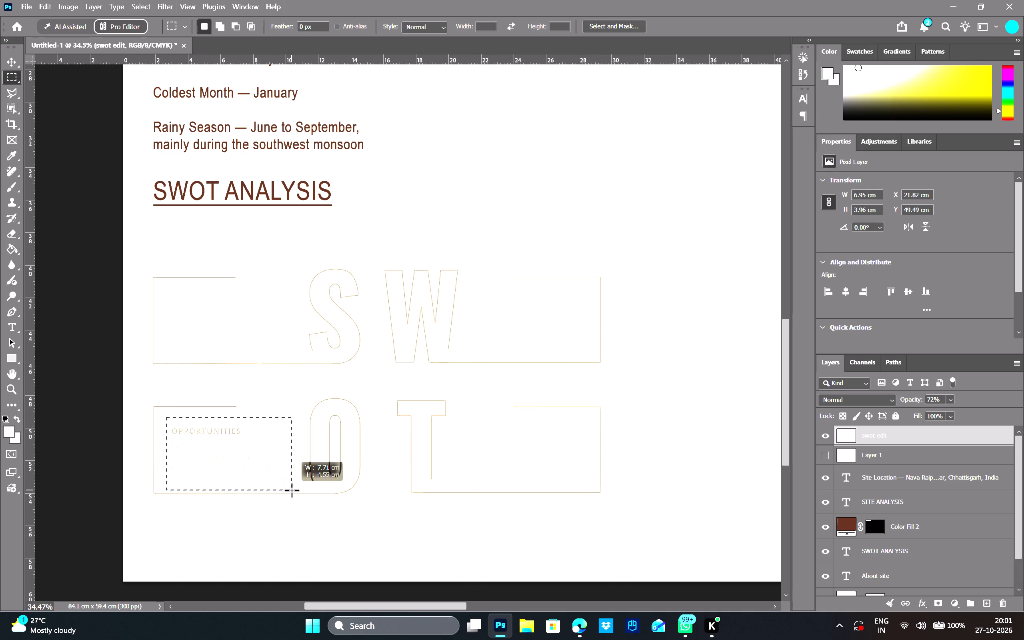
drag(292, 490, 298, 484)
key(Delete)
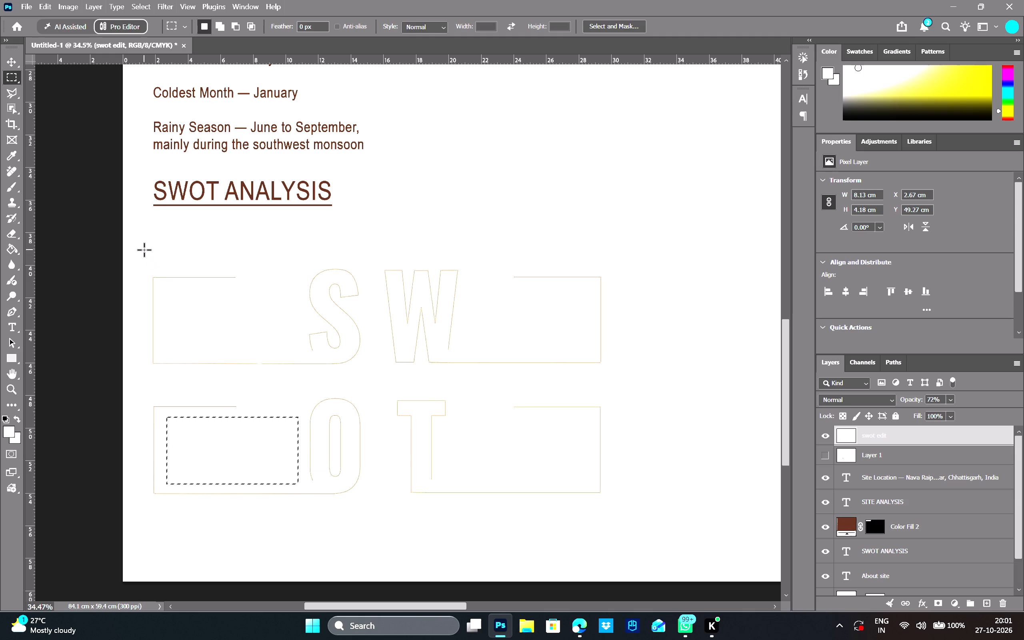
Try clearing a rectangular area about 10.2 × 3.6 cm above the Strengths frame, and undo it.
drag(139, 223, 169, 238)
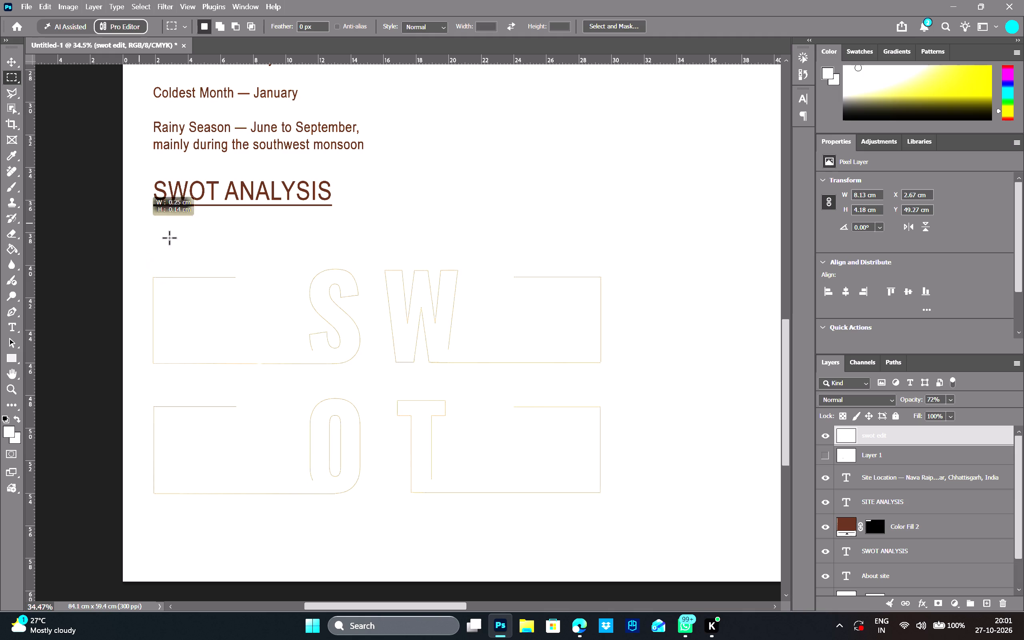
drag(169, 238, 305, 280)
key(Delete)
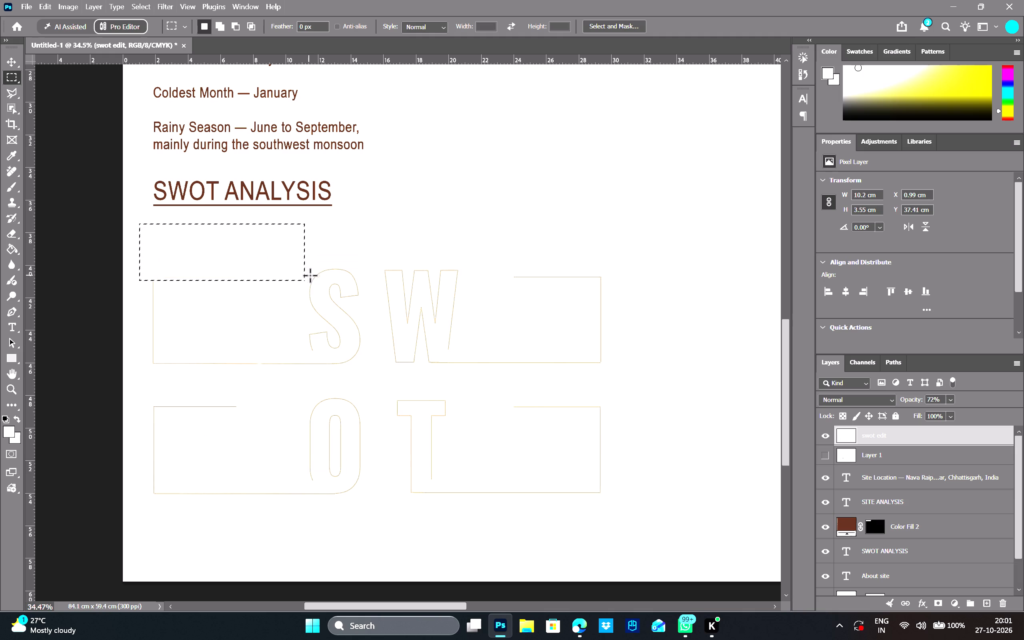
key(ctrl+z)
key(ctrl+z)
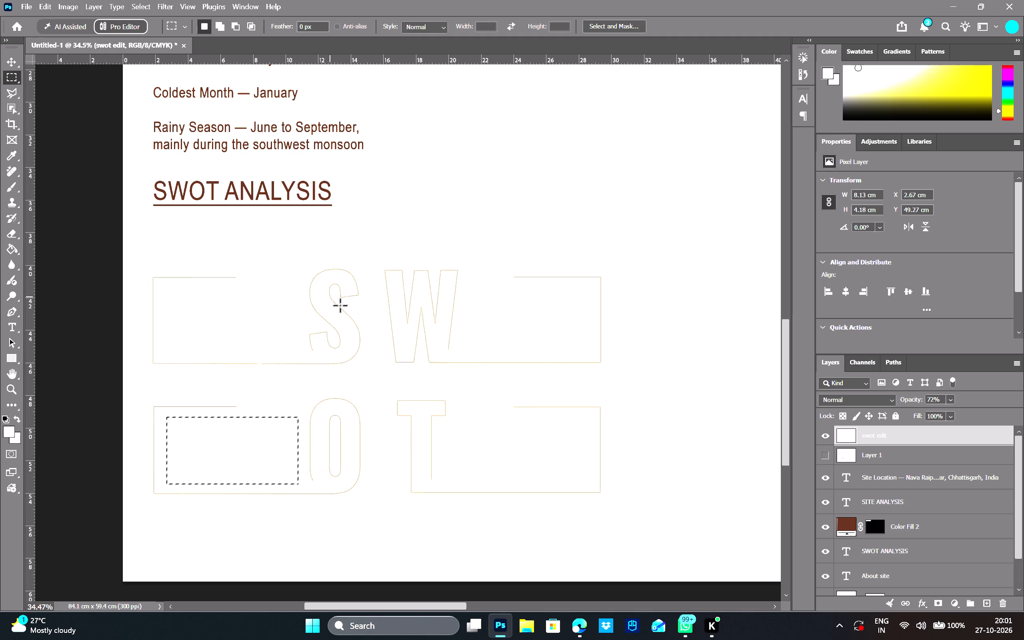
Deselect the emptied Opportunities area of the SWOT graphic.
scroll(356, 330, up, 2)
alt+scroll(356, 330, down, 7)
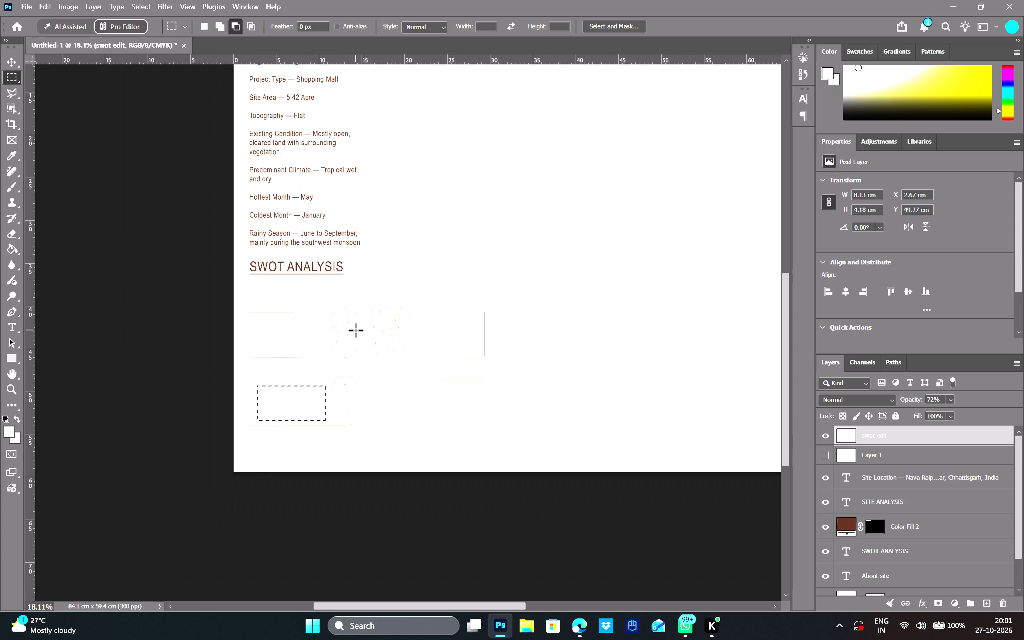
scroll(339, 320, up, 7)
key(Return)
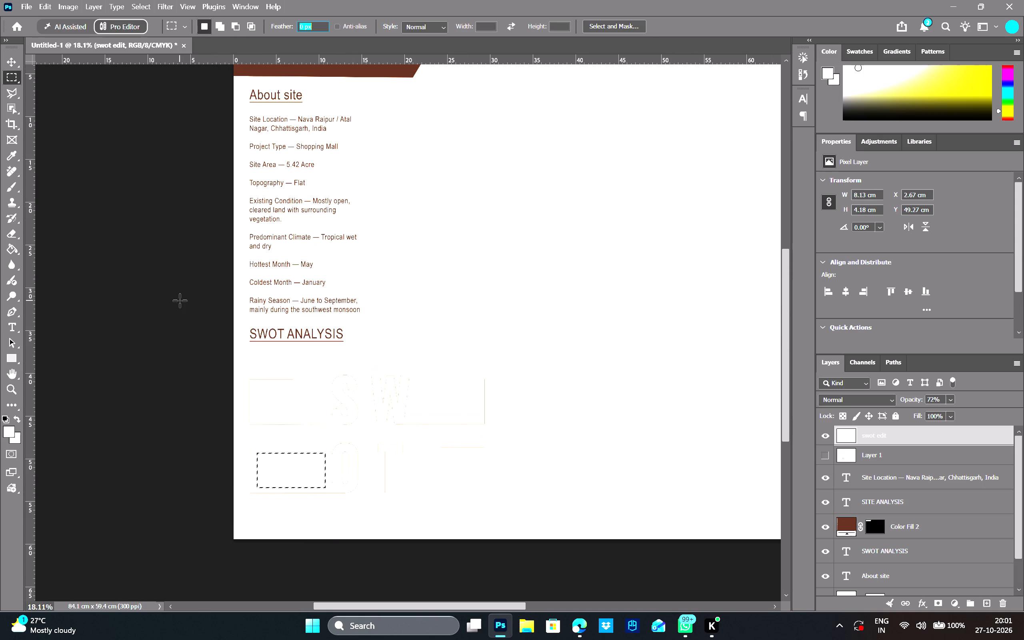
click(180, 300)
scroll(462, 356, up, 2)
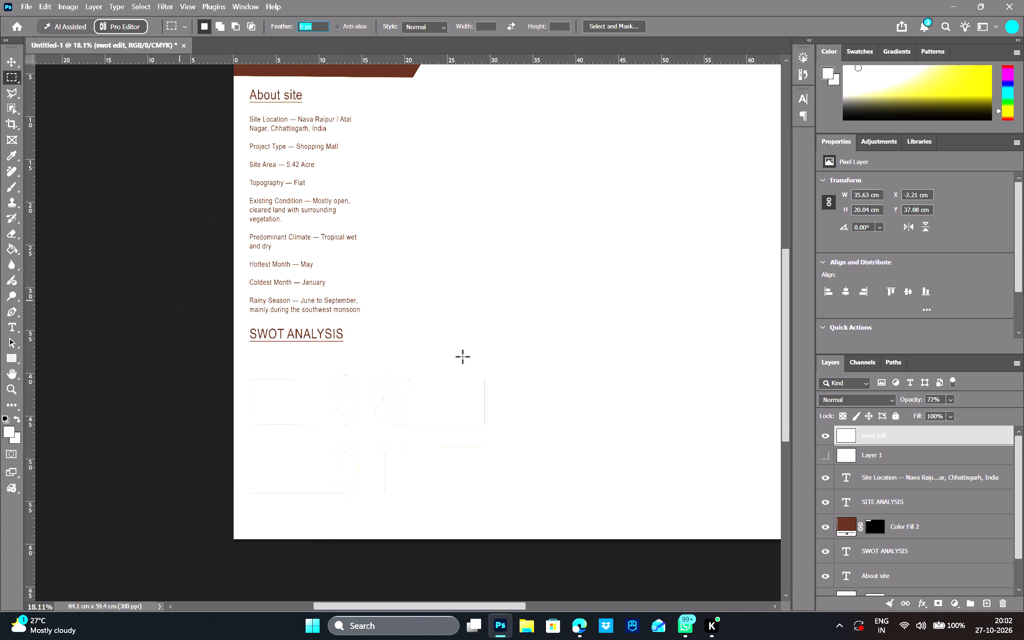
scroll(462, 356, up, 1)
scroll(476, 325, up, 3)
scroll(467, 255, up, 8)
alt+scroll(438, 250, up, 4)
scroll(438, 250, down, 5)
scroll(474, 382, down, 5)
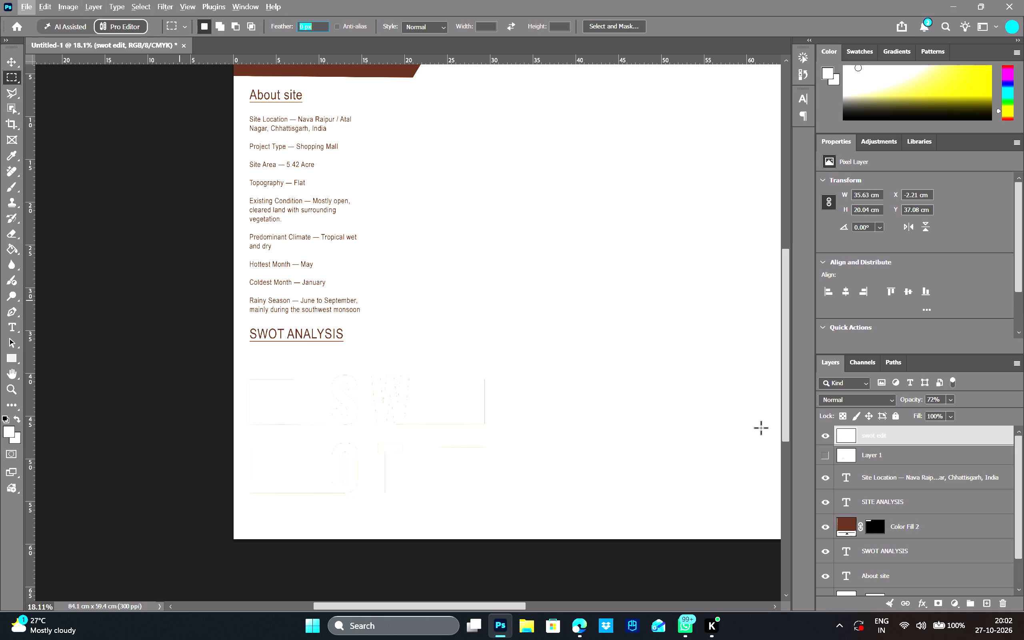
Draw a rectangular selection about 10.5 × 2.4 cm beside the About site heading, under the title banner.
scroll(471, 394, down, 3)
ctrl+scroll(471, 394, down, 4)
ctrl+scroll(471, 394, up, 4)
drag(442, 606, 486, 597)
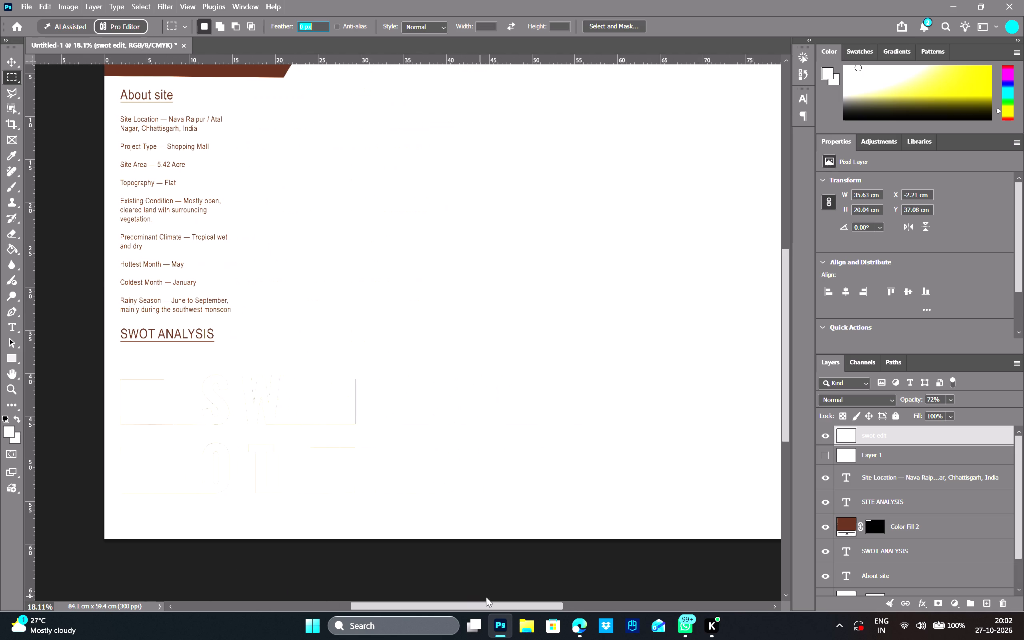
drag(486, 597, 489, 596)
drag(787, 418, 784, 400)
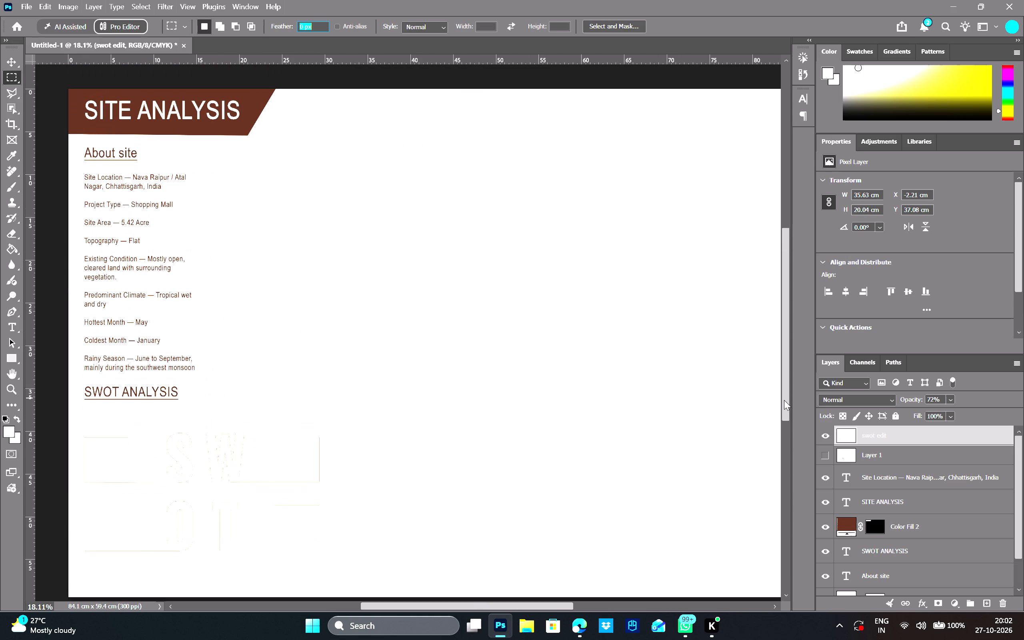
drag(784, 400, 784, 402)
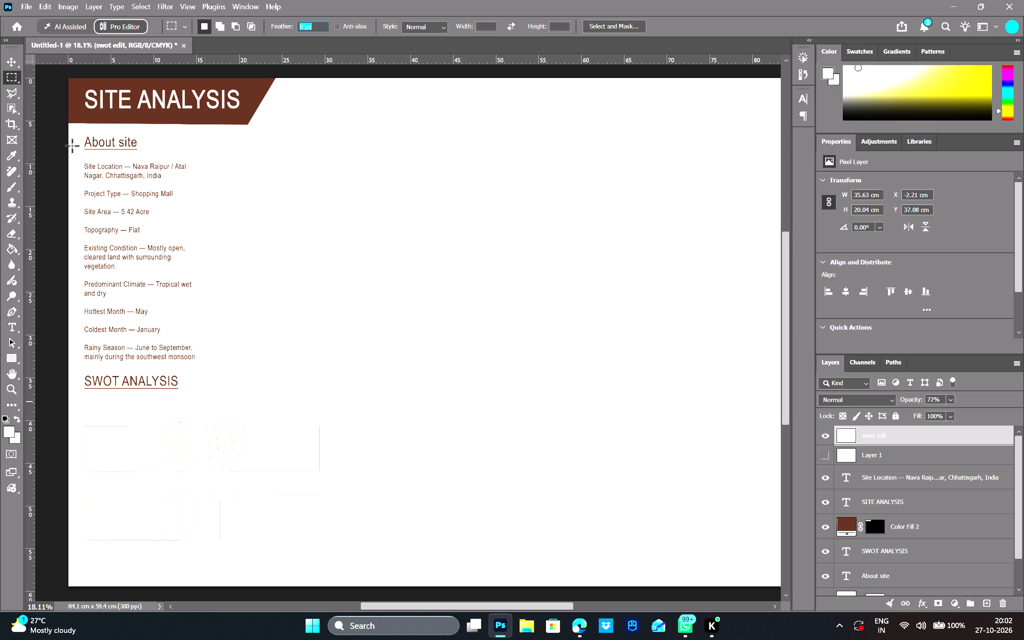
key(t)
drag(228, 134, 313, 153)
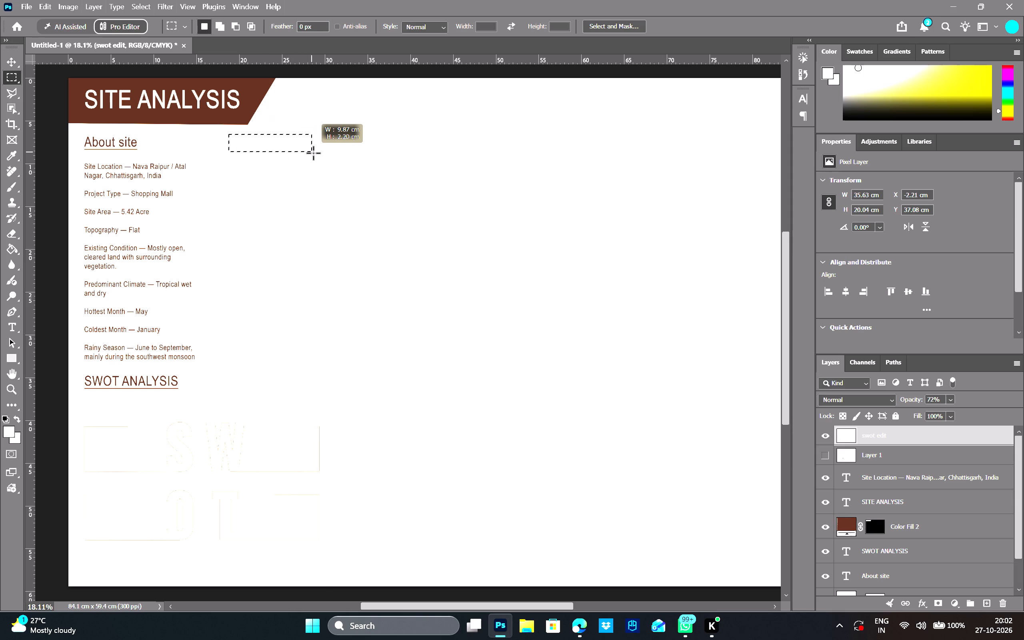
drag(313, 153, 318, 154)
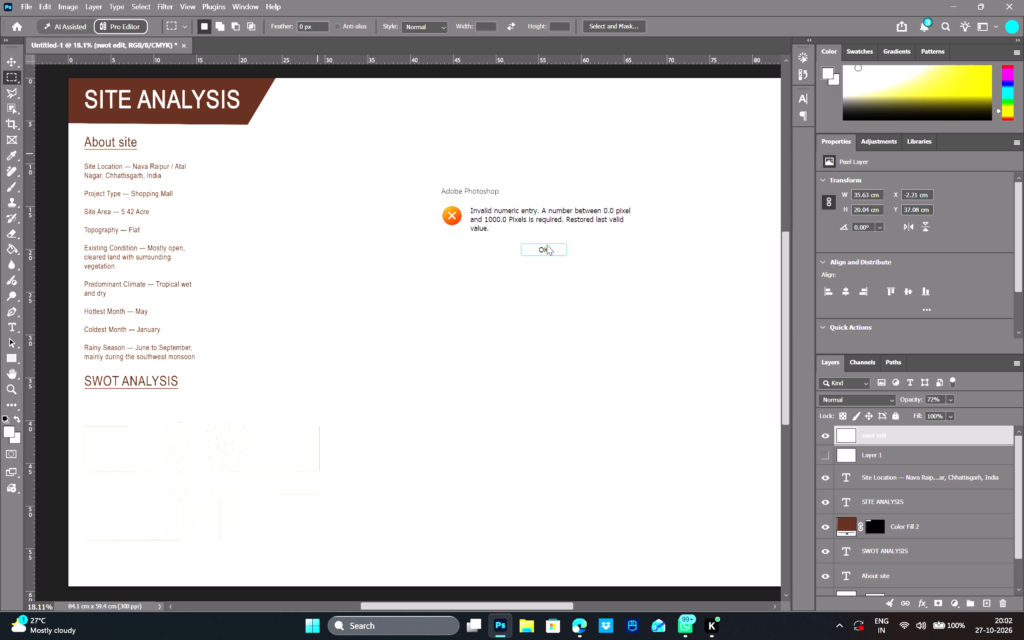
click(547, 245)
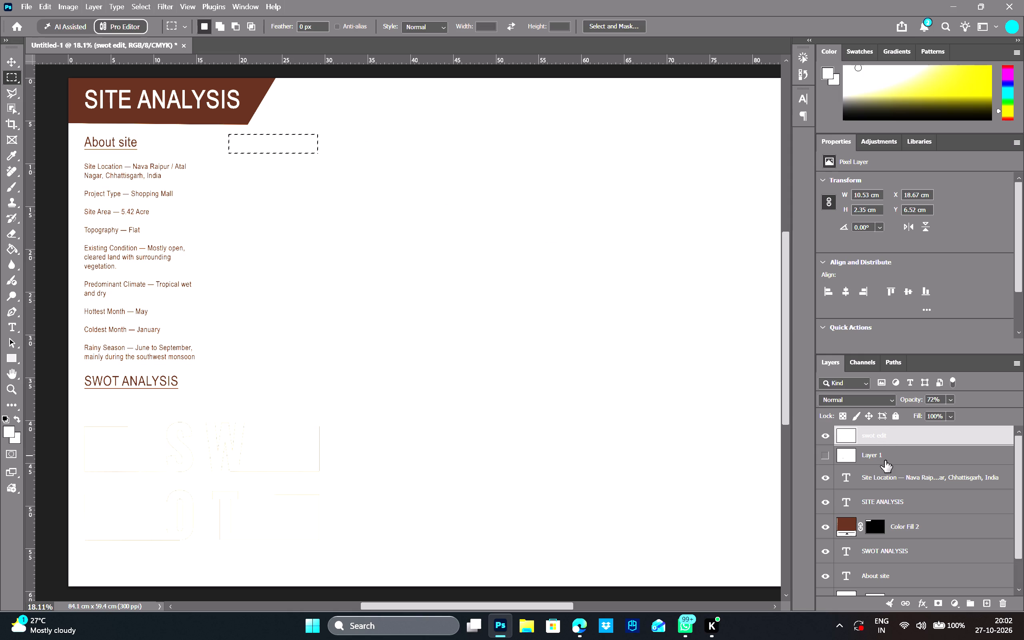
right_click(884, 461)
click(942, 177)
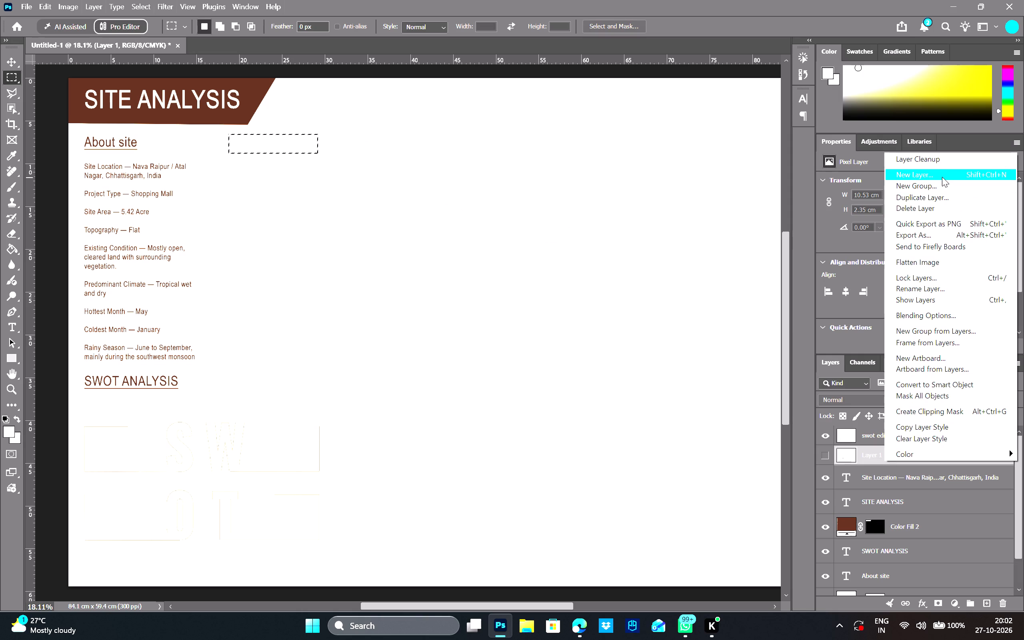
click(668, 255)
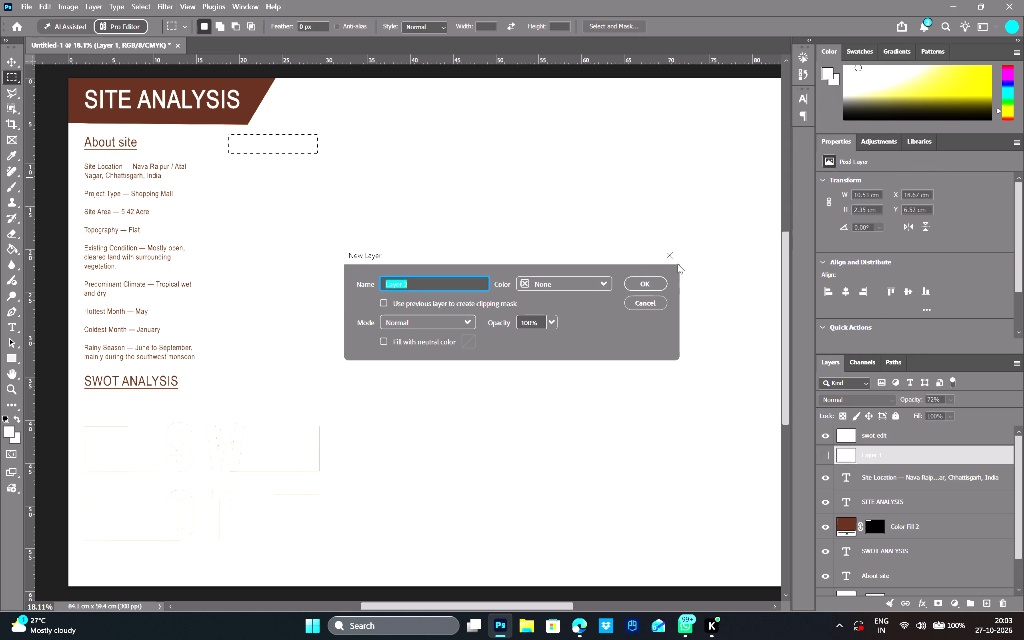
Create a new layer named "user group" directly above the swot edit layer.
click(884, 436)
right_click(879, 426)
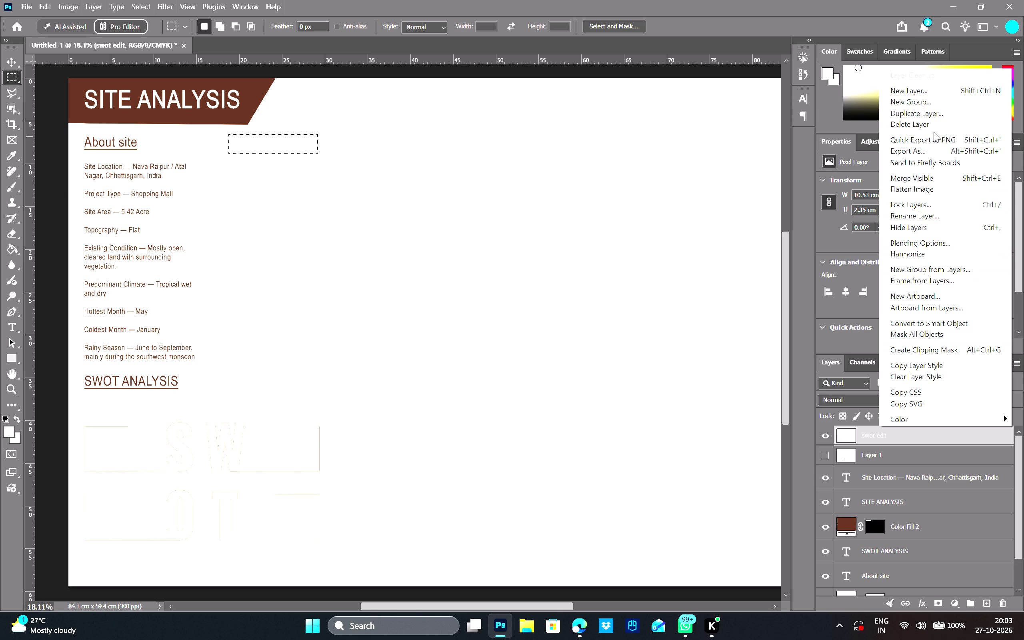
click(930, 92)
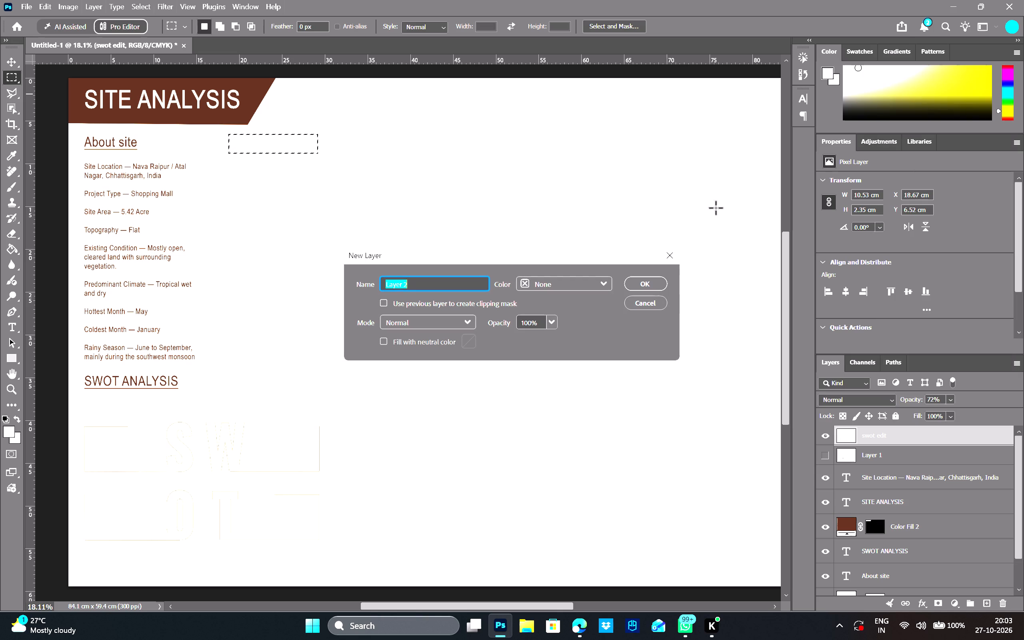
click(478, 283)
key(2)
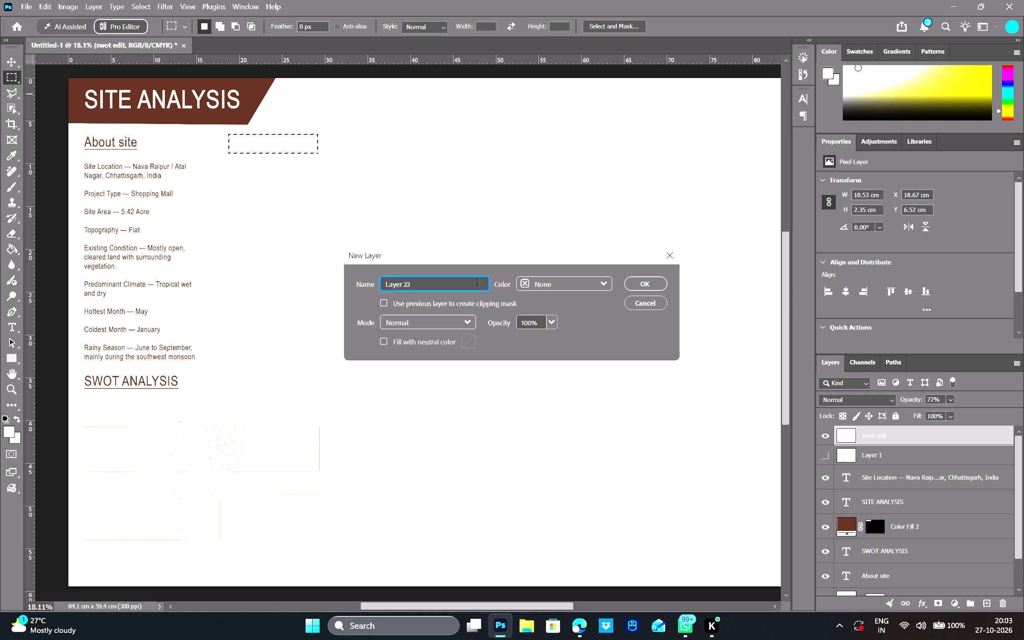
key(BackSpace)
key(BackSpace)
key(BackSpace)
key(BackSpace)
key(BackSpace)
key(BackSpace)
key(BackSpace)
key(BackSpace)
text(usw)
key(BackSpace)
text(er)
key(space)
text(group)
key(Return)
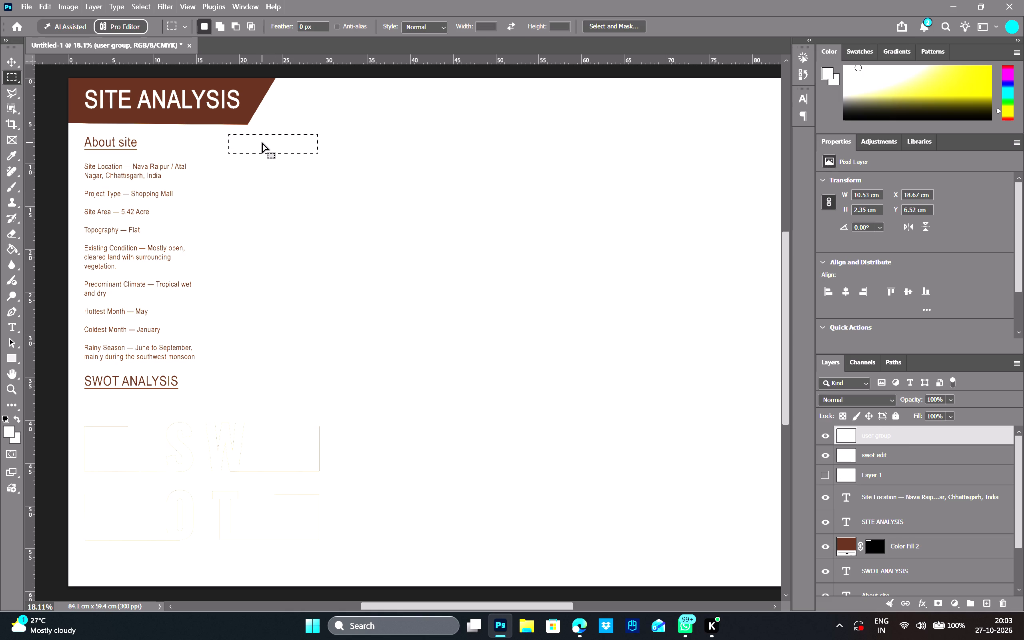
Draw a paragraph text box about 11.2 cm wide beside the About site heading and clear its placeholder text.
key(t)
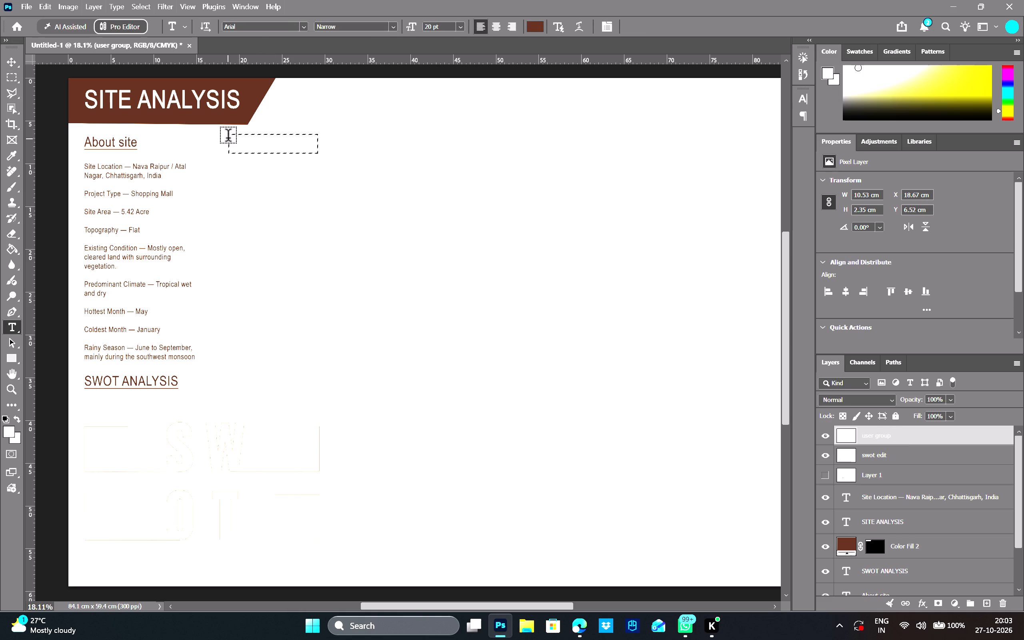
drag(228, 138, 324, 152)
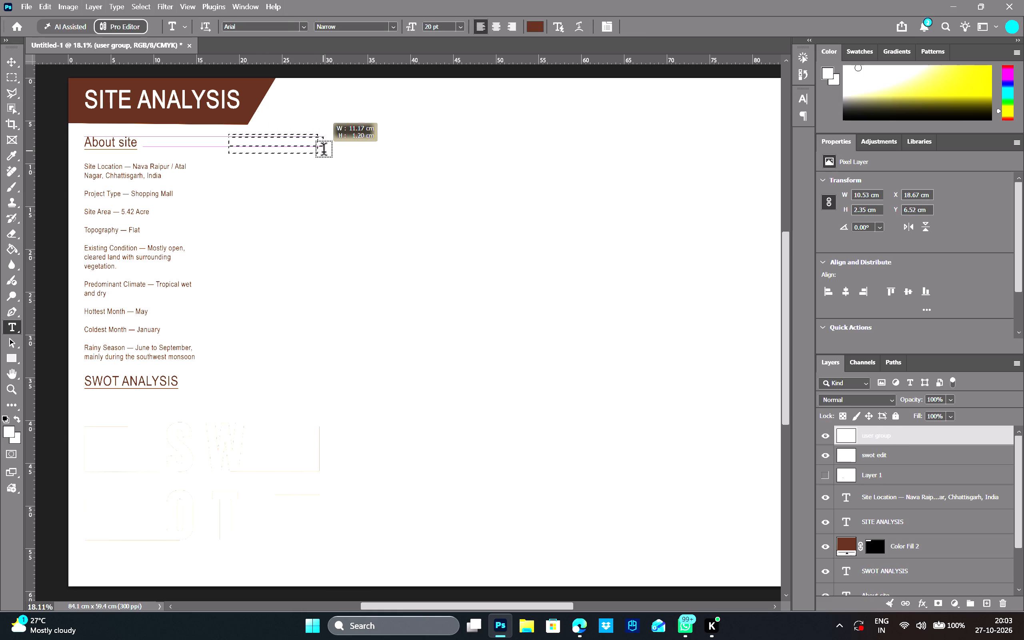
drag(324, 152, 324, 154)
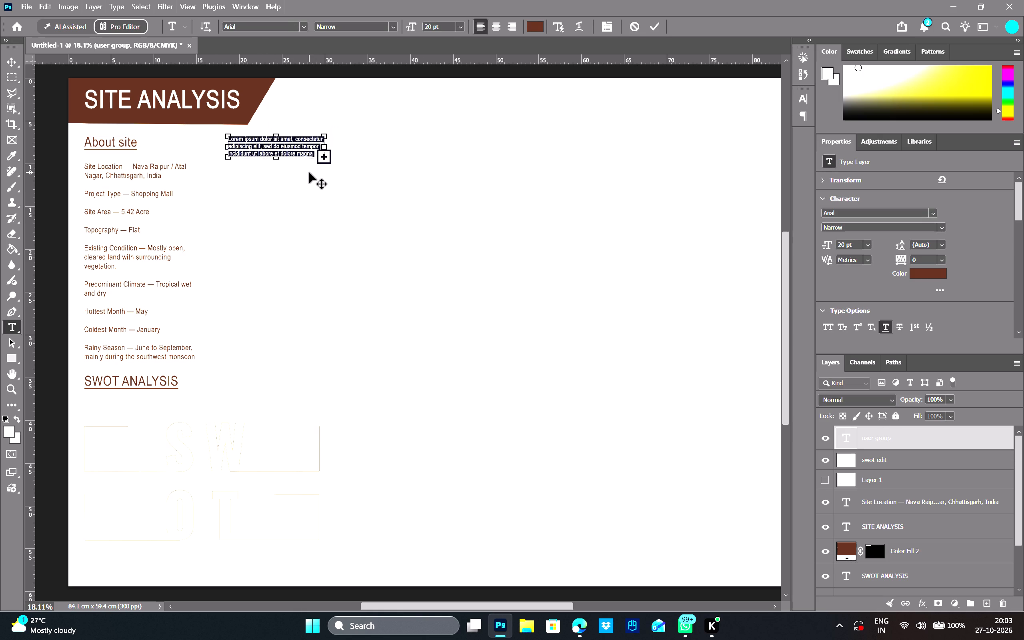
key(BackSpace)
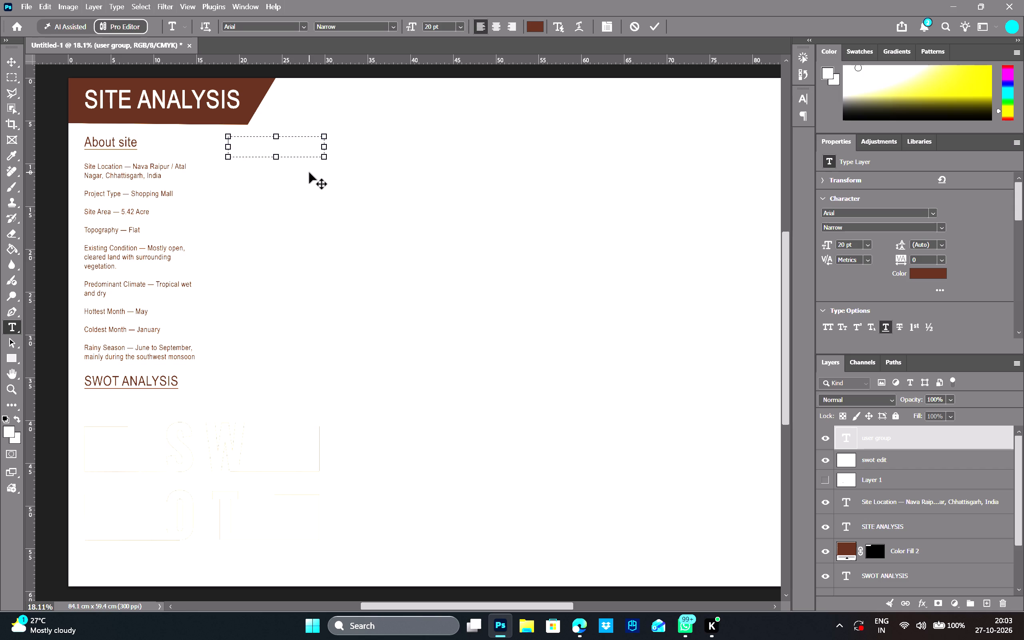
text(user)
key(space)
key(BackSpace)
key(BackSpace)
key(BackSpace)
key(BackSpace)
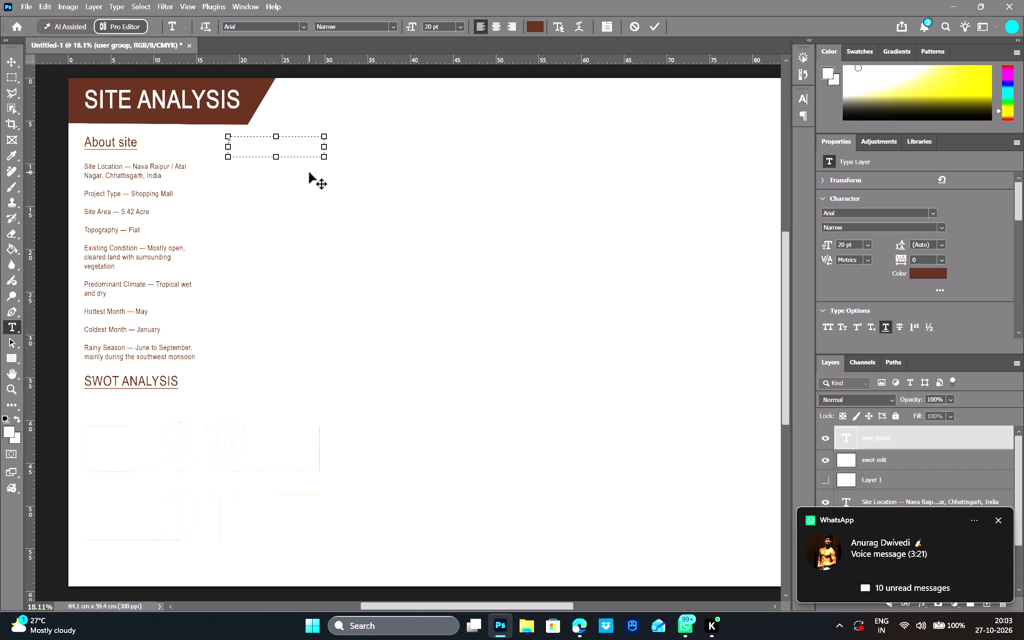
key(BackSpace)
Enter the heading "USER GROUP" in capitals in the empty text box.
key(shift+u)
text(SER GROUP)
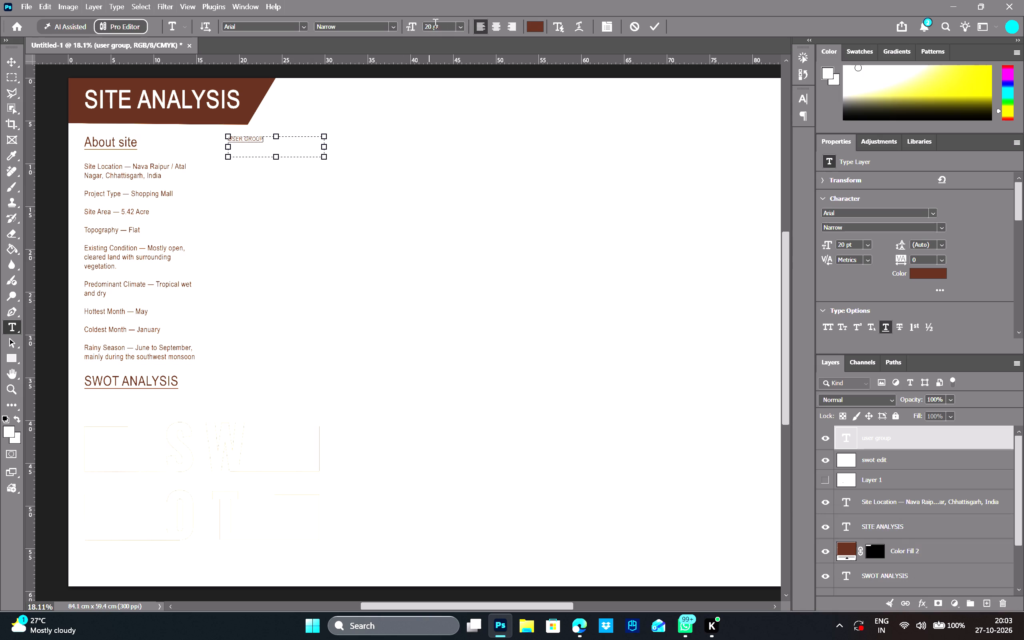
Set the font size to 45 pt for the USER GROUP heading.
drag(431, 27, 422, 26)
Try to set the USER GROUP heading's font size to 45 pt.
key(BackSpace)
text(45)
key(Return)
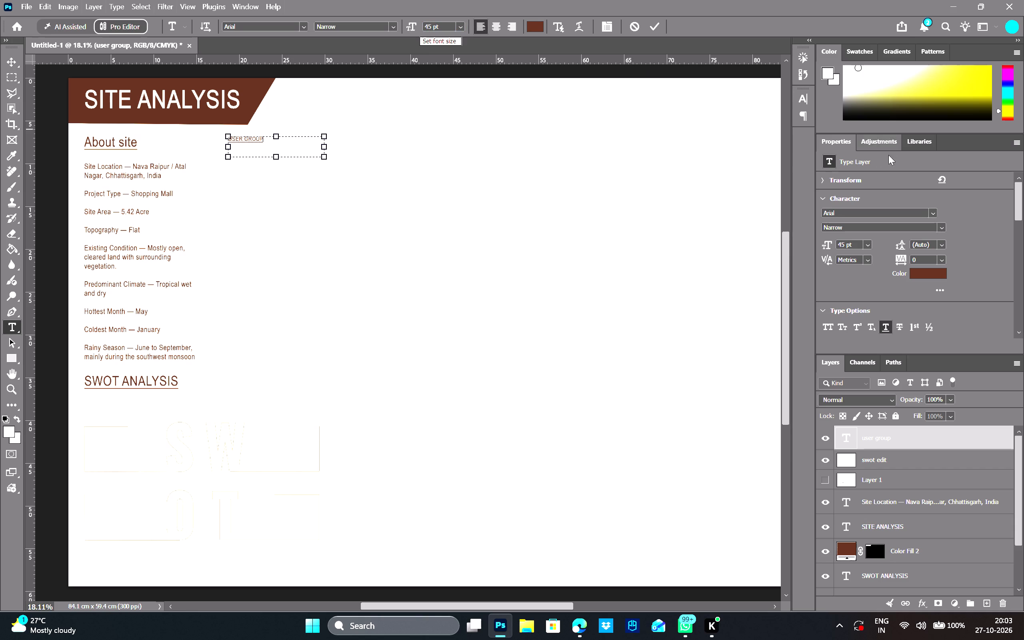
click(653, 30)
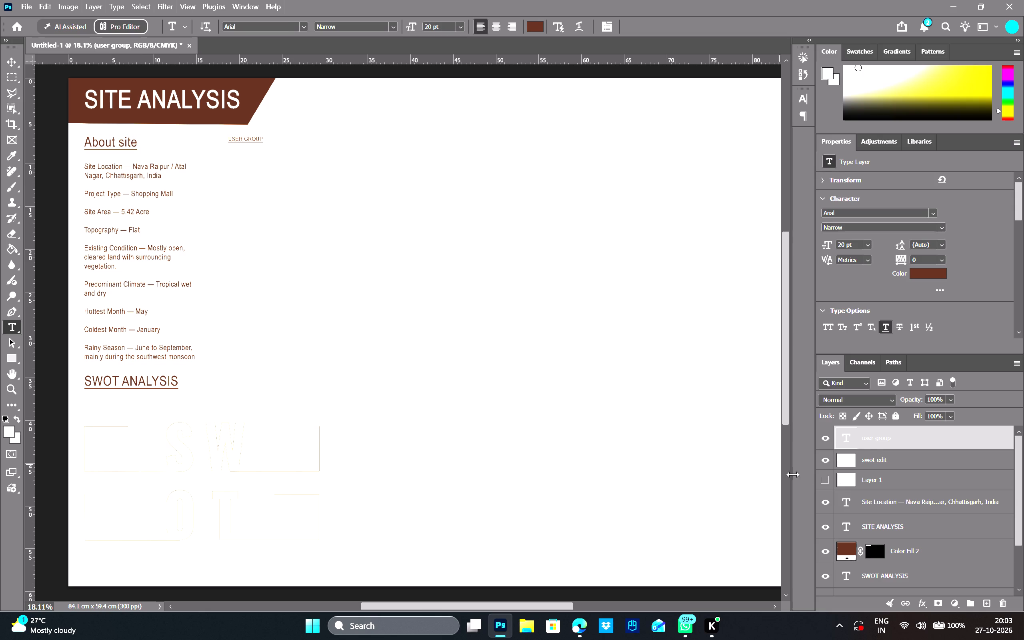
Set the USER GROUP heading's whole text to a font size of 45 pt, matching the About site heading.
scroll(889, 530, down, 5)
double_click(845, 541)
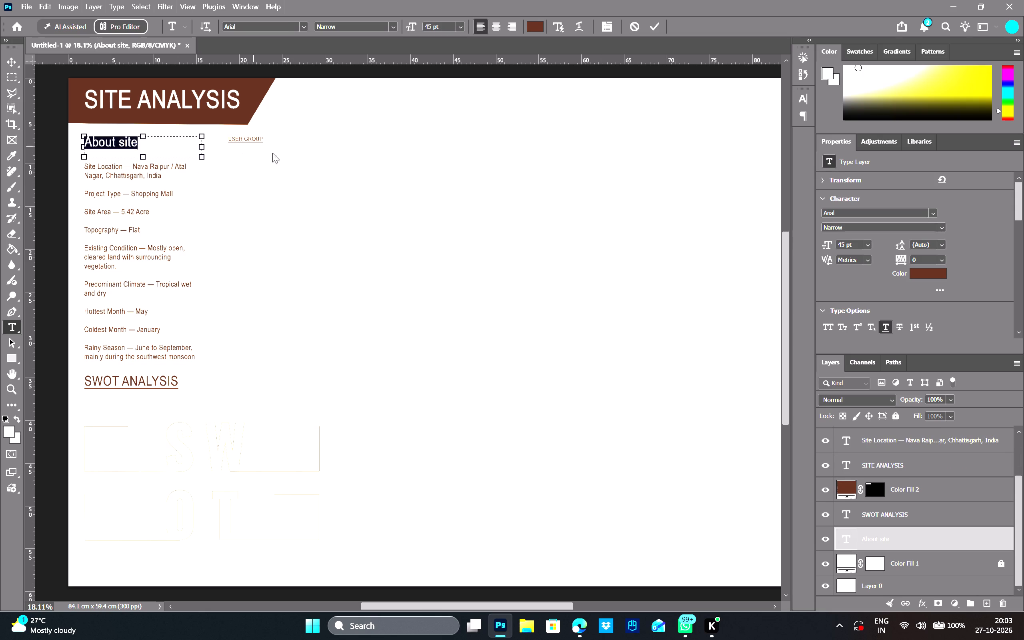
scroll(920, 493, up, 5)
click(846, 438)
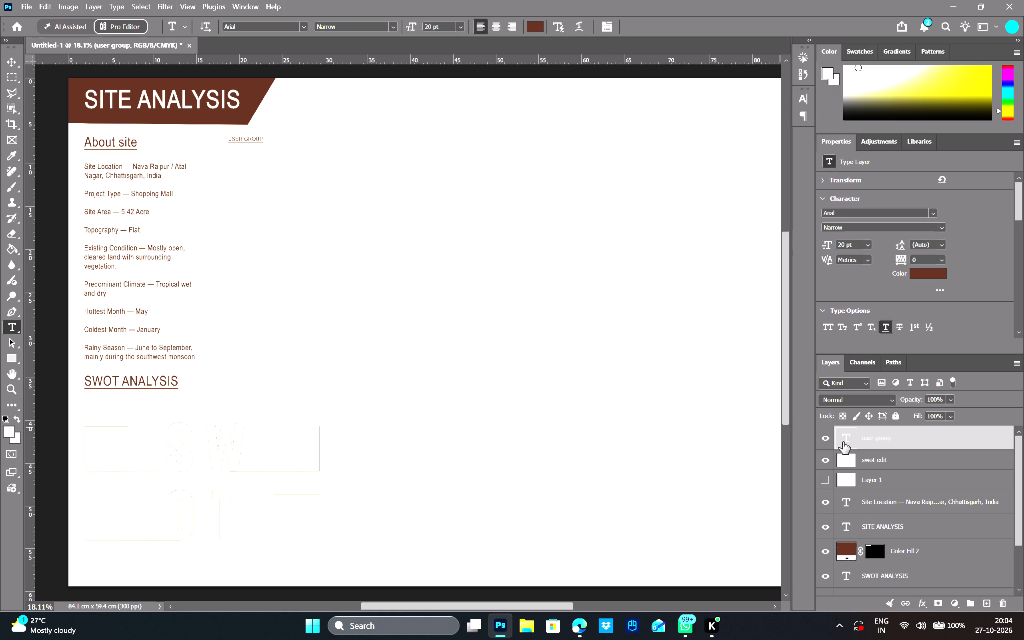
double_click(843, 442)
drag(440, 27, 381, 27)
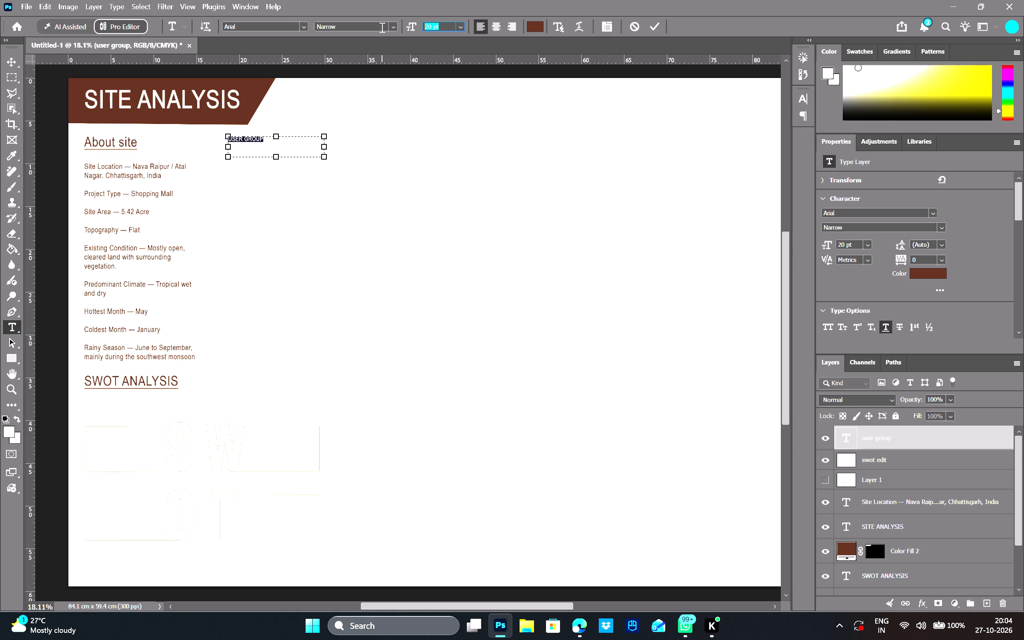
key(BackSpace)
text(45)
key(Return)
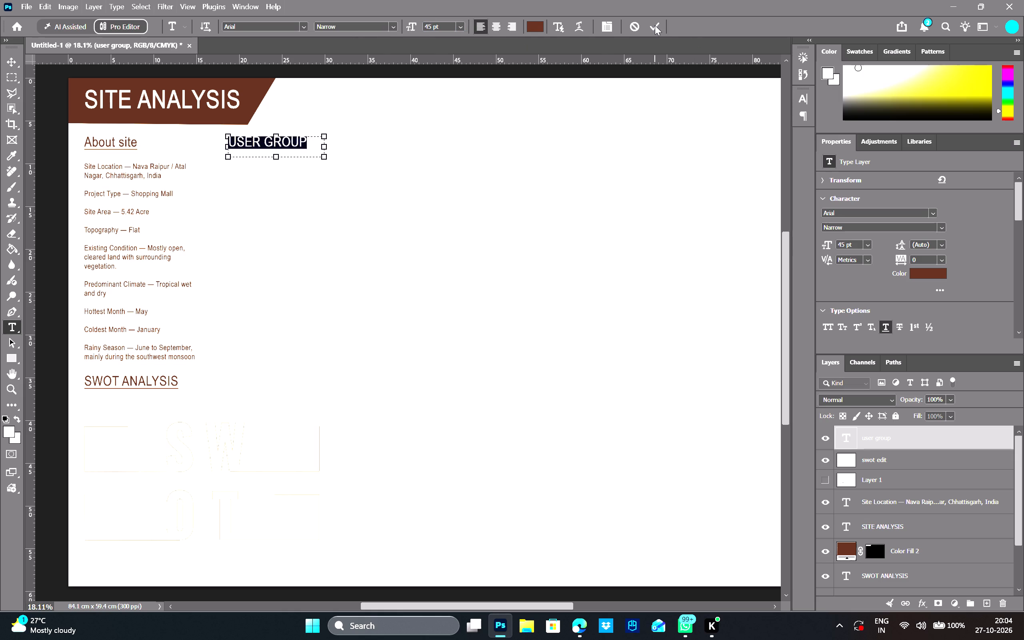
click(655, 25)
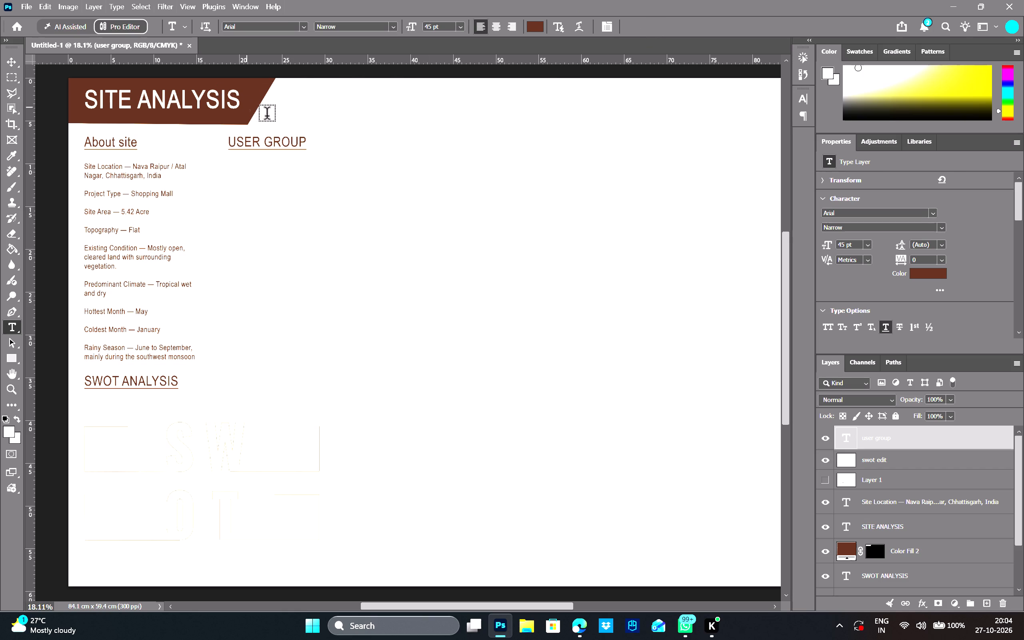
Retype the About site heading in capitals as ABOUT SITE.
scroll(900, 516, down, 3)
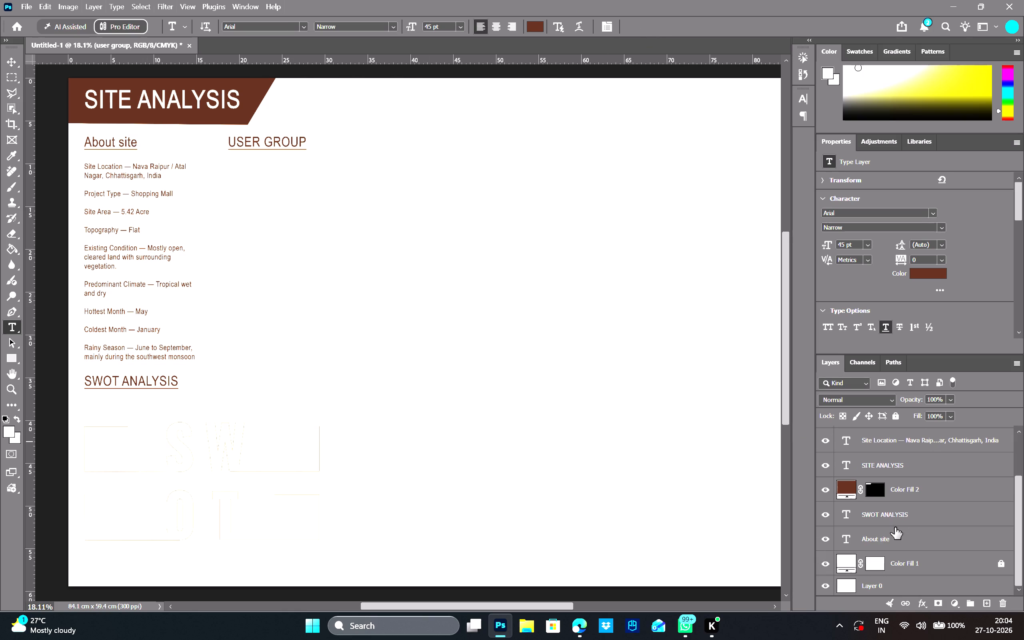
double_click(843, 533)
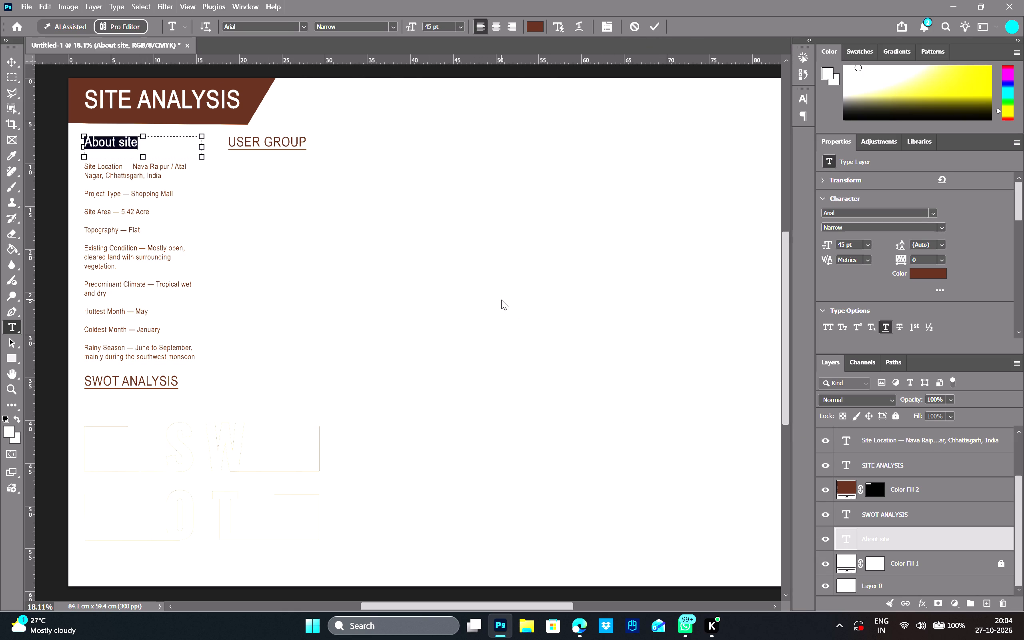
key(BackSpace)
text(ABOUT SITE)
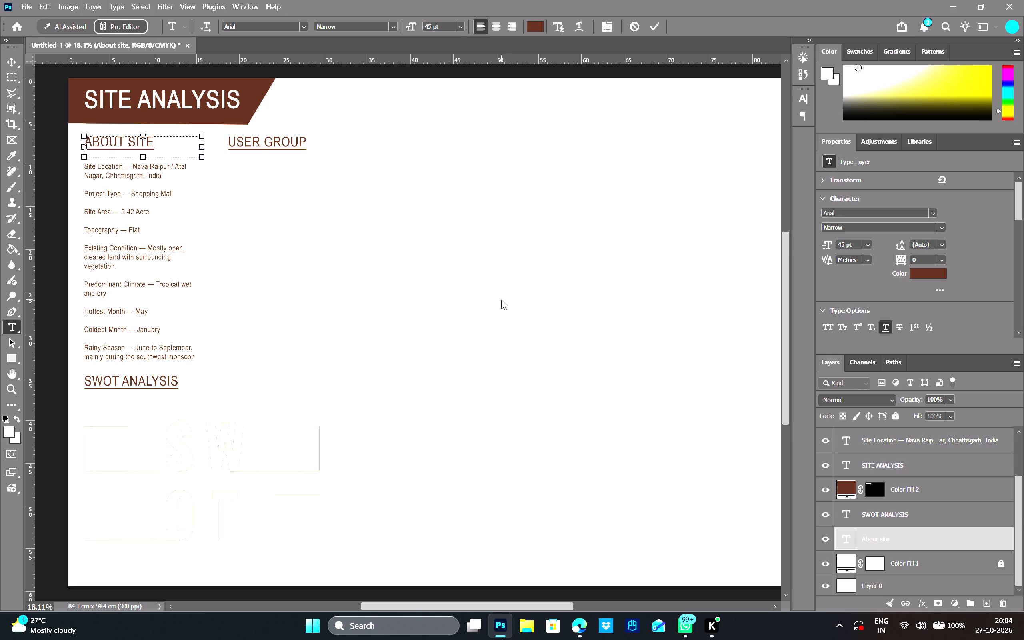
key(Return)
click(648, 24)
click(655, 20)
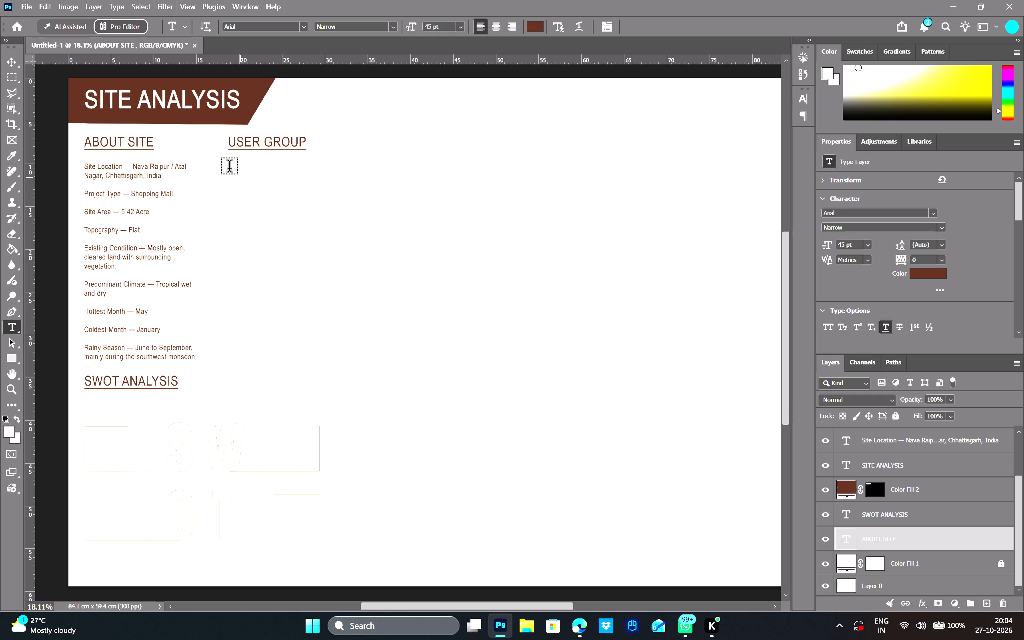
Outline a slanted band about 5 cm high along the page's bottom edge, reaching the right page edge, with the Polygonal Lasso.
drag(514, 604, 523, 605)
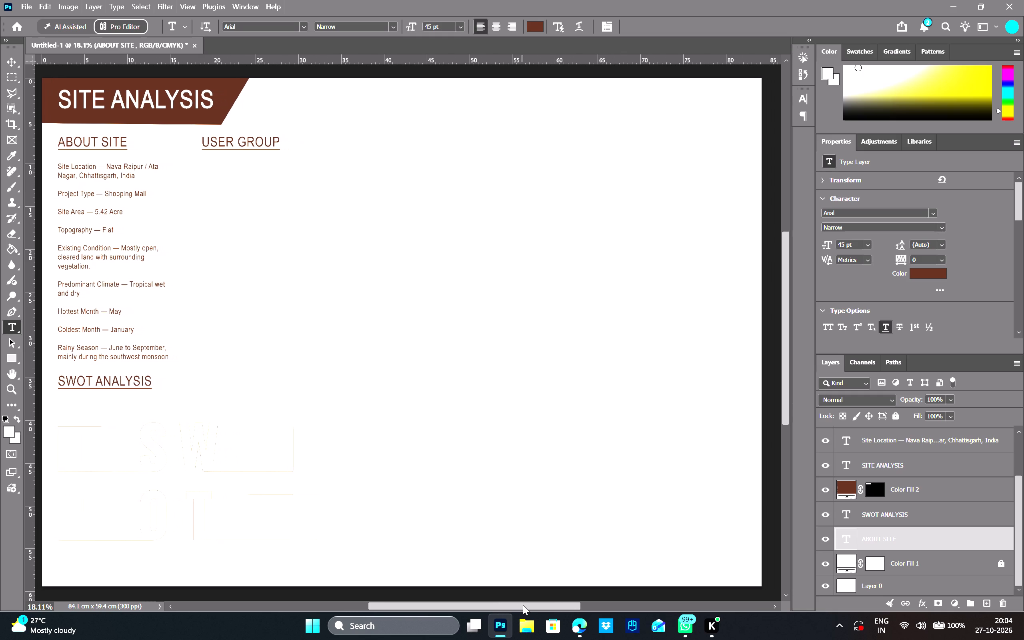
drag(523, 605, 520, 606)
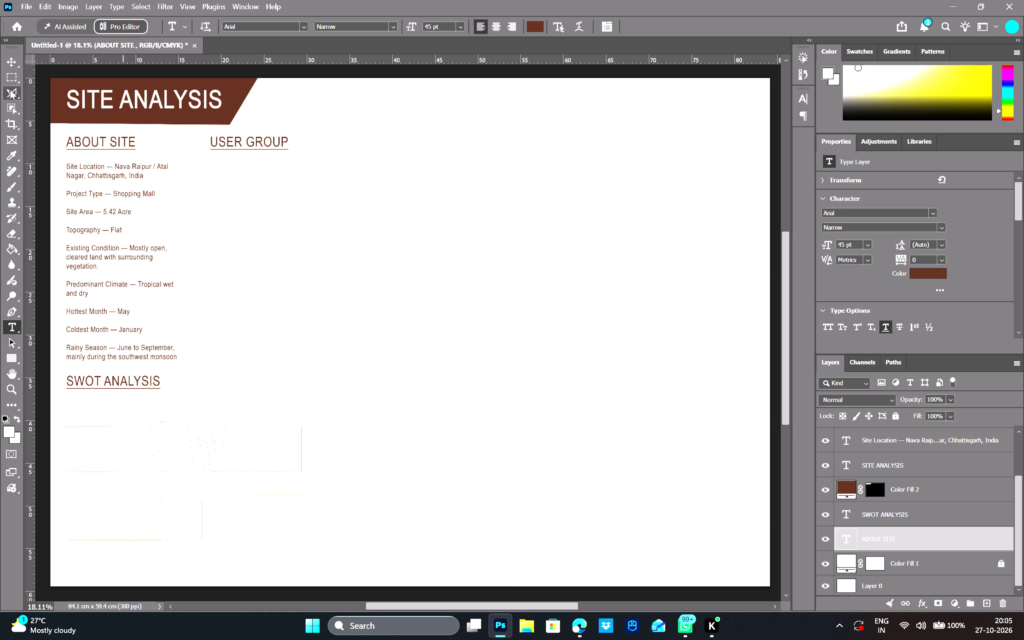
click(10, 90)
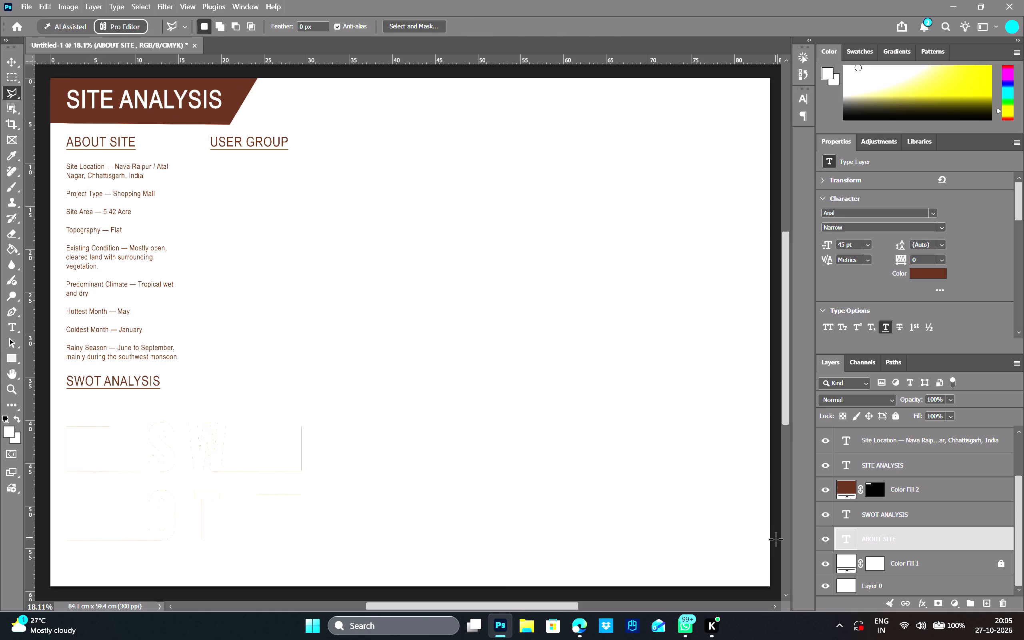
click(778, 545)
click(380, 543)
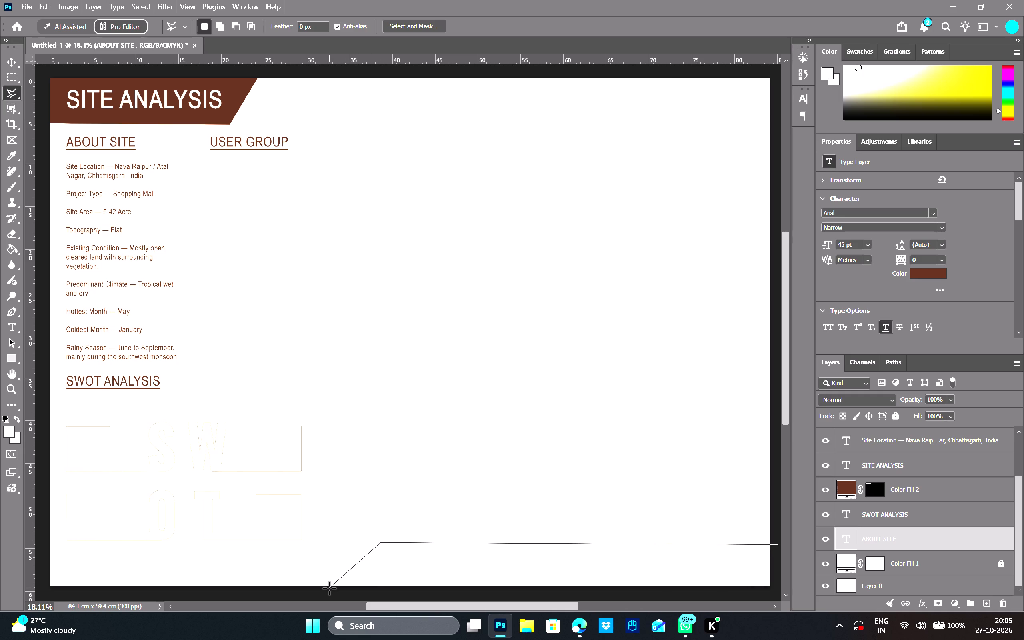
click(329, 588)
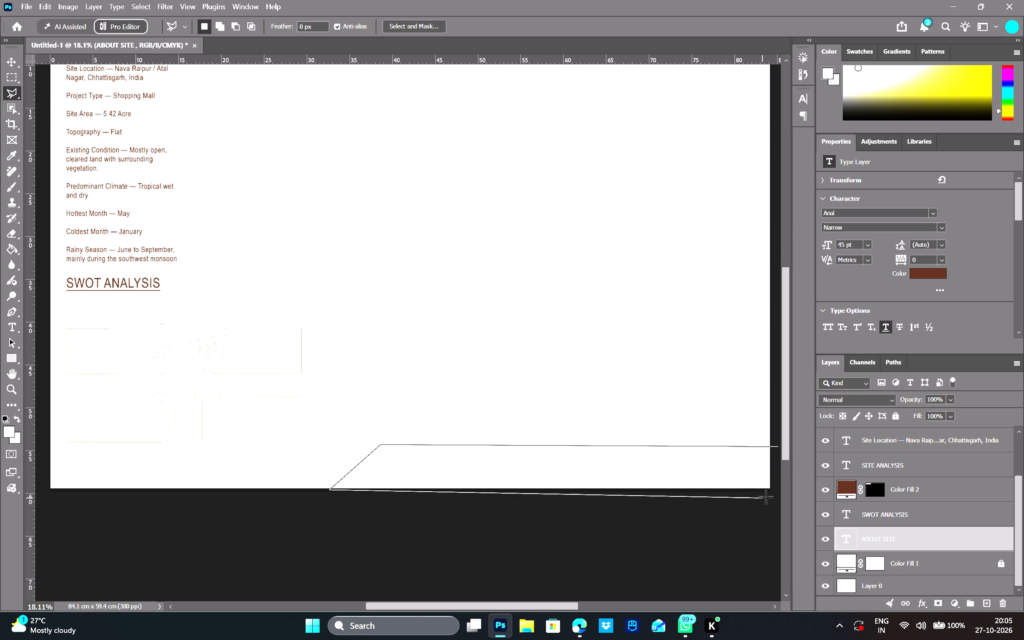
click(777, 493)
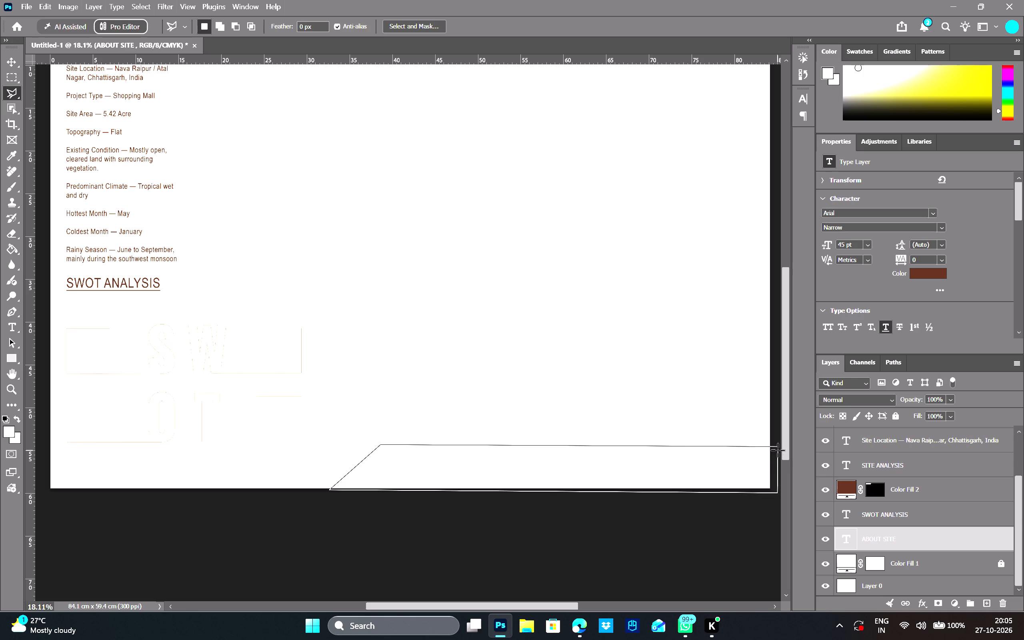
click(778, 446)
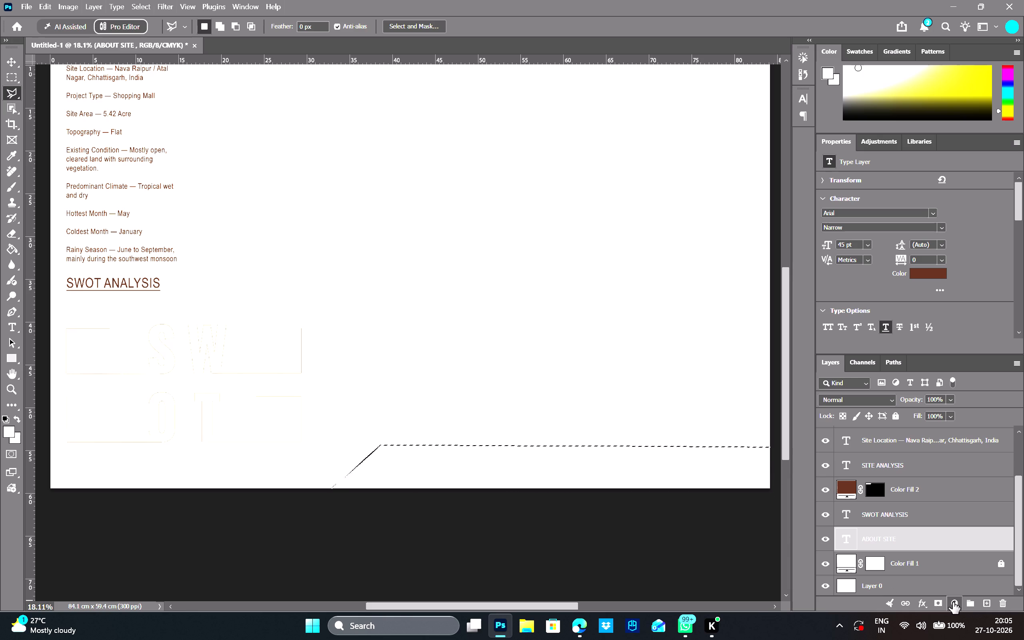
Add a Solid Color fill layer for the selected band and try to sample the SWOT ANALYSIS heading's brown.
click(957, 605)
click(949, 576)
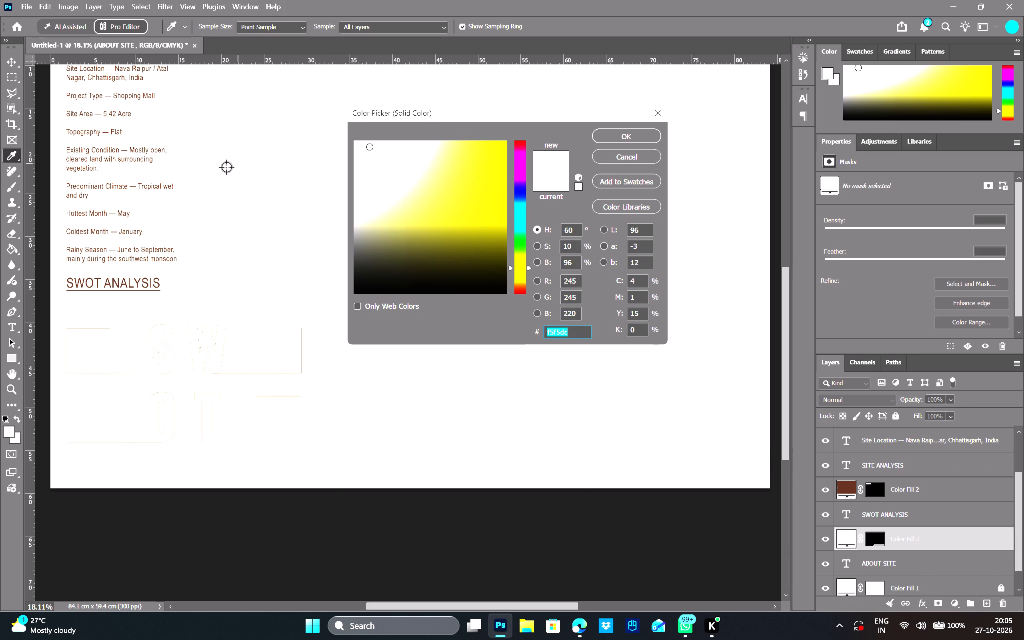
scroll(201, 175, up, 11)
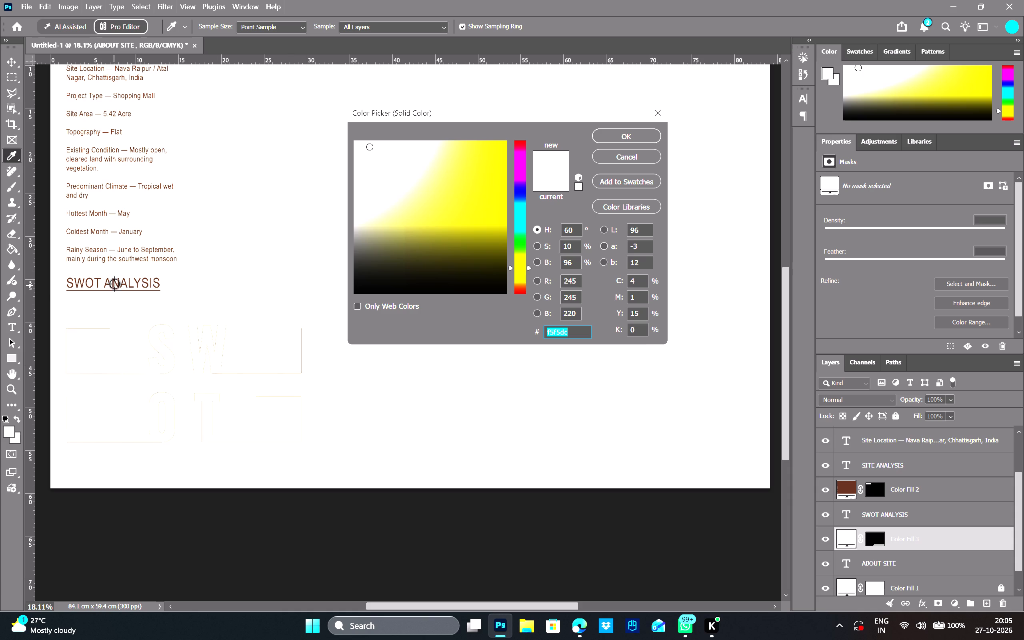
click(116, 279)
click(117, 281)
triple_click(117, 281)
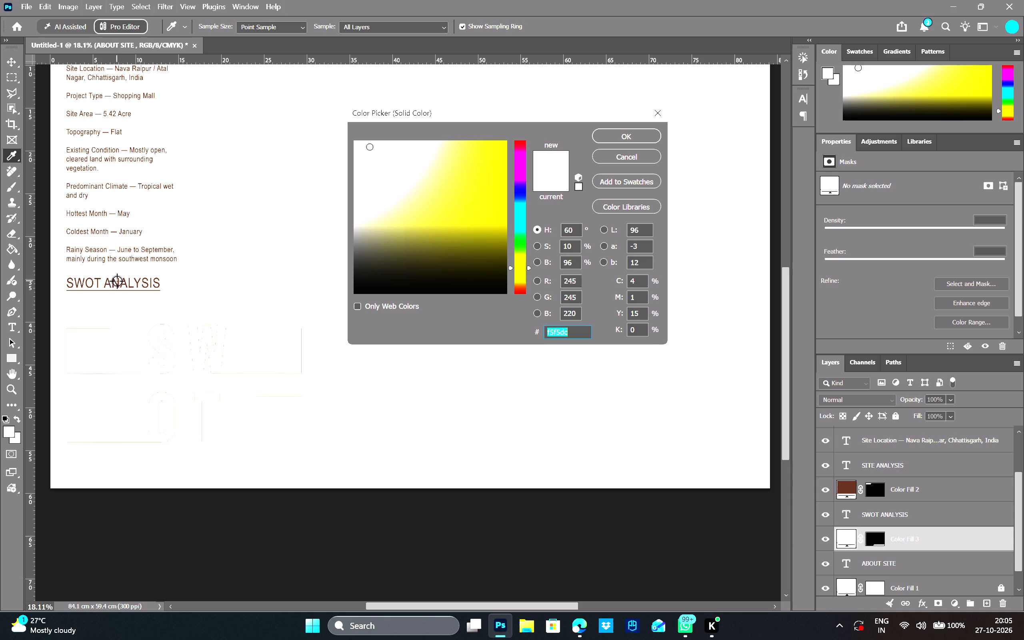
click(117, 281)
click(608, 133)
Examine the page and the layer stack around the newly added band fill layer.
scroll(422, 365, up, 9)
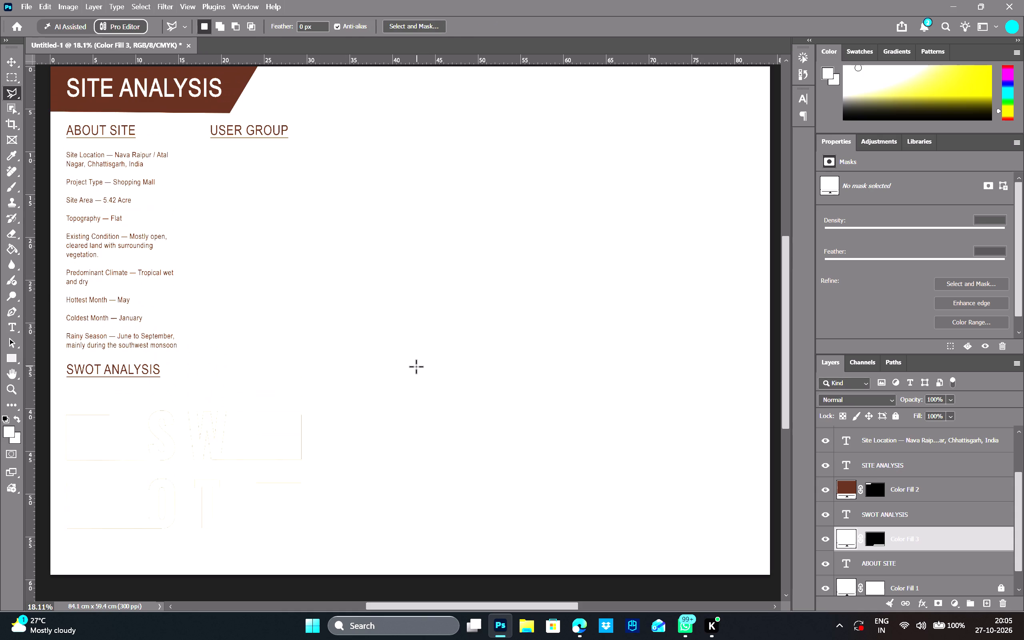
scroll(903, 503, up, 11)
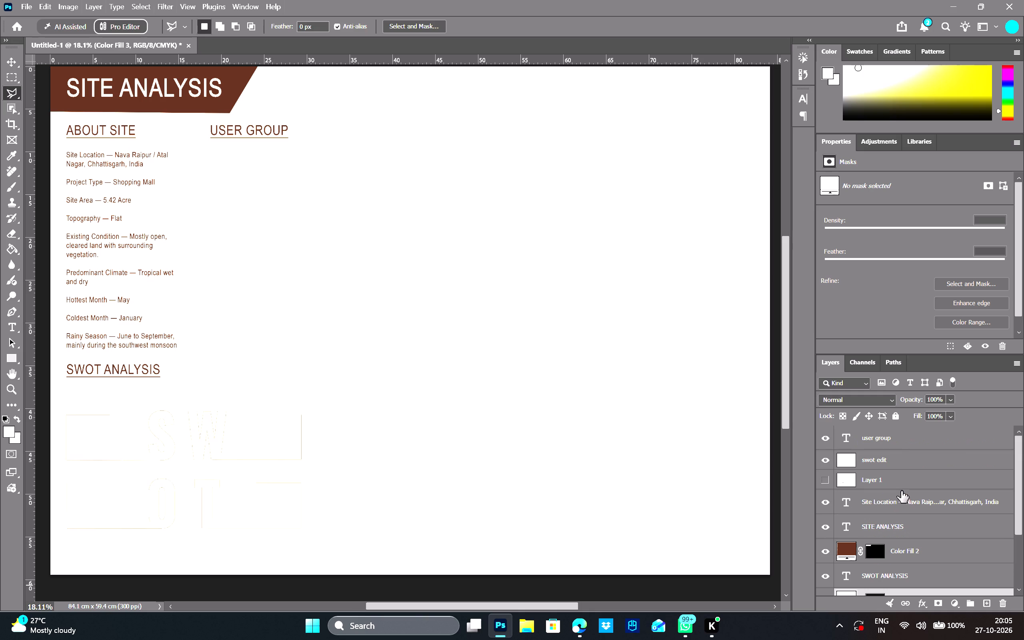
scroll(873, 506, down, 2)
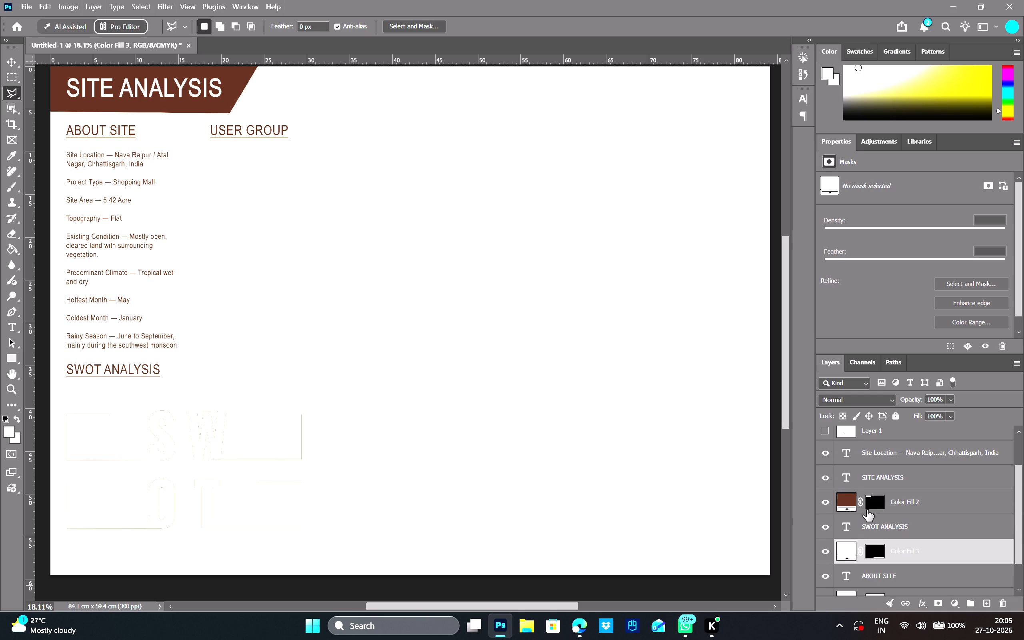
scroll(867, 510, down, 1)
scroll(944, 576, down, 3)
scroll(916, 558, down, 4)
scroll(878, 584, up, 8)
scroll(873, 577, down, 7)
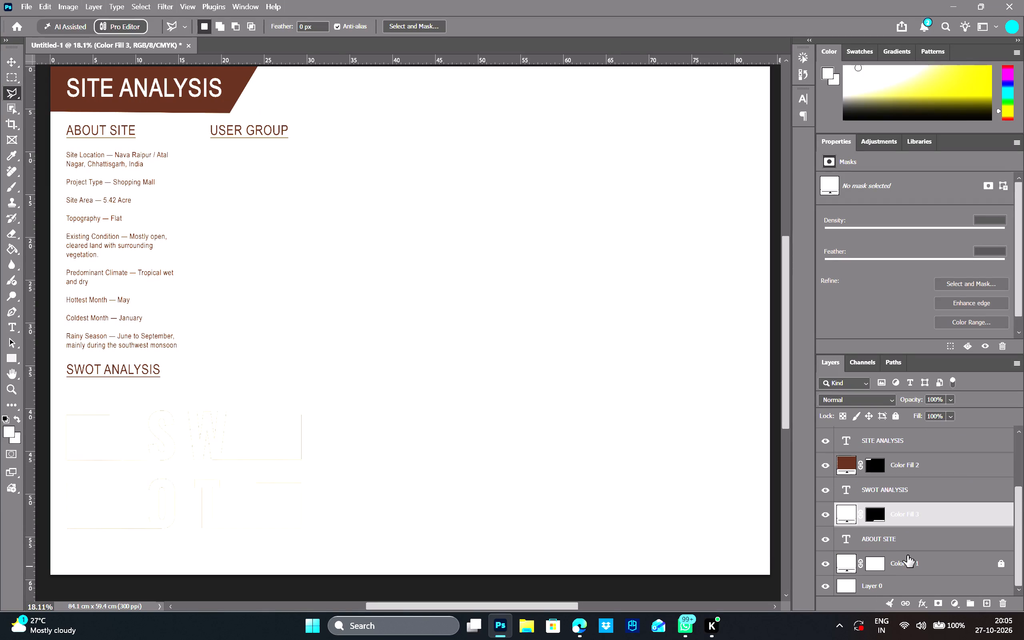
scroll(907, 555, down, 9)
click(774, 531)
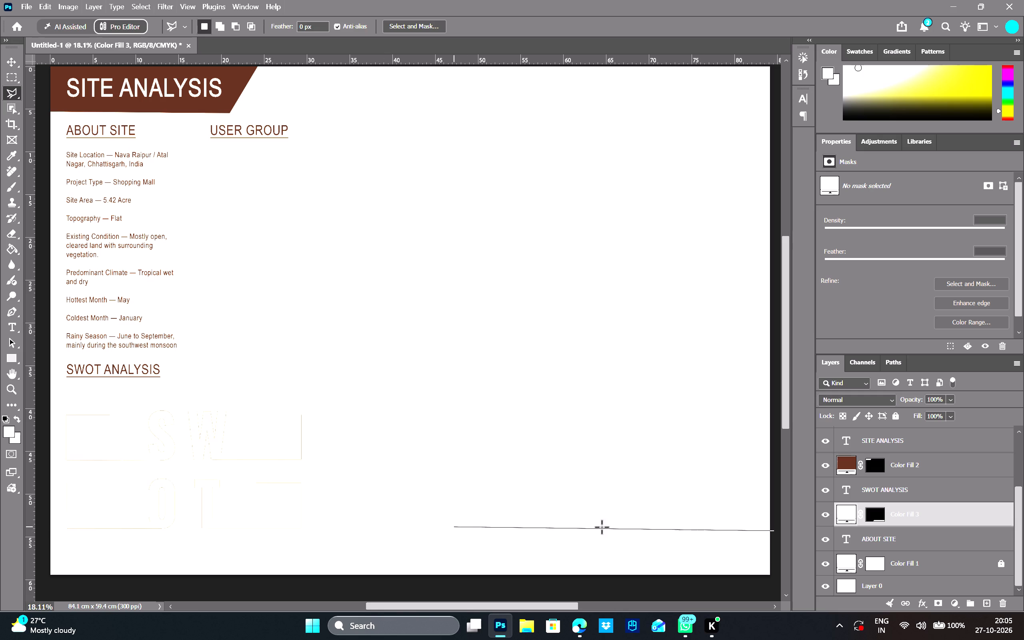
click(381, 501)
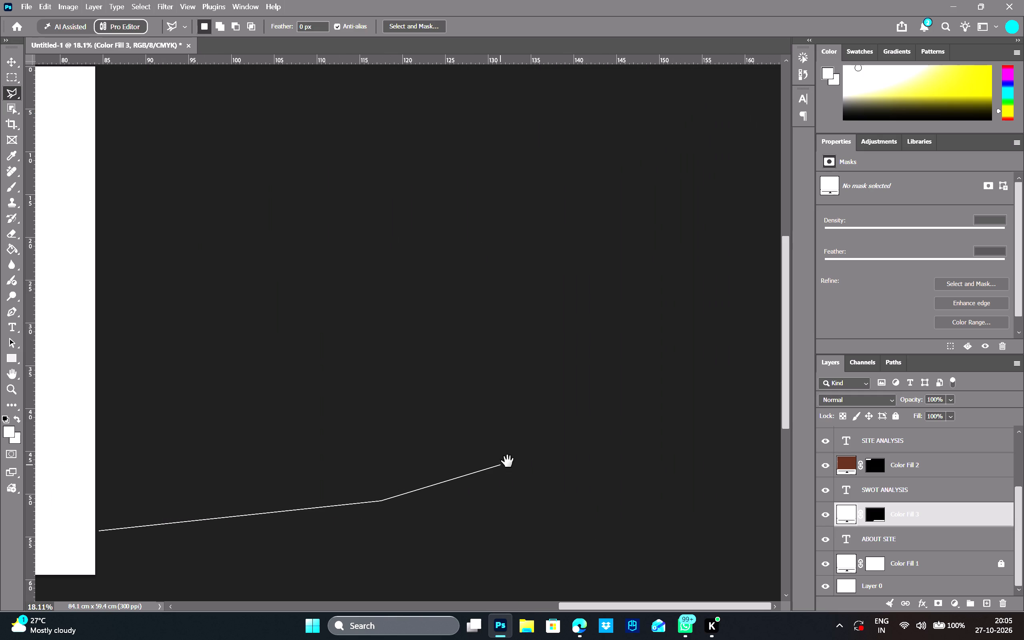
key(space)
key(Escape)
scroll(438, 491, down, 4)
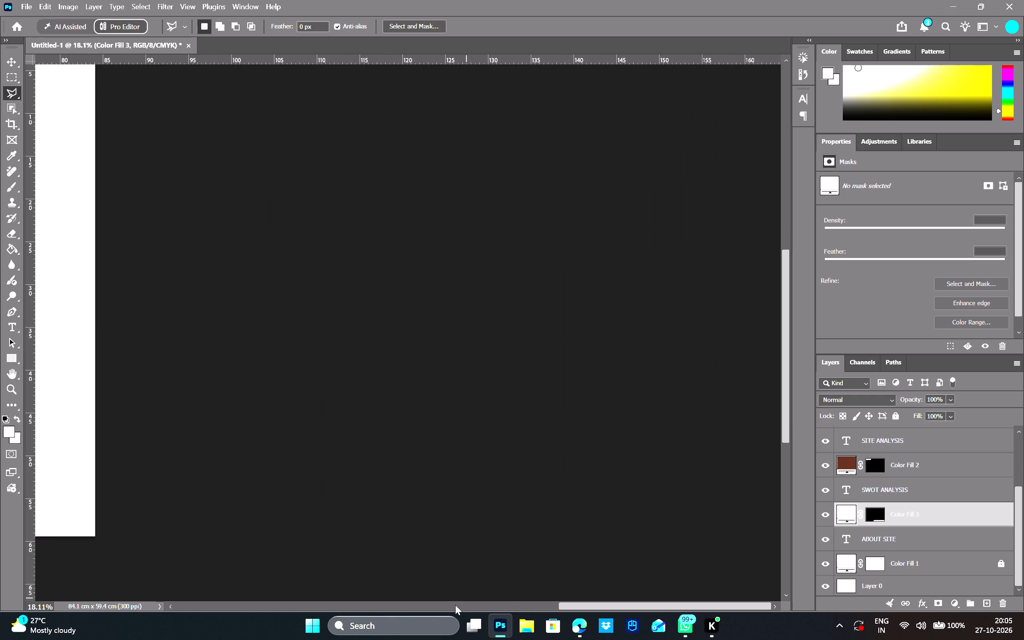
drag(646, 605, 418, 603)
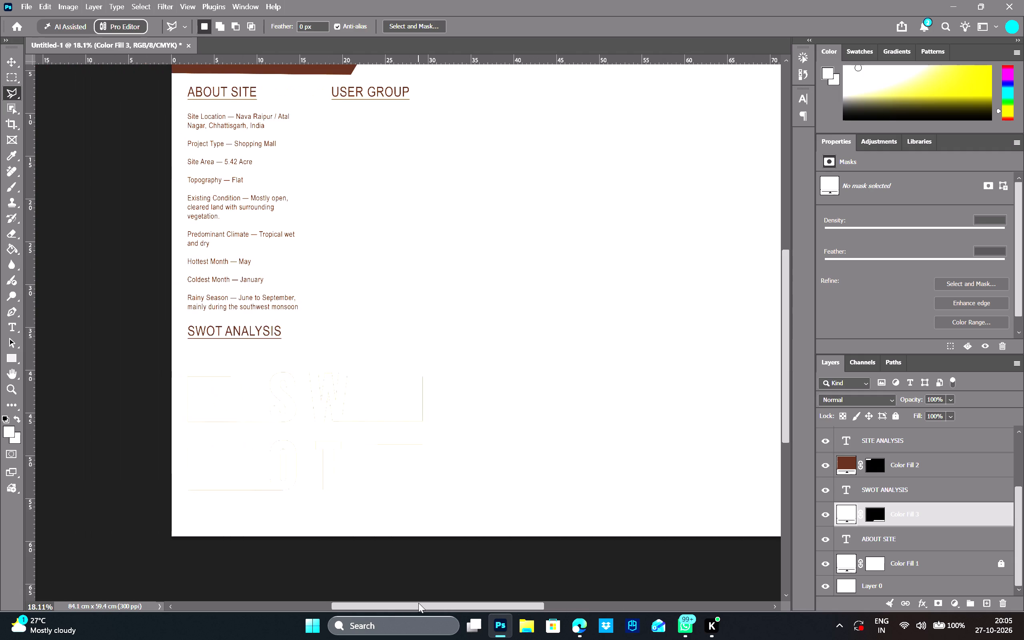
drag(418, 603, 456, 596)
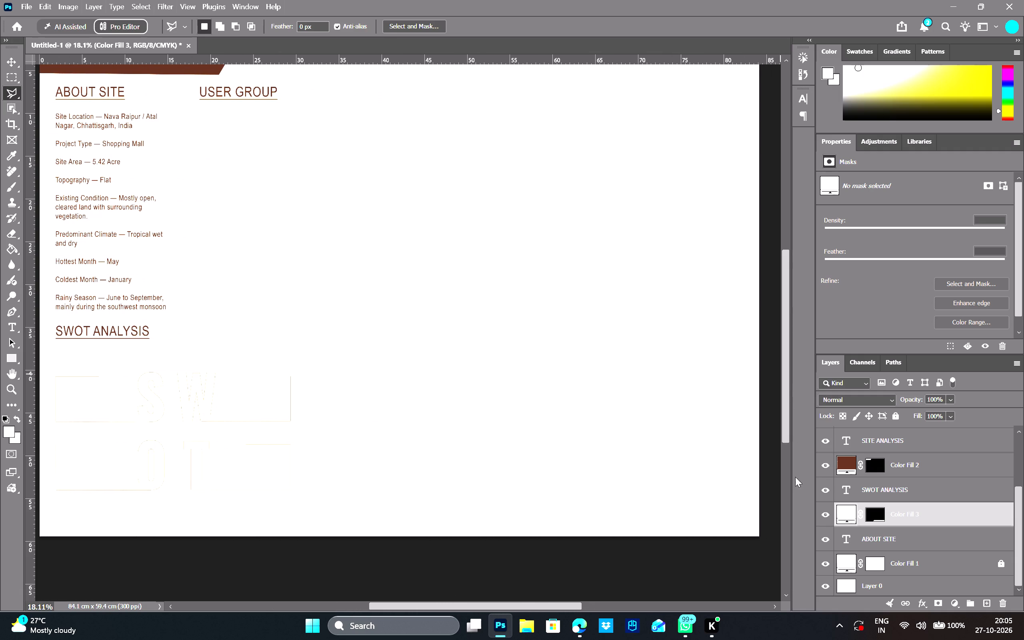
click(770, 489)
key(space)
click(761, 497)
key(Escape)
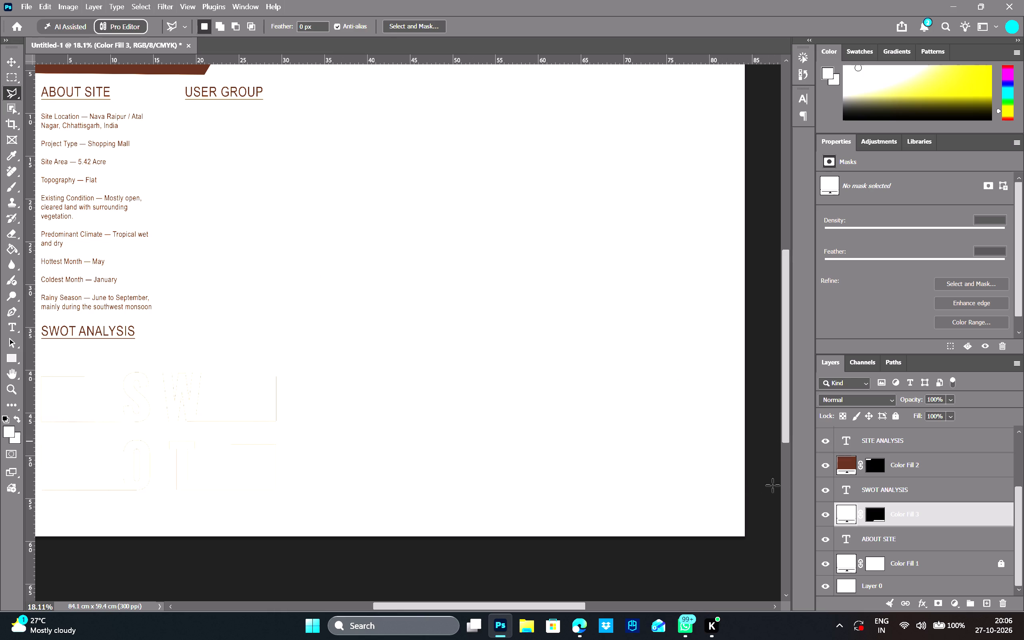
Select a band about 6 cm high along the page's bottom edge, from a 45° slanted end at about 34 cm to the right page edge.
click(756, 487)
shift+click(366, 503)
shift+click(301, 538)
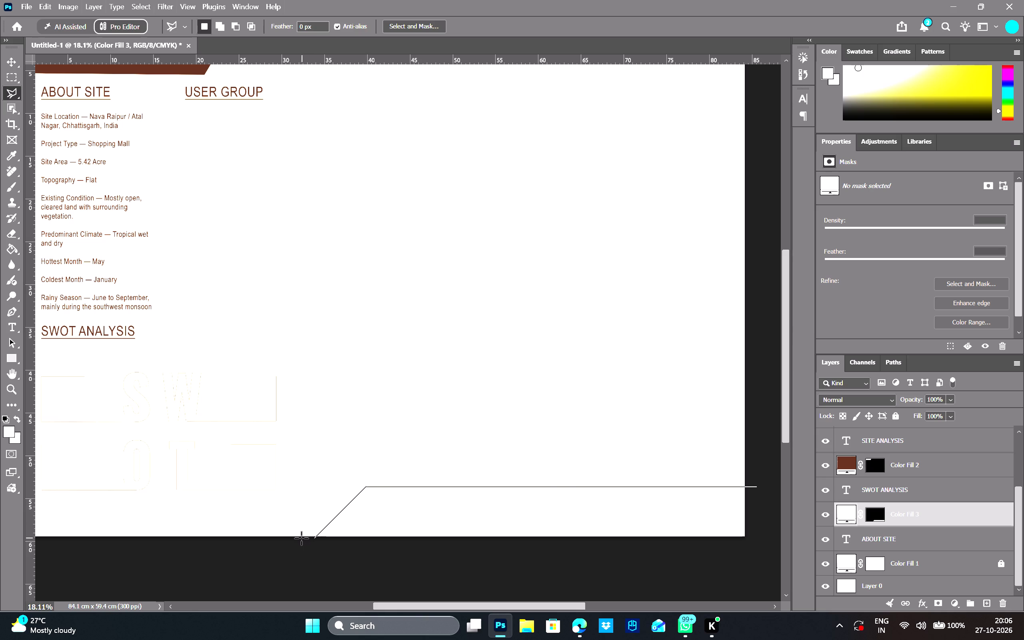
click(758, 541)
click(757, 486)
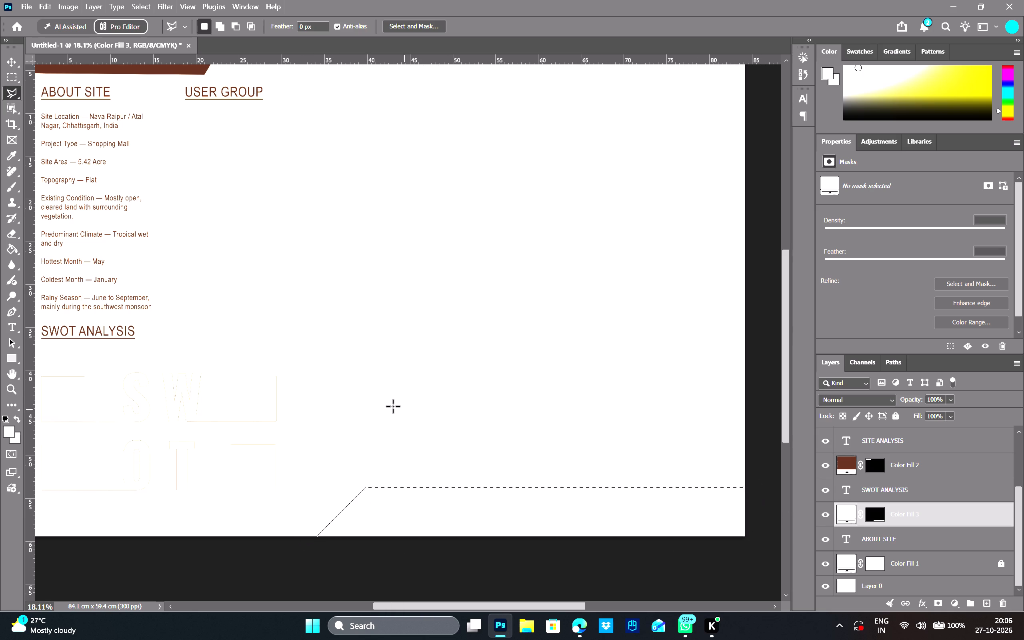
Fill the selected band with a Solid Color layer in the brown #4a3329 sampled from the SITE ANALYSIS banner.
scroll(393, 406, up, 7)
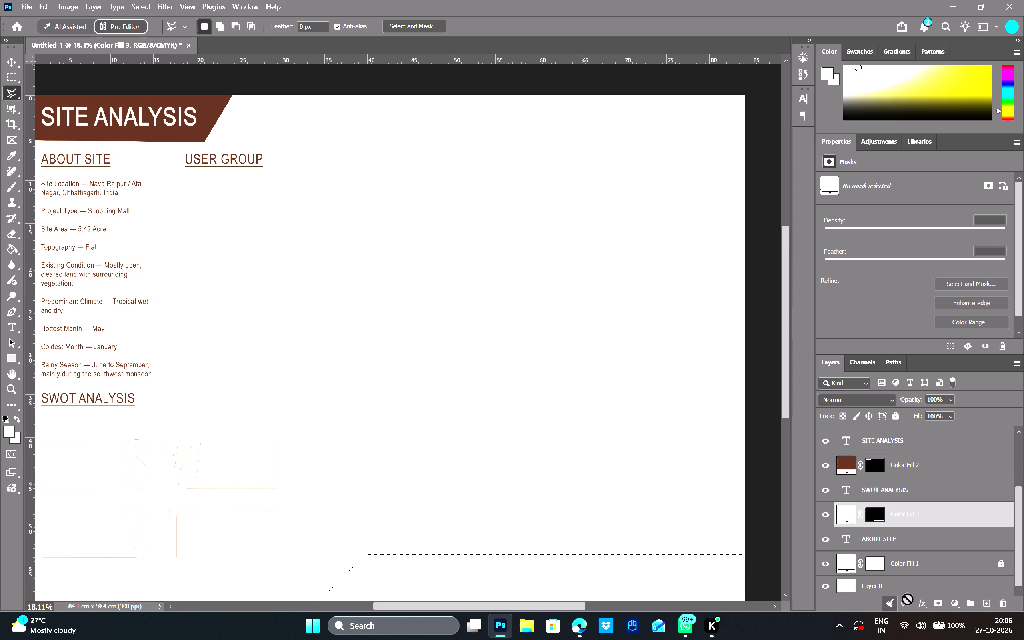
click(951, 608)
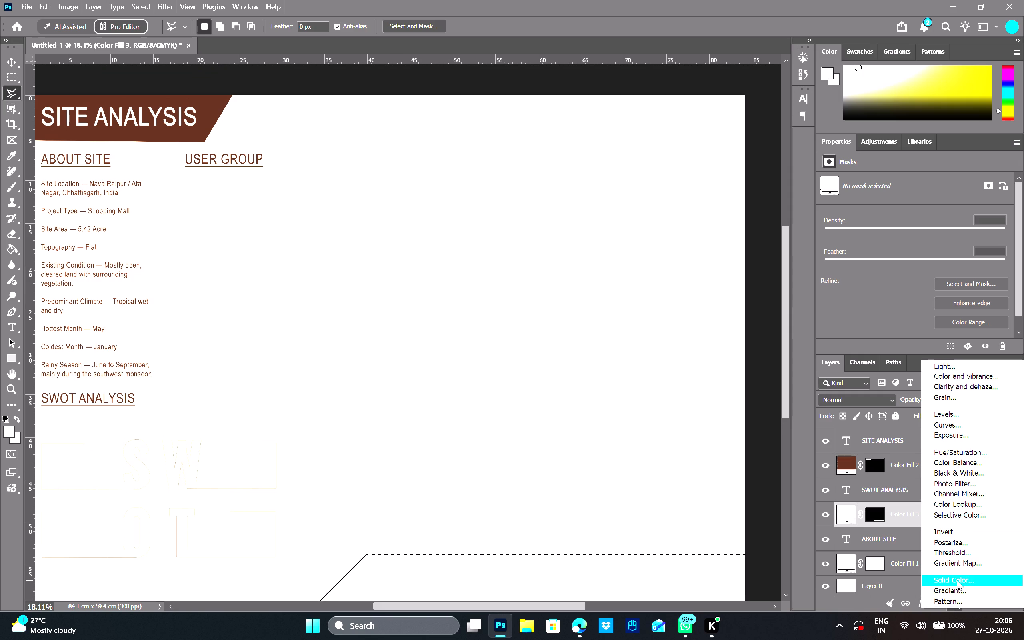
click(957, 580)
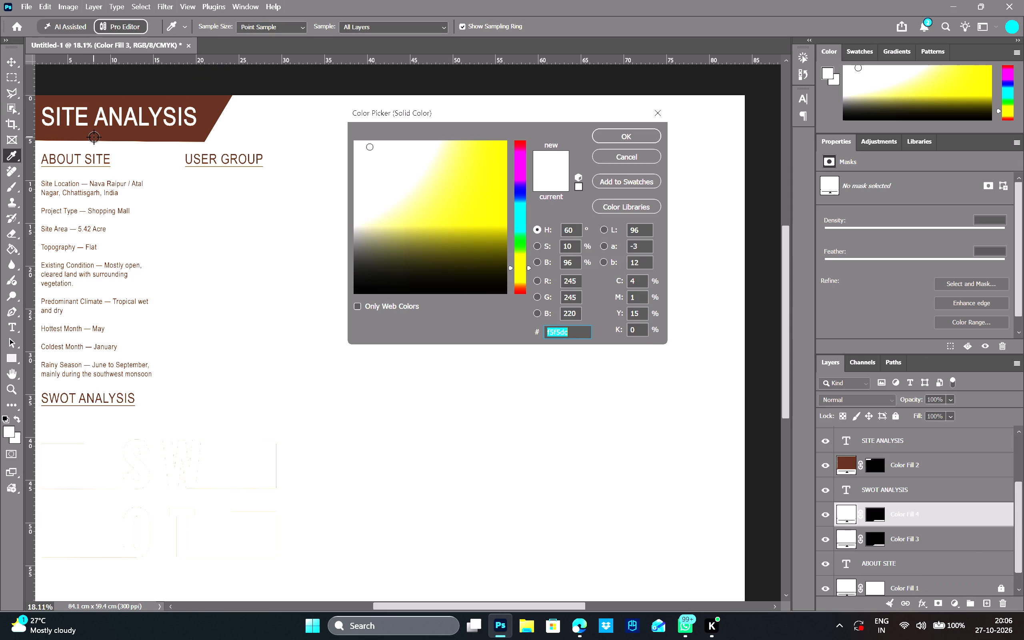
click(94, 135)
click(632, 133)
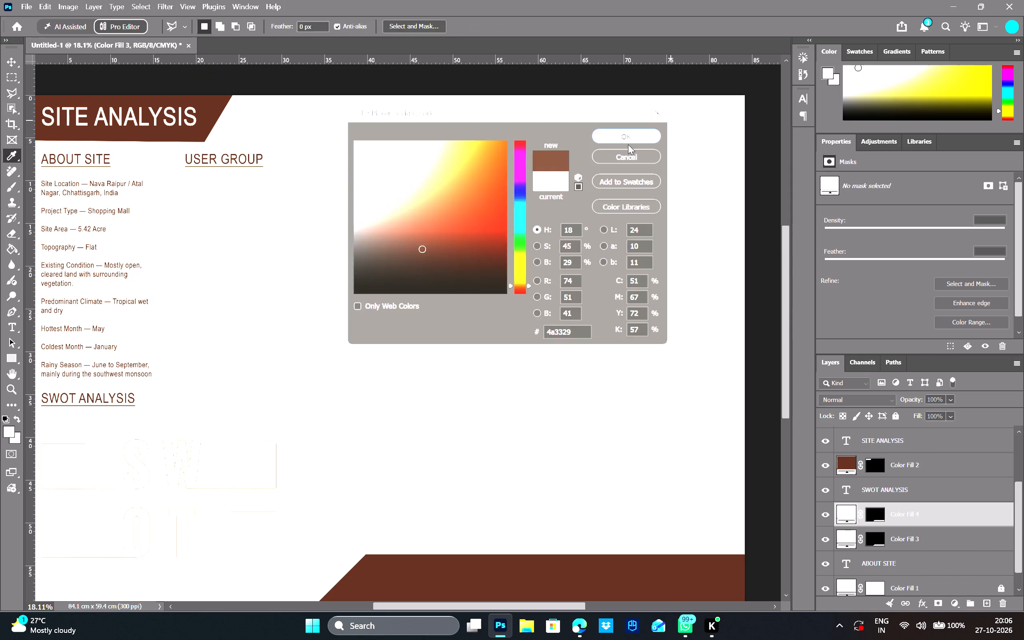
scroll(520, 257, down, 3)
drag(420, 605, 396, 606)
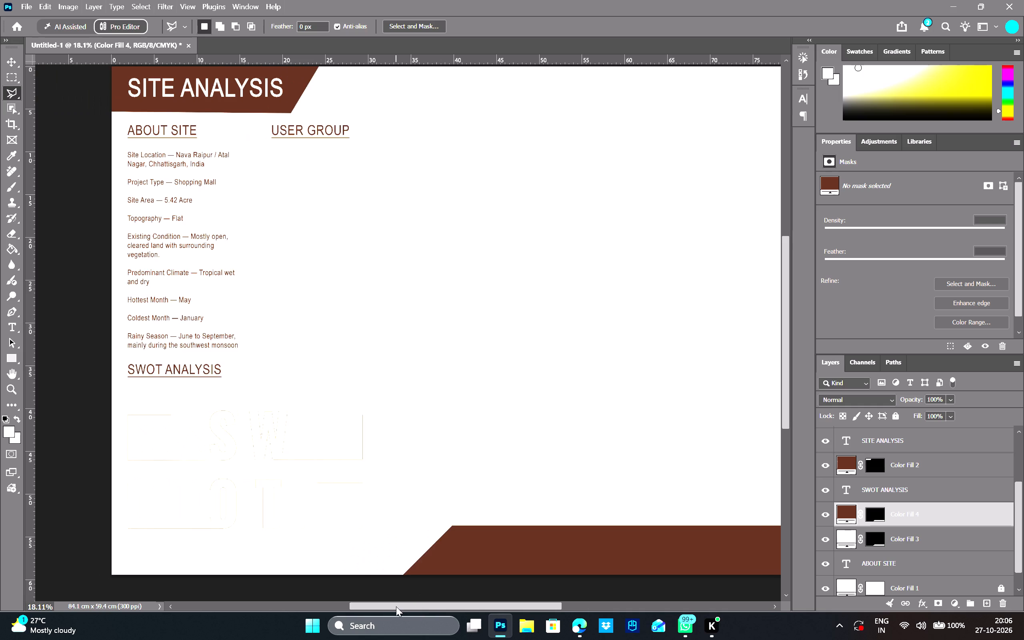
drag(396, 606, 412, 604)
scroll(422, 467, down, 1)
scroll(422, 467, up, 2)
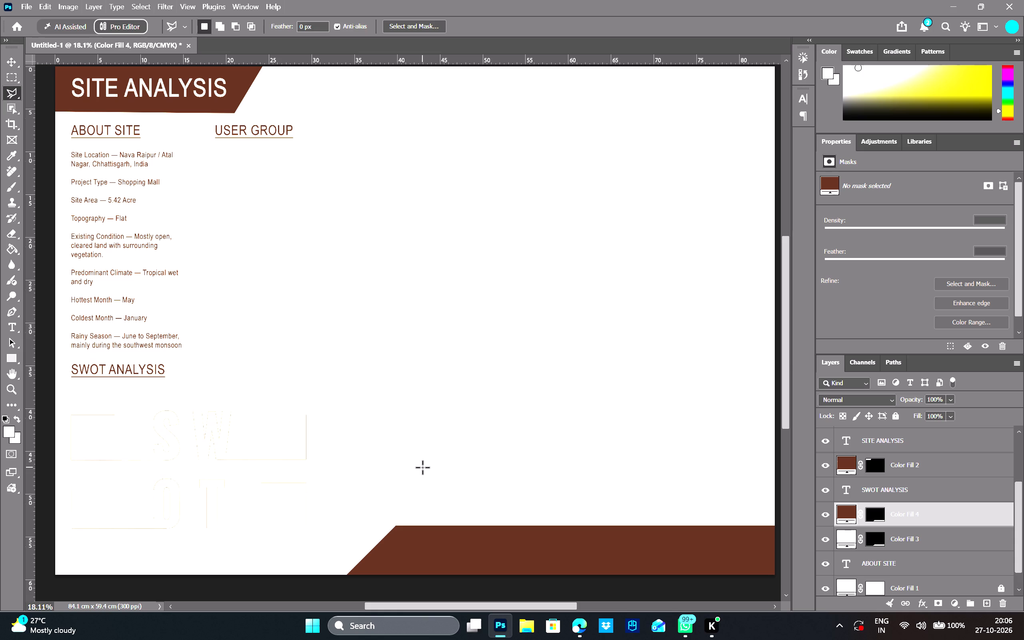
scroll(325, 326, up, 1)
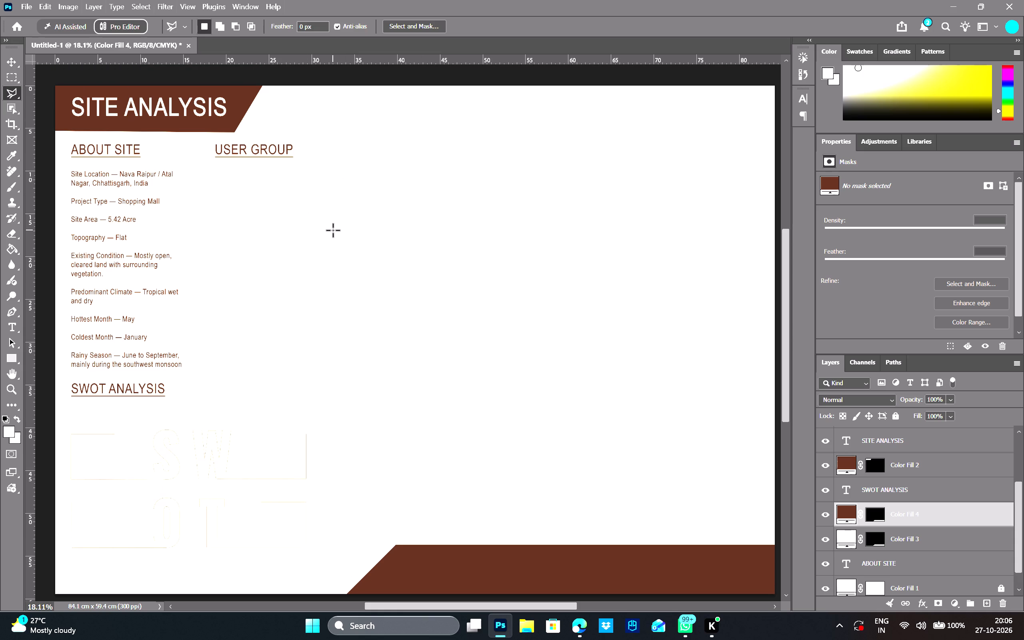
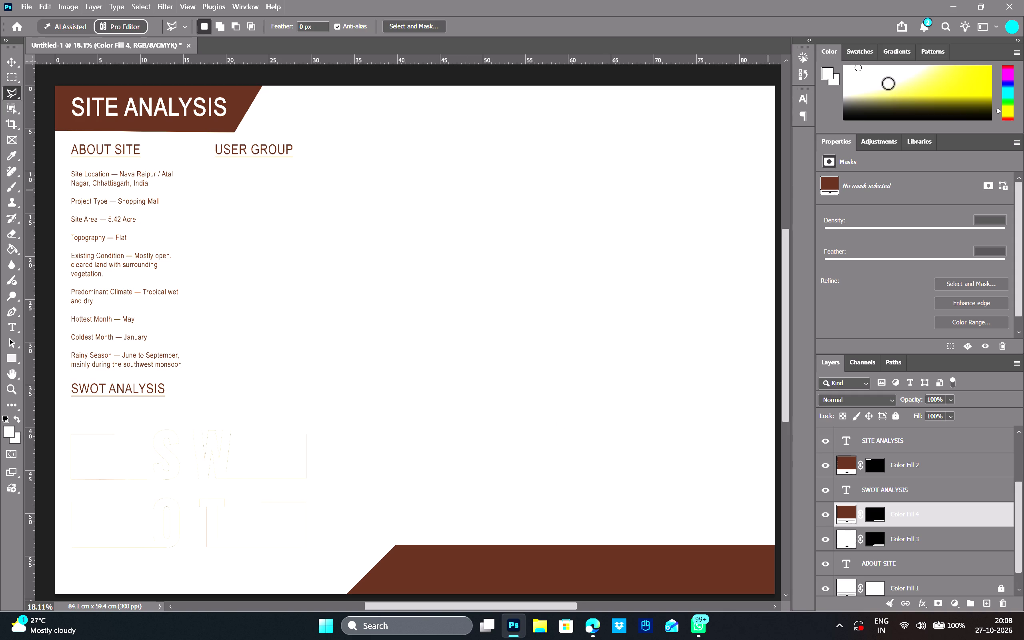
Minimize the Photoshop sheet to reach the desktop and launch the Kuro app.
click(953, 12)
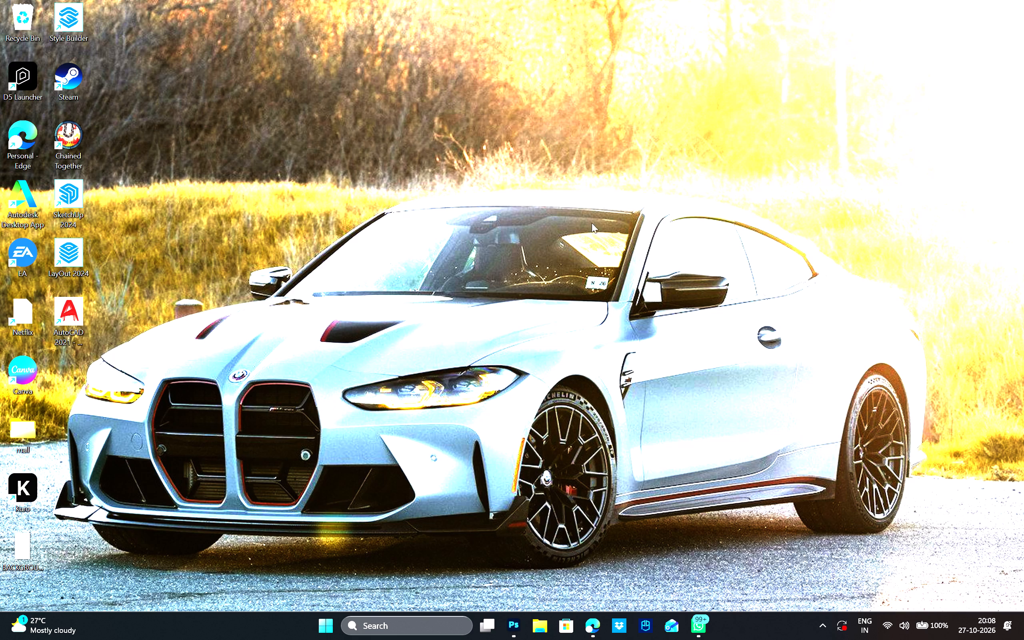
click(22, 484)
double_click(18, 490)
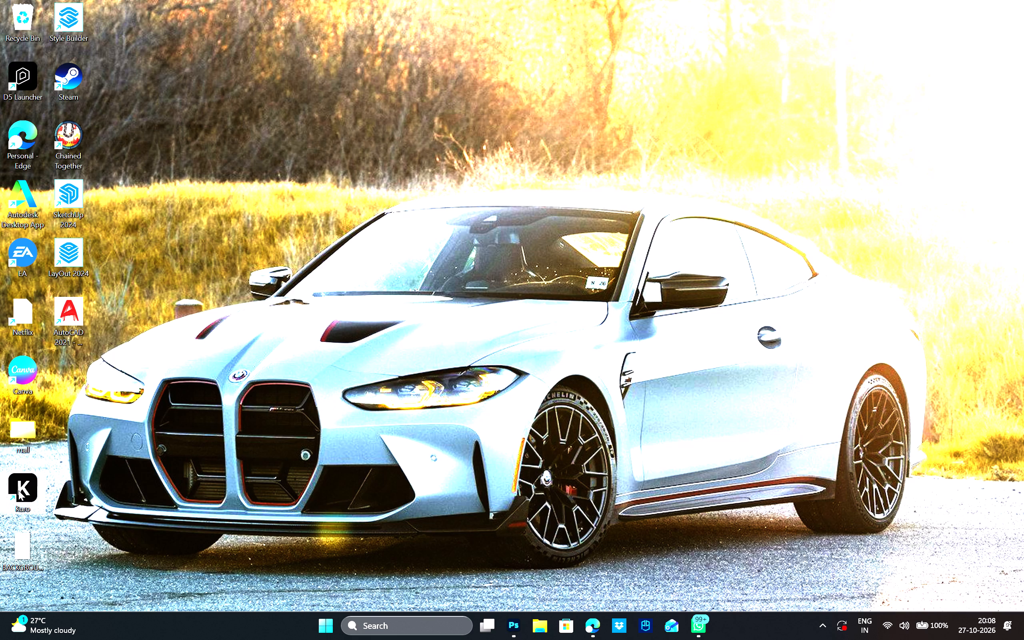
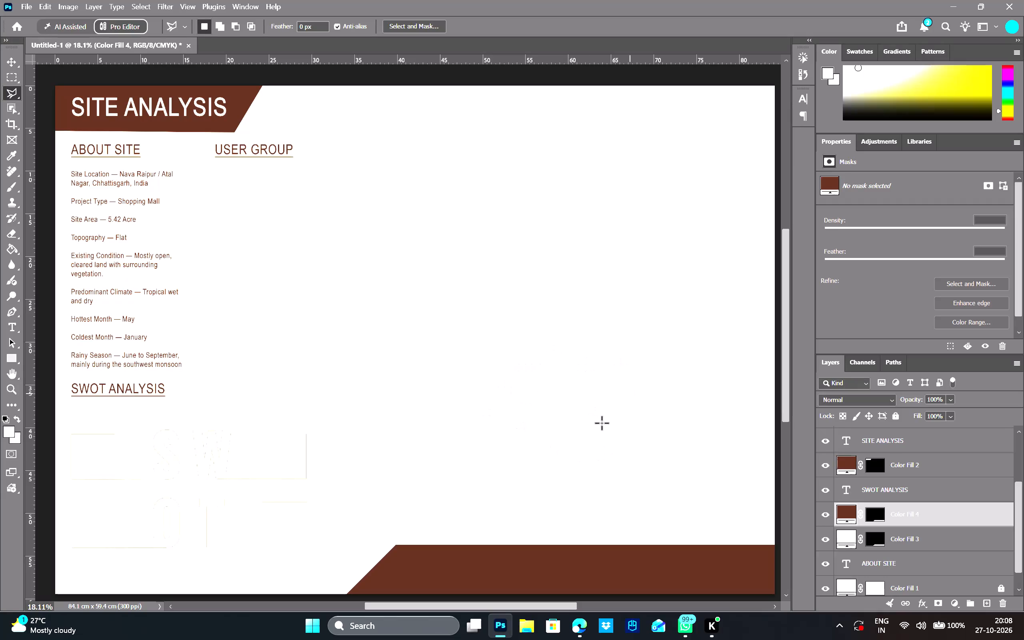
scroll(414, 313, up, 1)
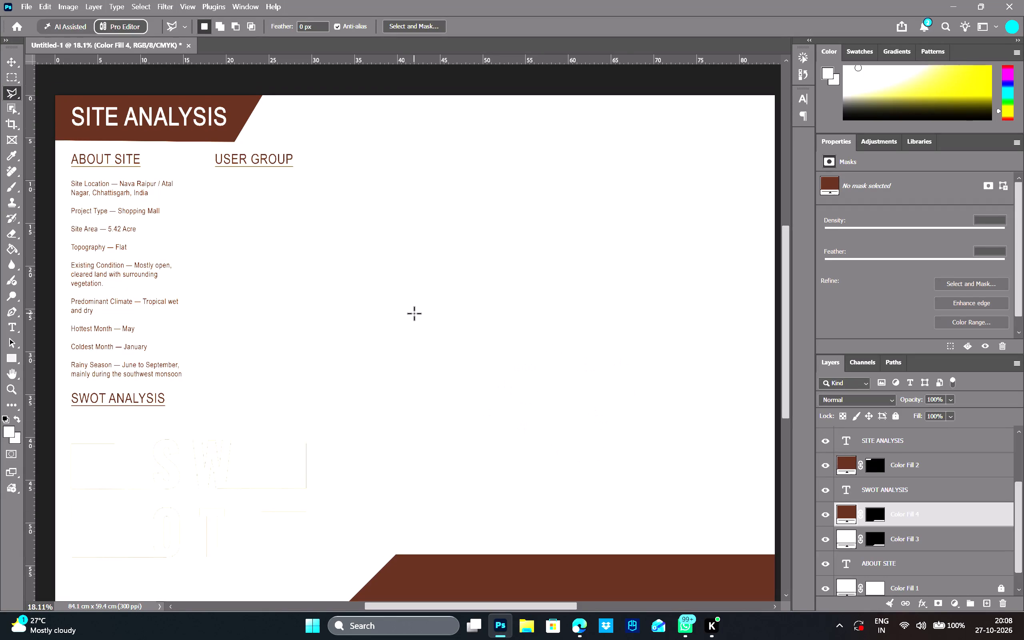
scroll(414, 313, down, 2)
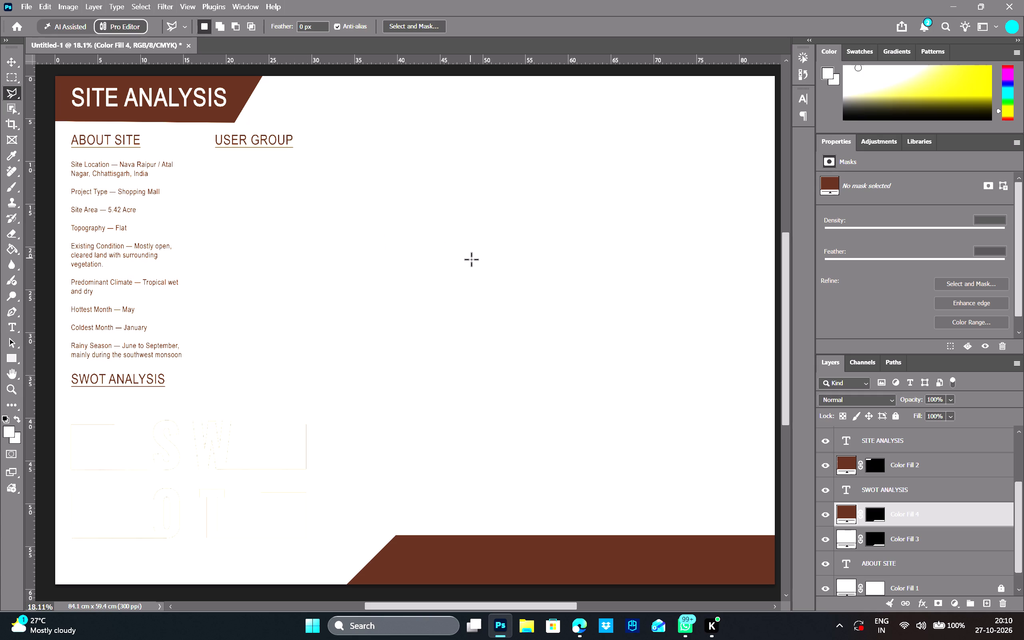
Draw an ellipse about 15.3 by 15.4 cm straddling the page's top edge near its right corner.
scroll(923, 517, up, 7)
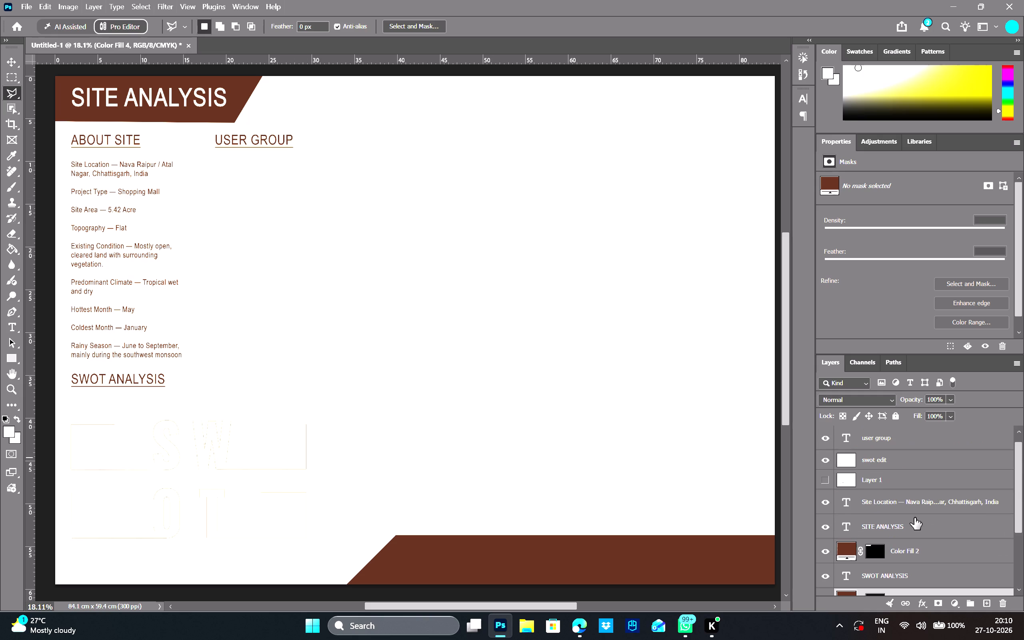
scroll(914, 518, up, 4)
scroll(858, 466, down, 8)
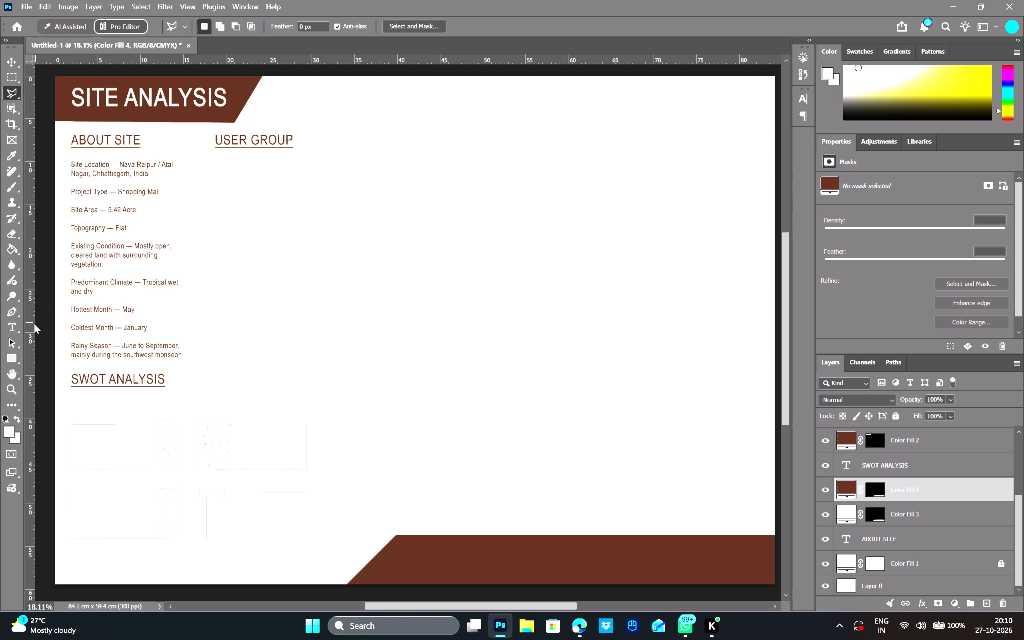
right_click(16, 366)
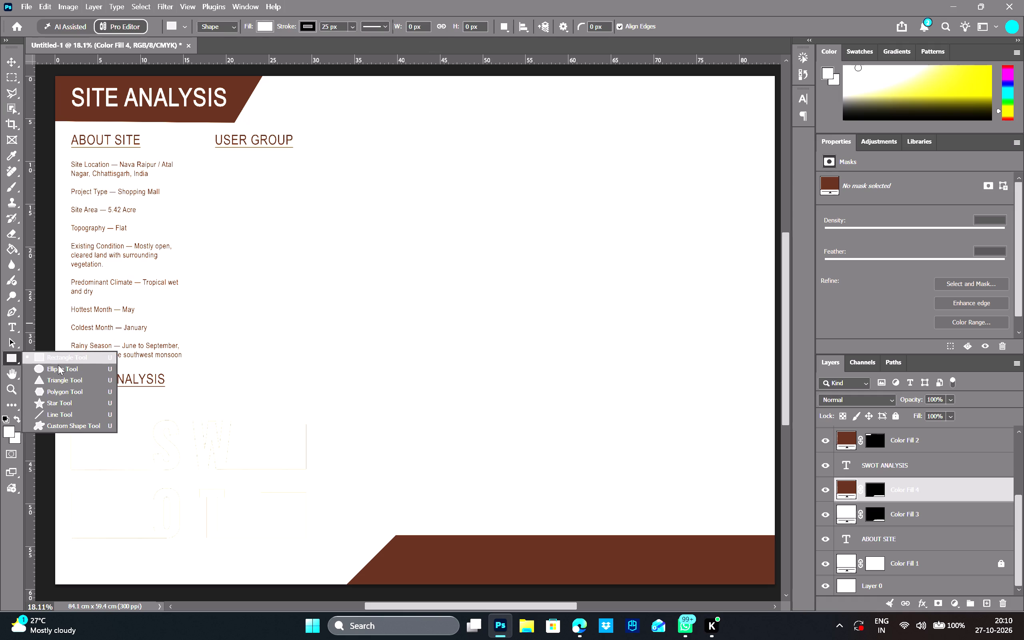
click(62, 371)
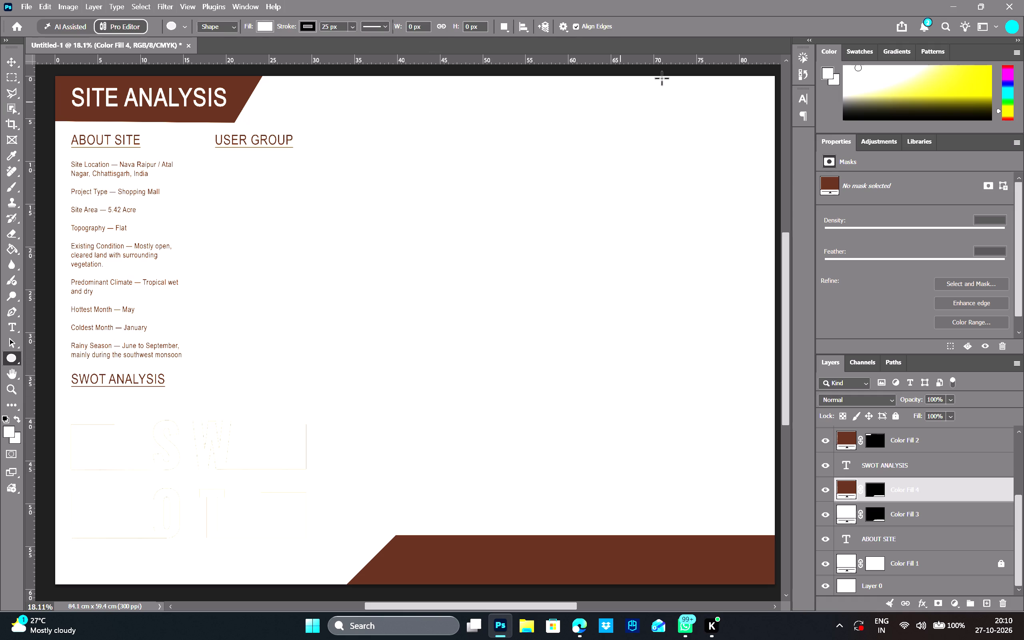
drag(654, 138, 735, 112)
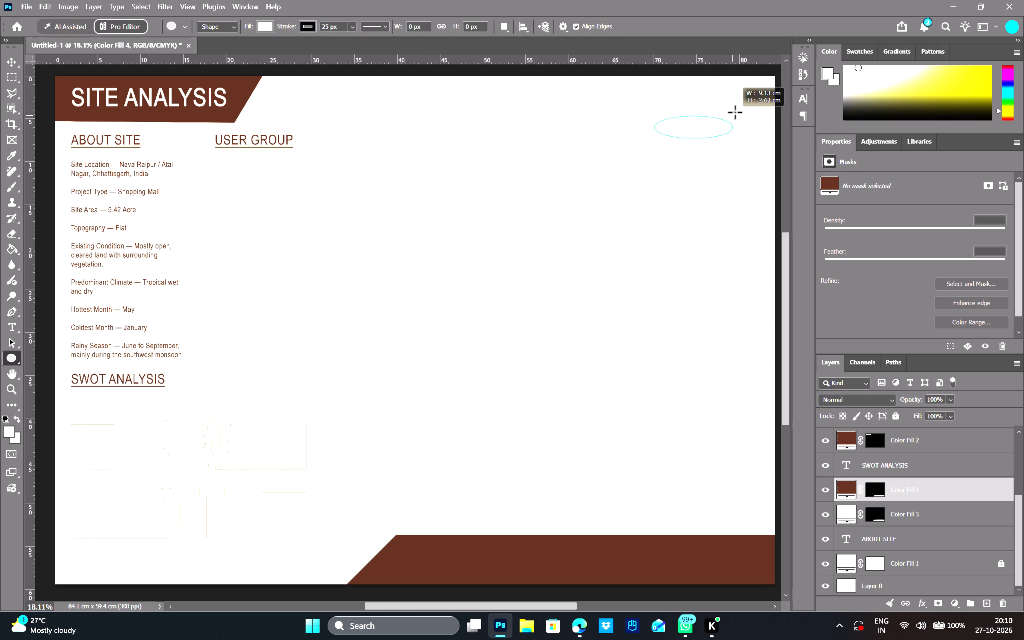
drag(735, 112, 716, 58)
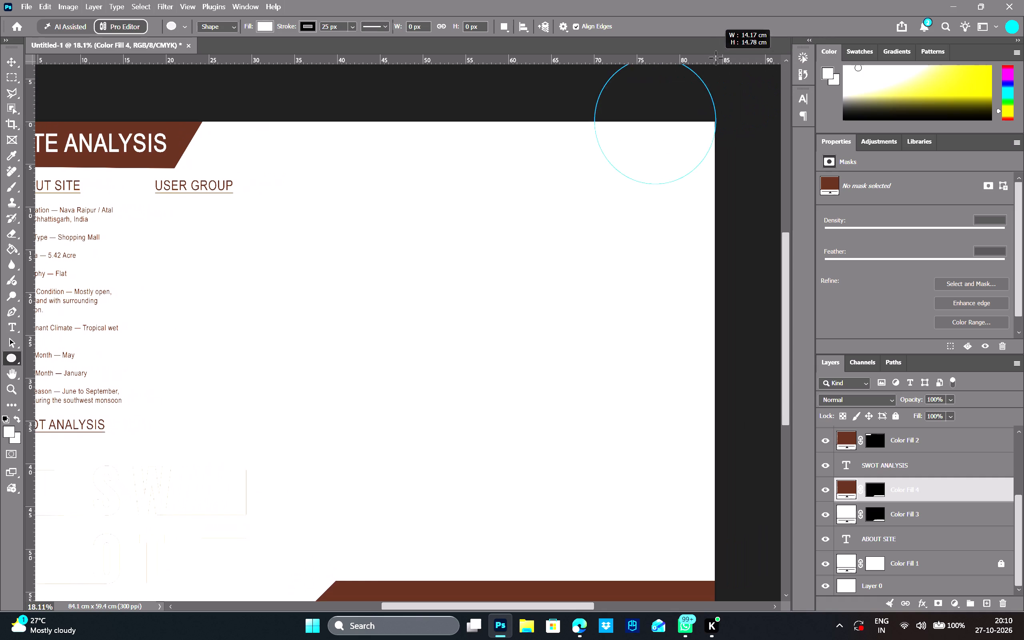
drag(716, 58, 725, 71)
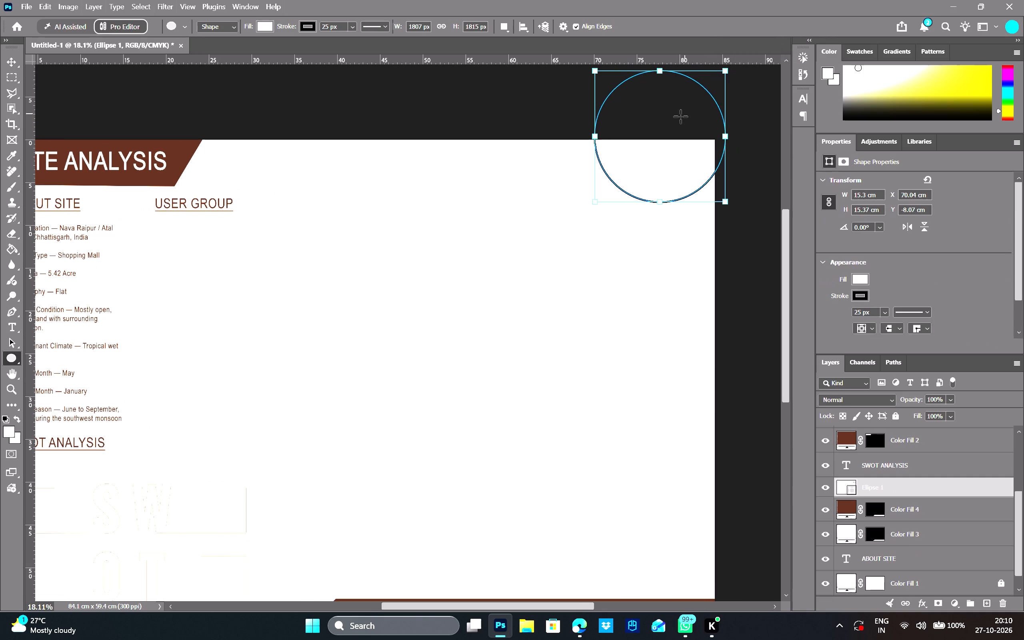
Move the circle down and right over the page's top-right corner, to about X 72.15 cm, Y -2.67 cm.
drag(679, 118, 694, 107)
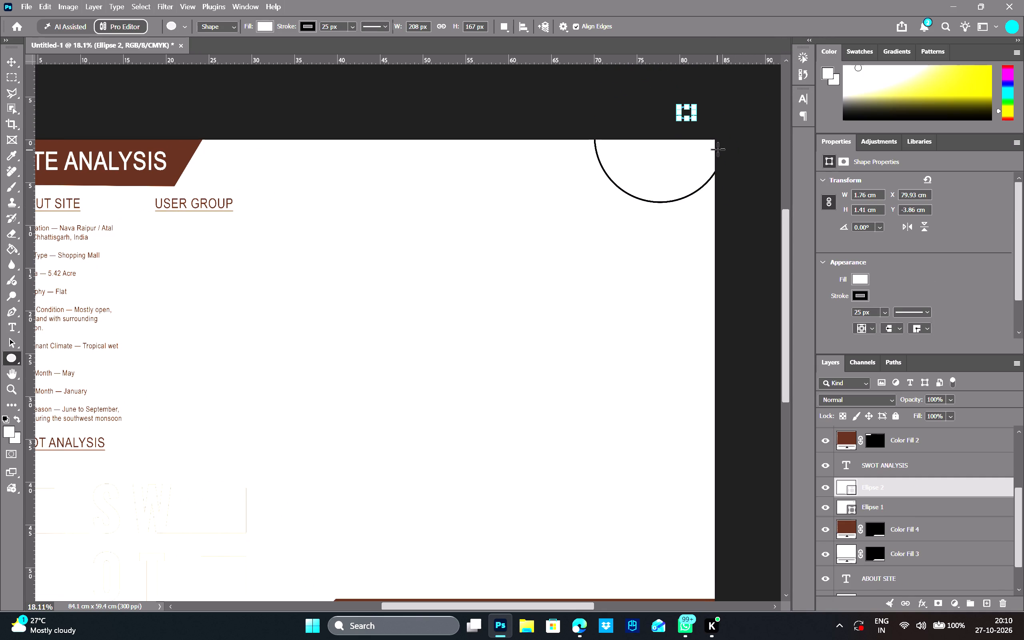
key(Delete)
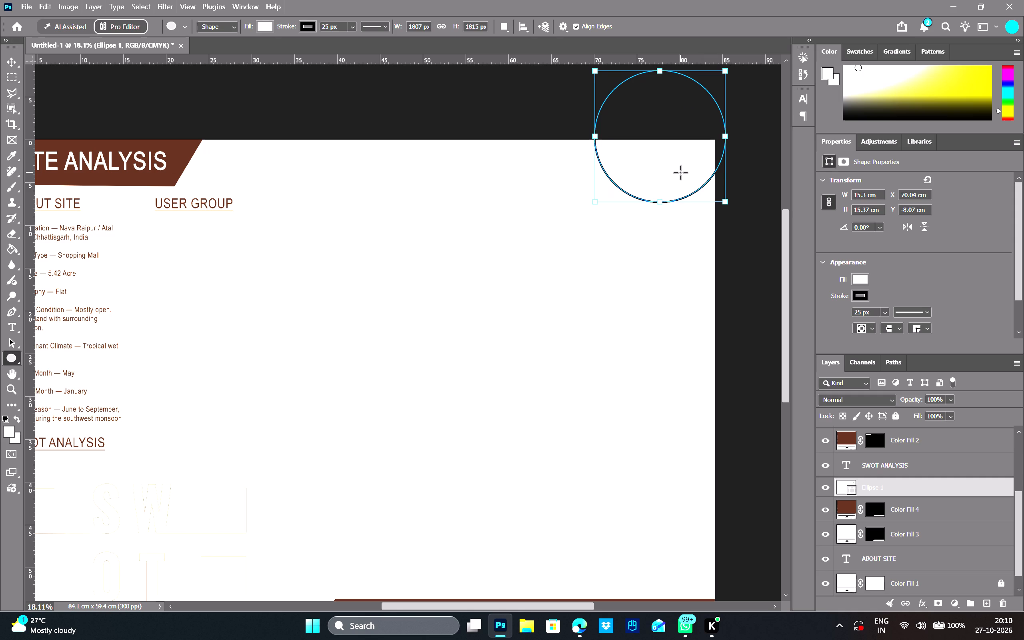
key(v)
drag(672, 139, 690, 132)
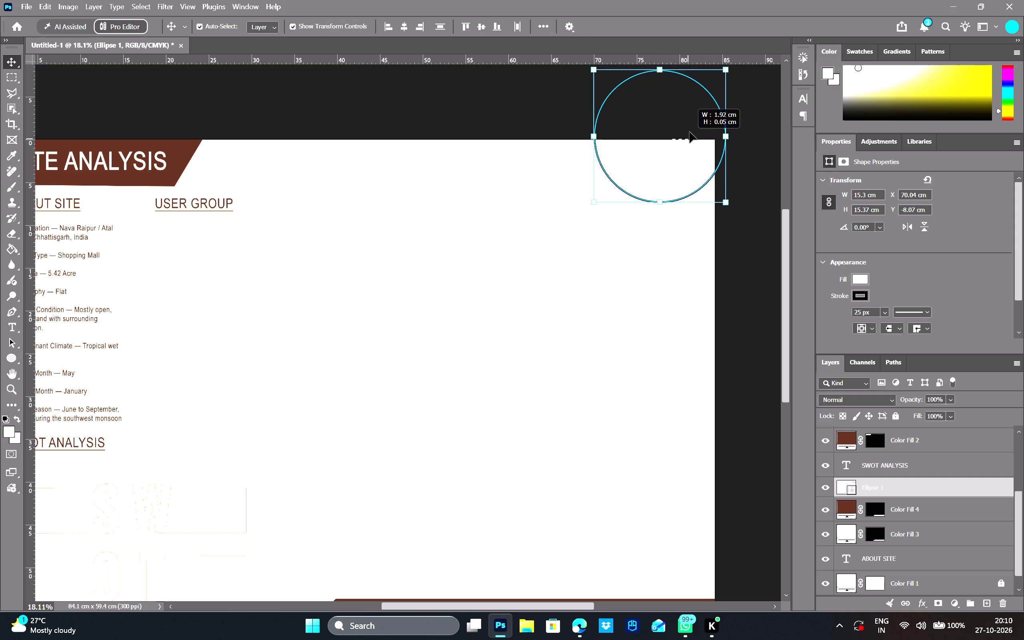
drag(690, 132, 690, 128)
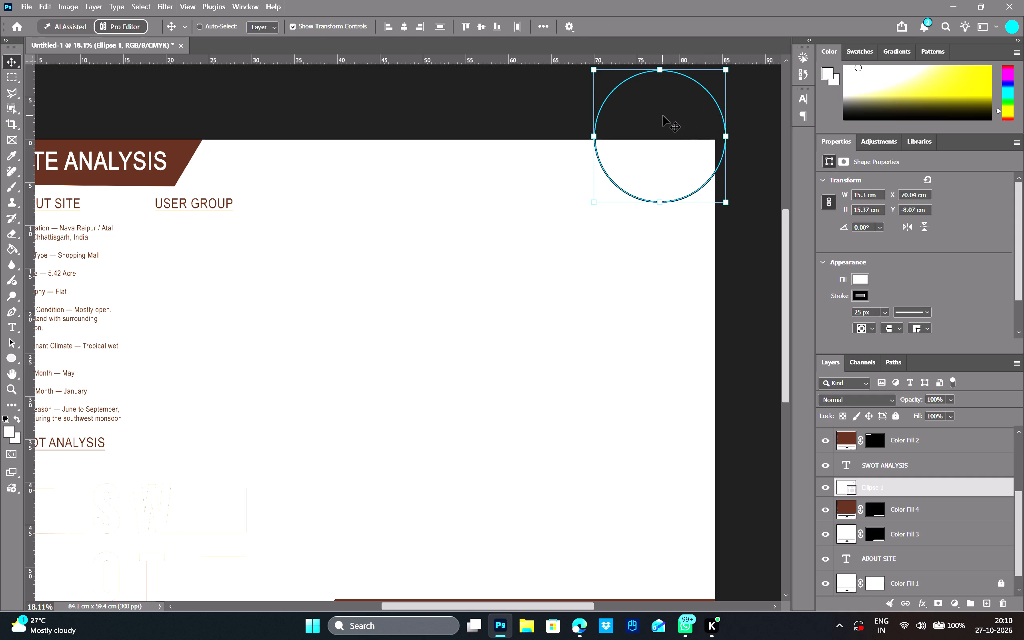
key(ctrl+t)
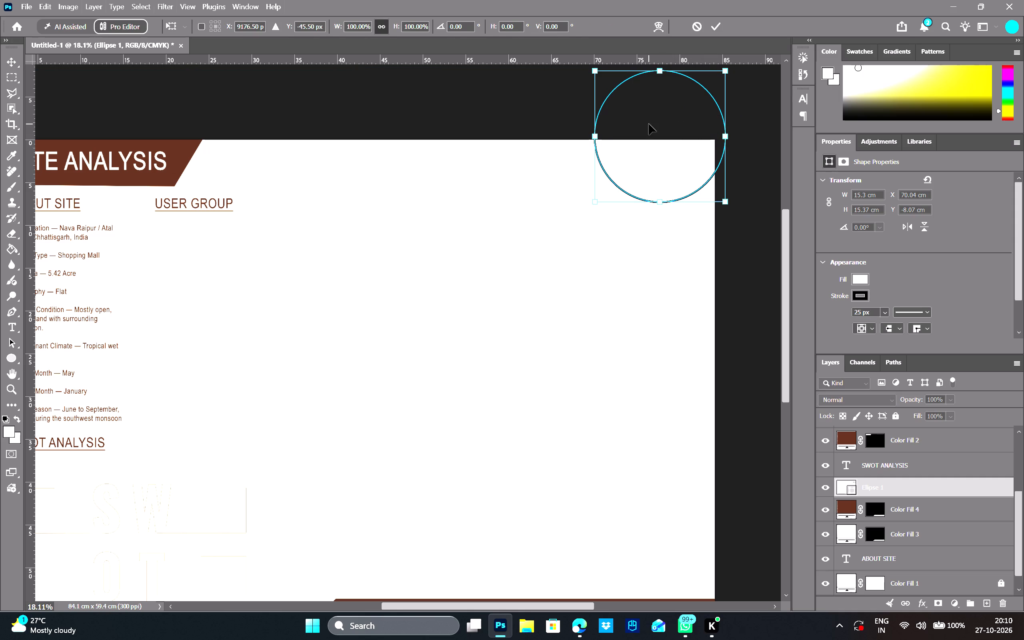
key(v)
drag(658, 79, 646, 96)
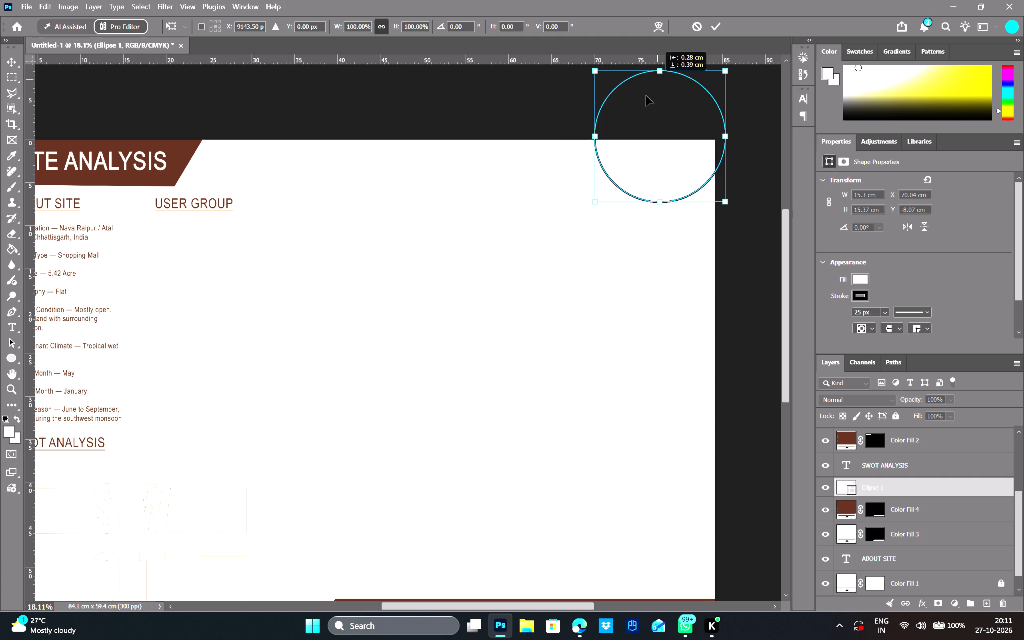
drag(646, 96, 639, 150)
drag(634, 164, 671, 139)
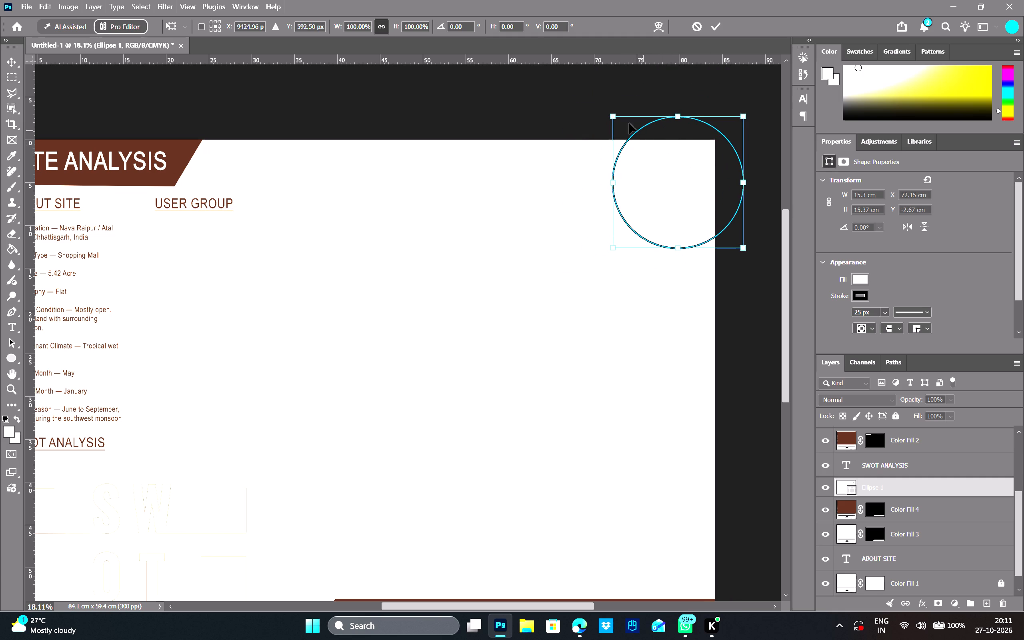
click(714, 20)
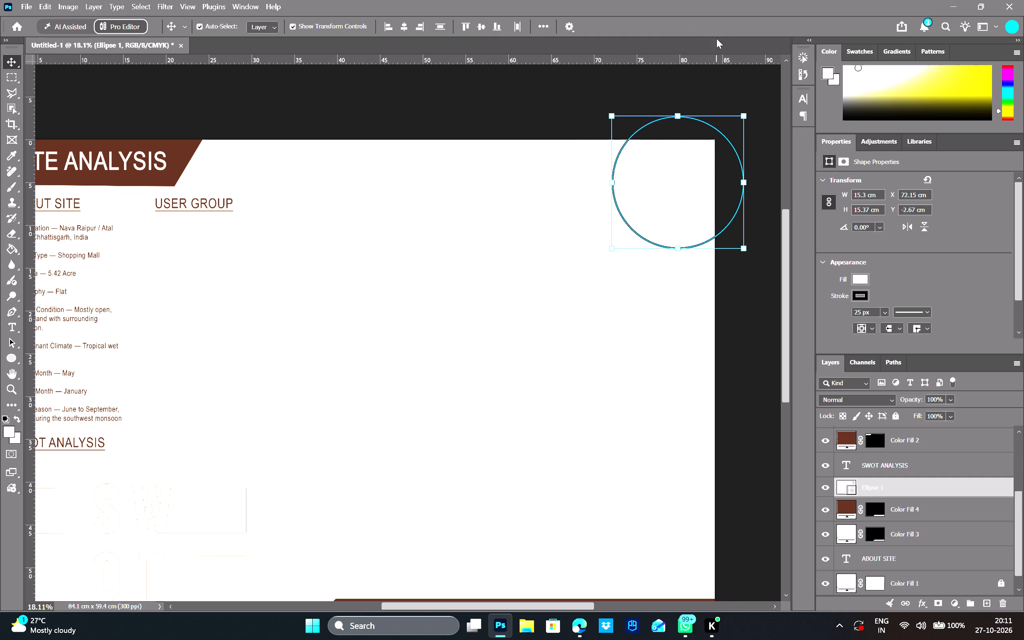
key(Return)
click(679, 92)
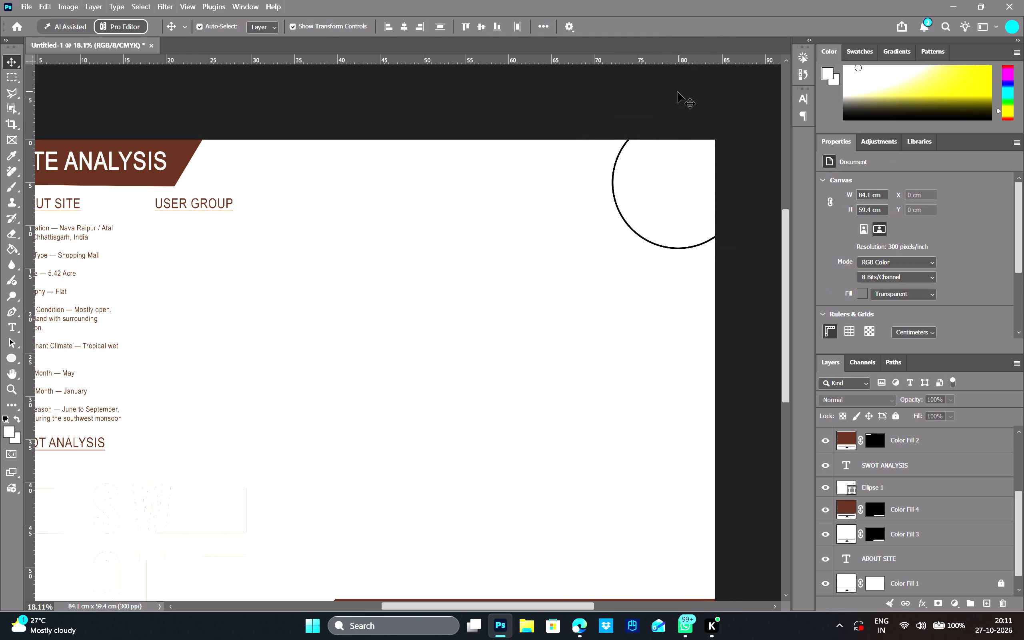
Scale the corner circle up proportionally to about 28.8 cm wide and shift it to about X 59.9 cm, Y -4.5 cm.
scroll(652, 179, down, 3)
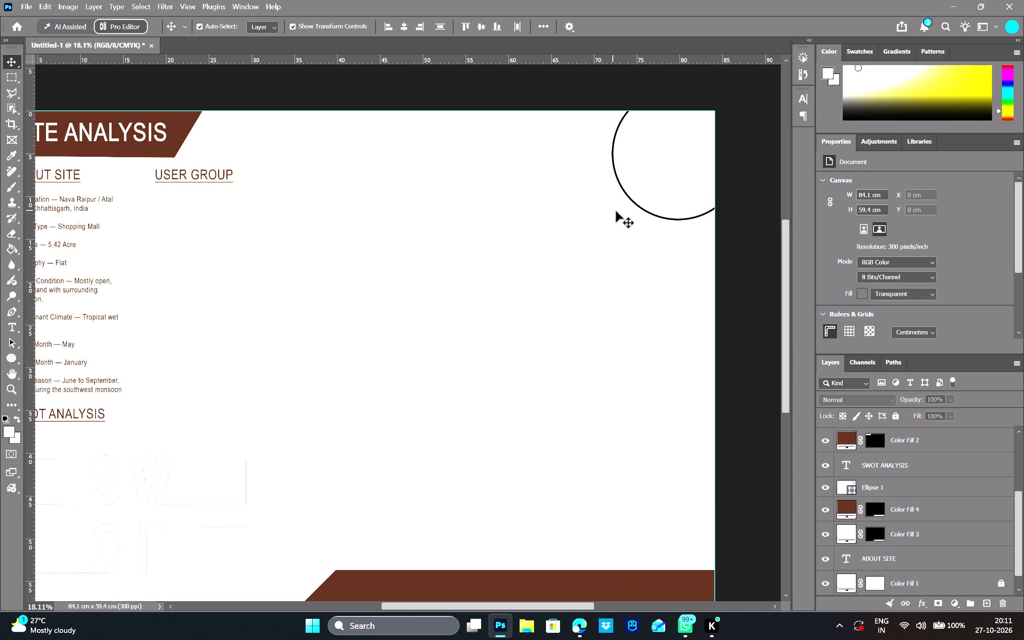
click(635, 200)
drag(614, 217, 531, 296)
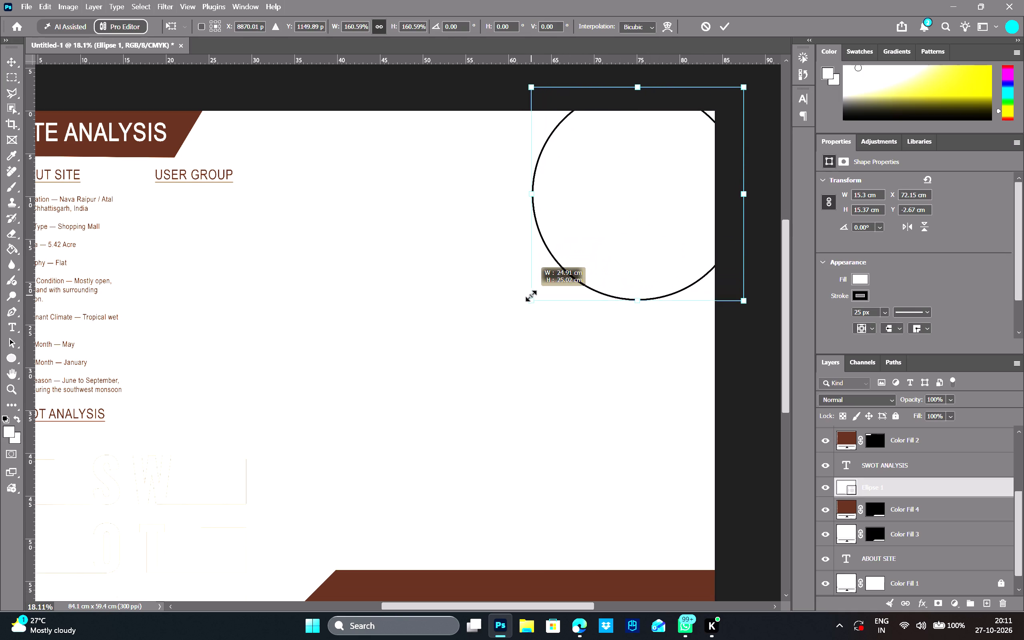
drag(531, 296, 522, 287)
drag(586, 224, 601, 209)
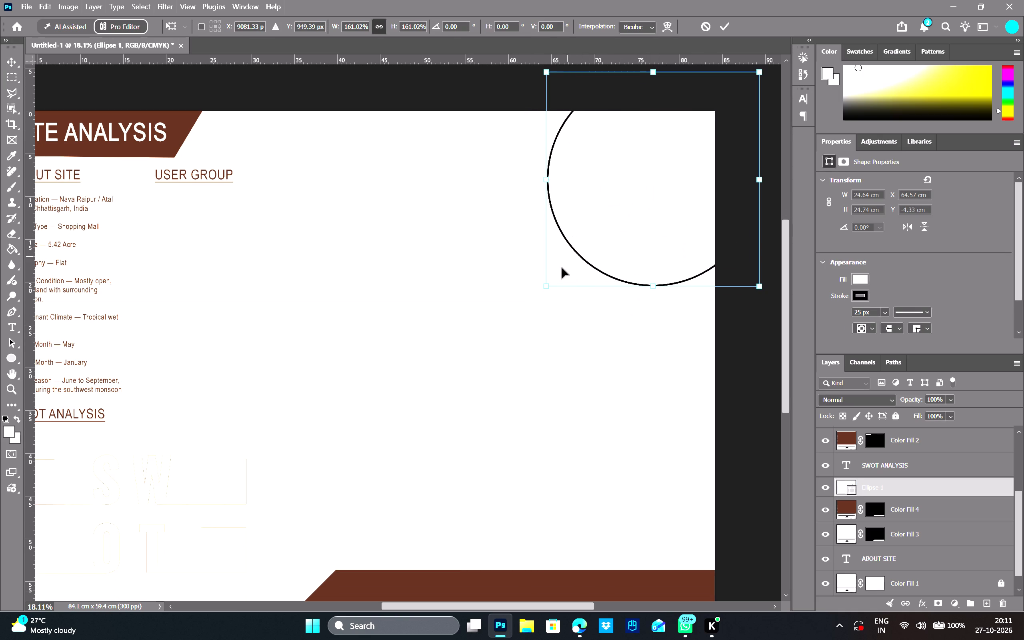
drag(543, 285, 511, 318)
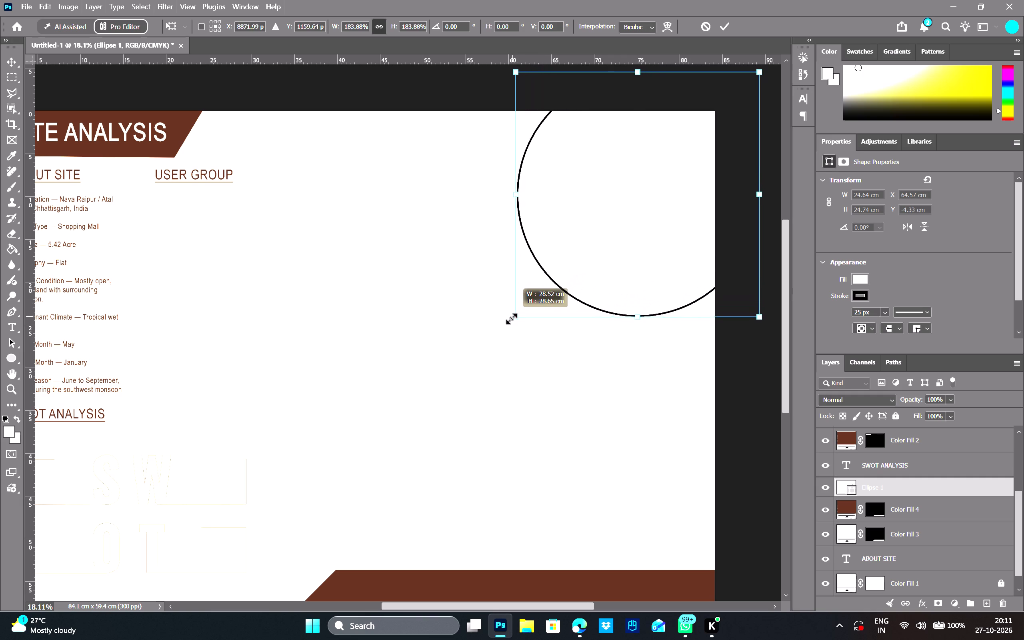
drag(511, 318, 507, 321)
click(632, 197)
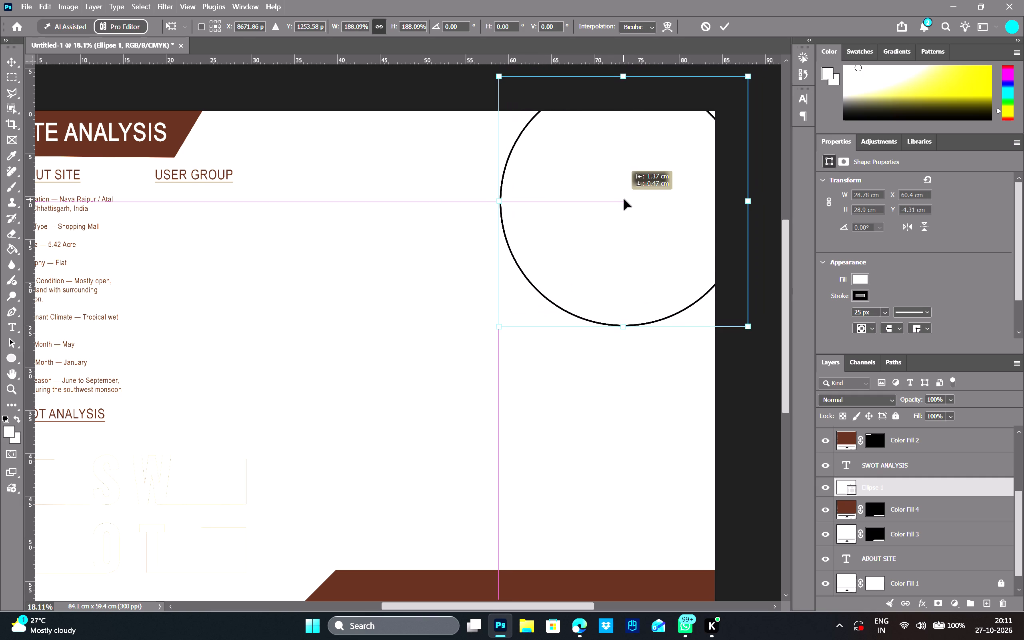
click(720, 30)
click(482, 97)
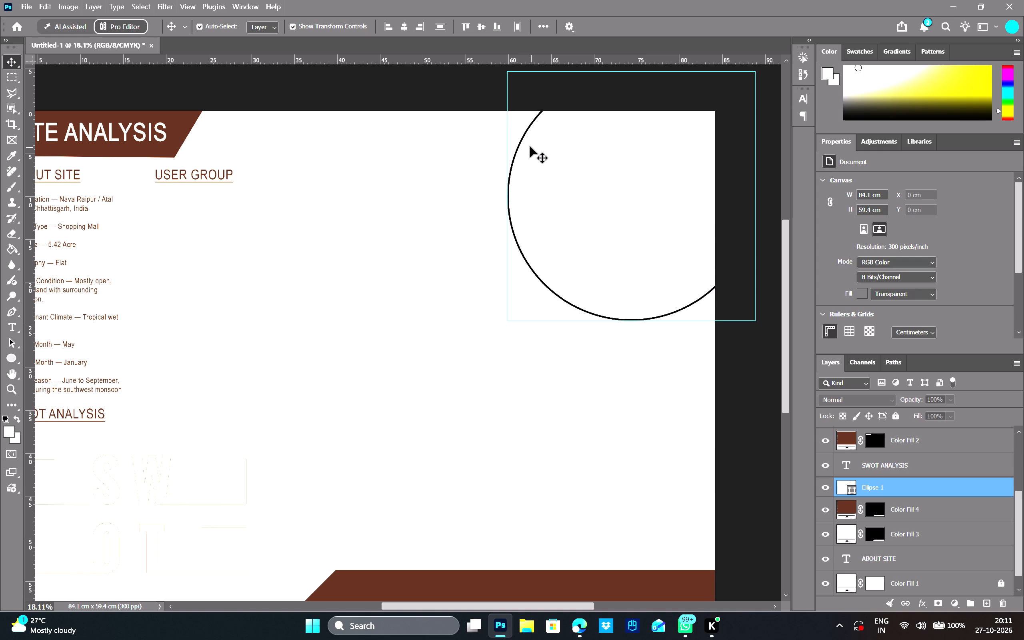
Change the corner circle's stroke to the recently used dark brown.
click(524, 135)
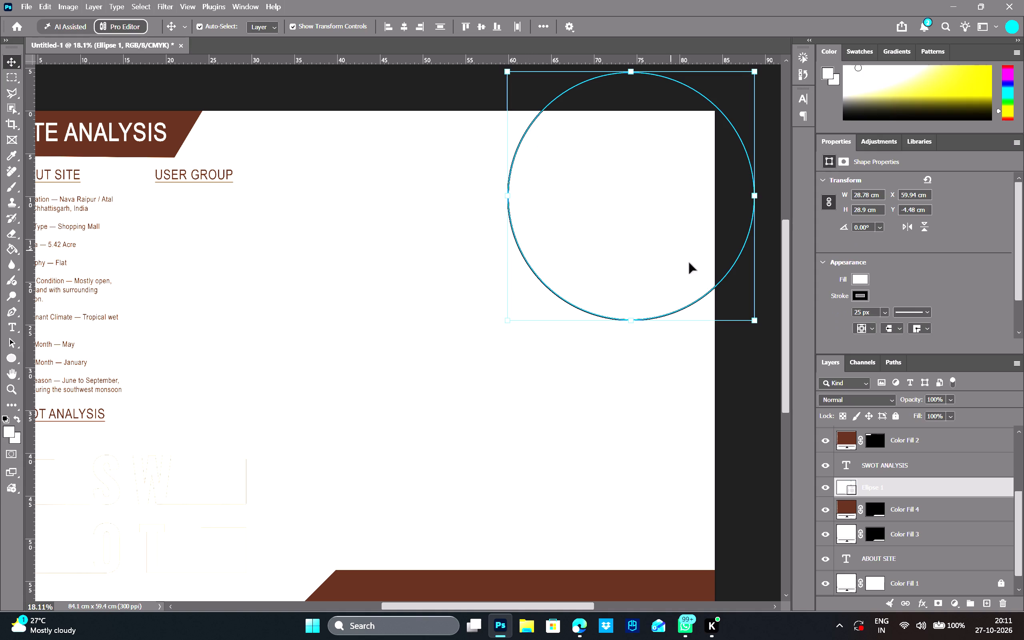
right_click(842, 486)
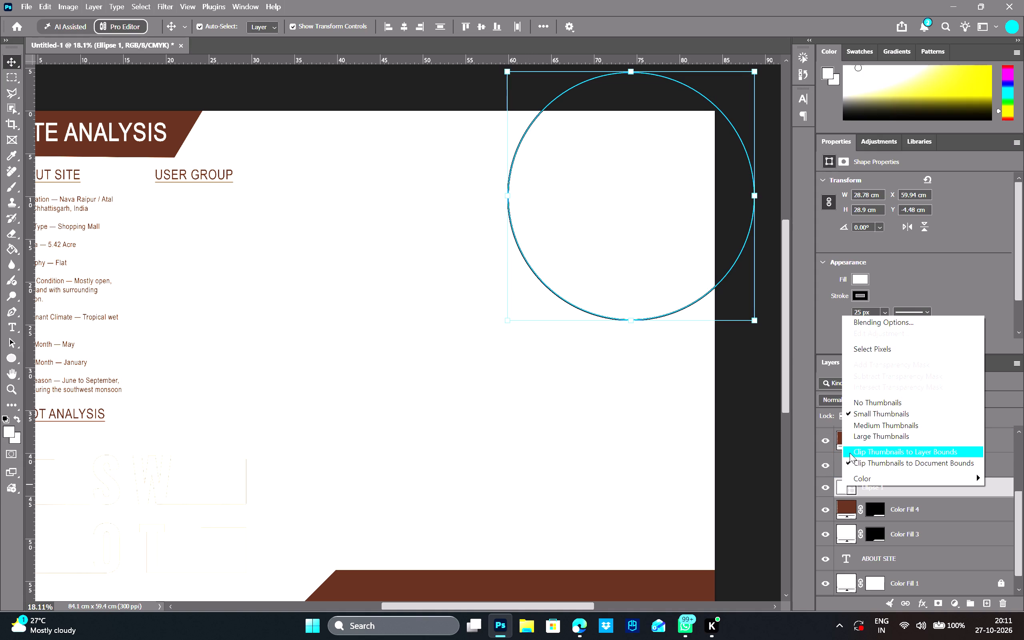
click(842, 490)
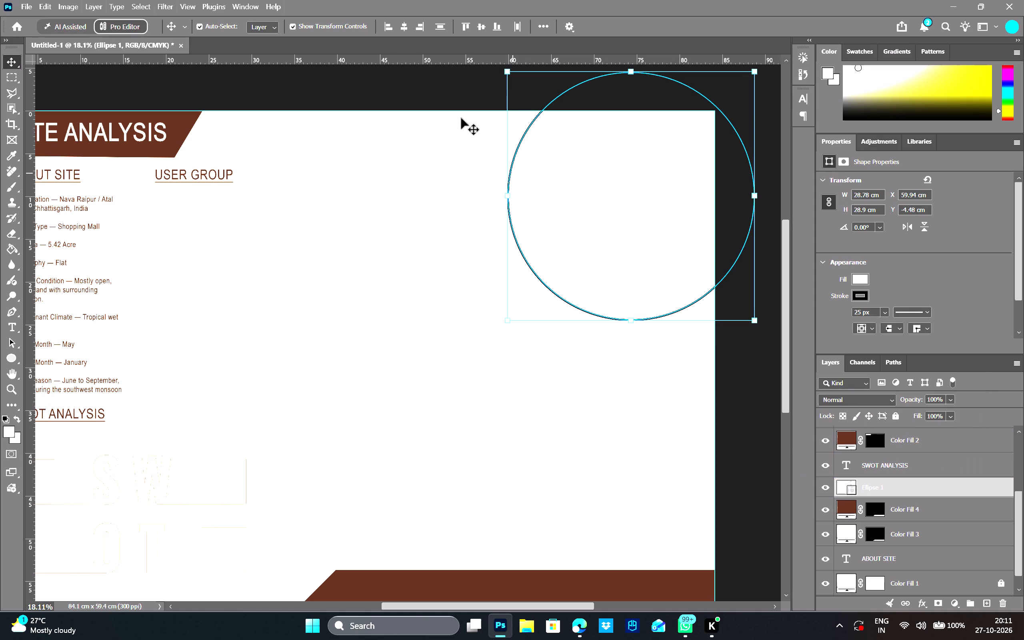
double_click(531, 121)
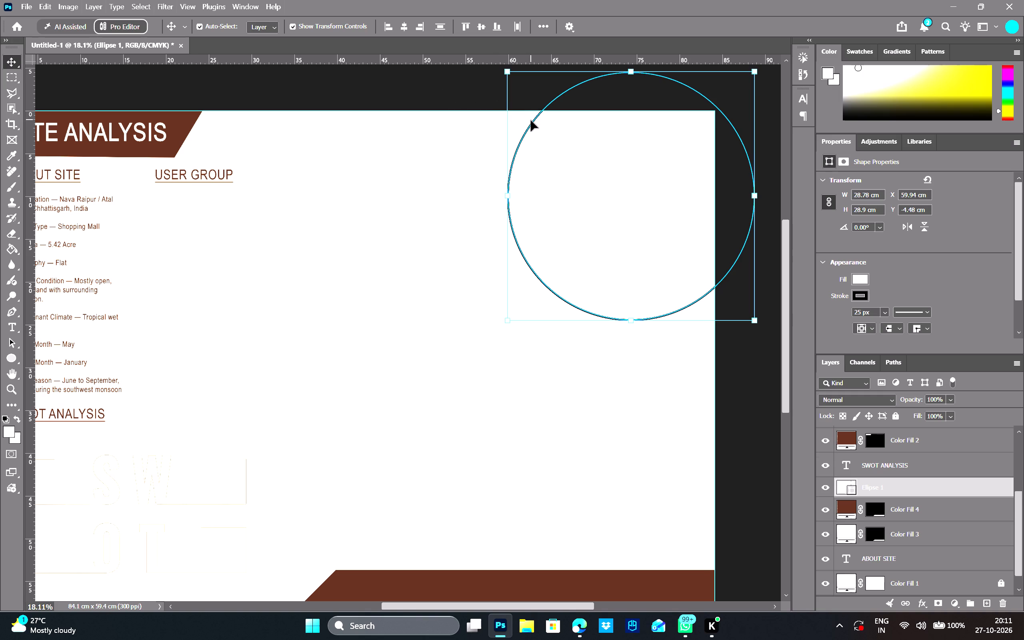
click(531, 121)
click(530, 126)
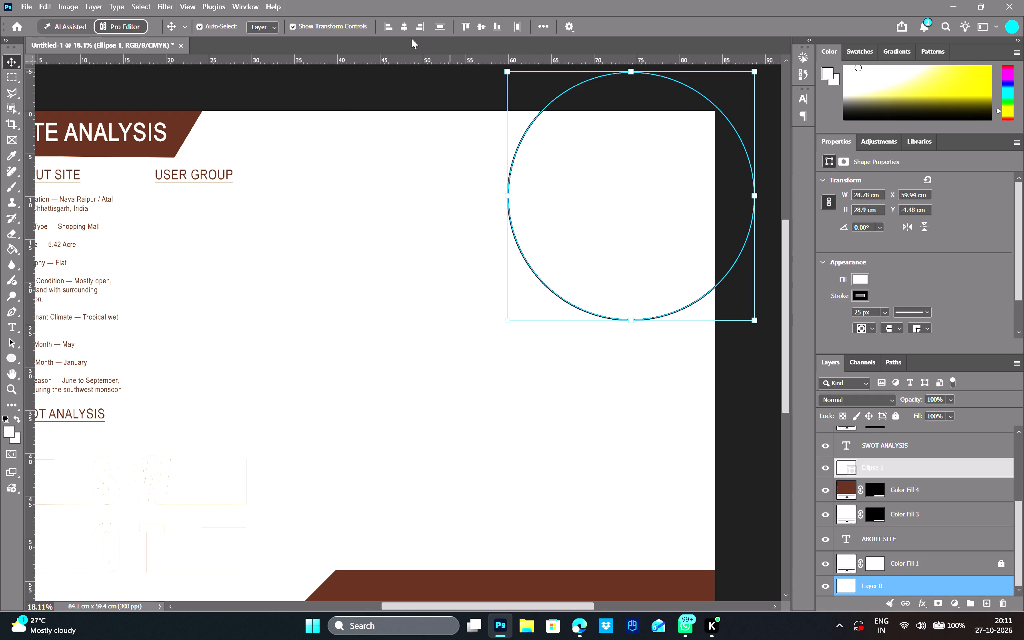
click(261, 28)
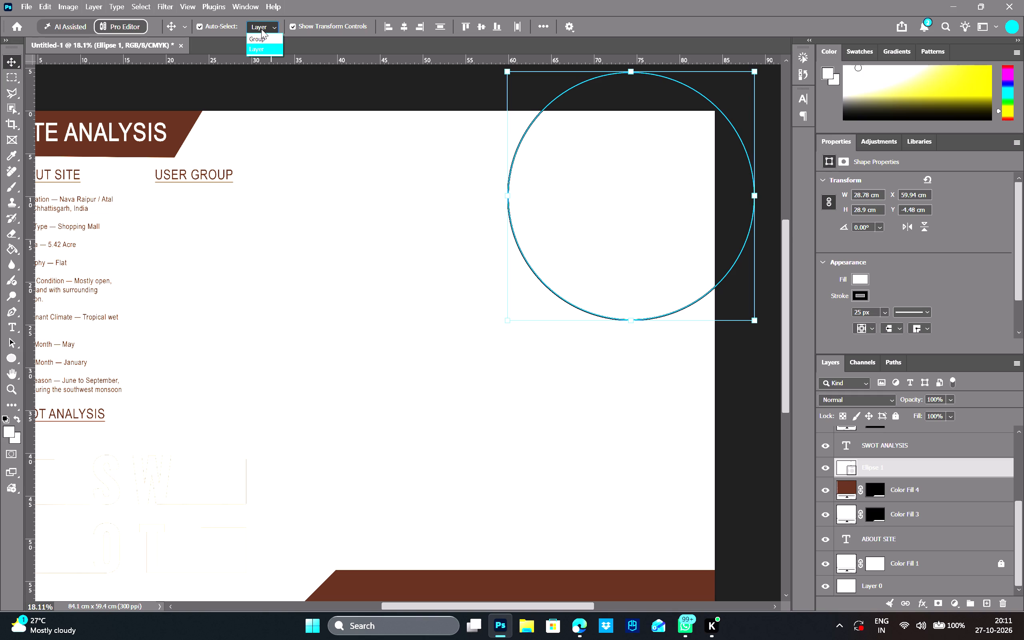
click(265, 27)
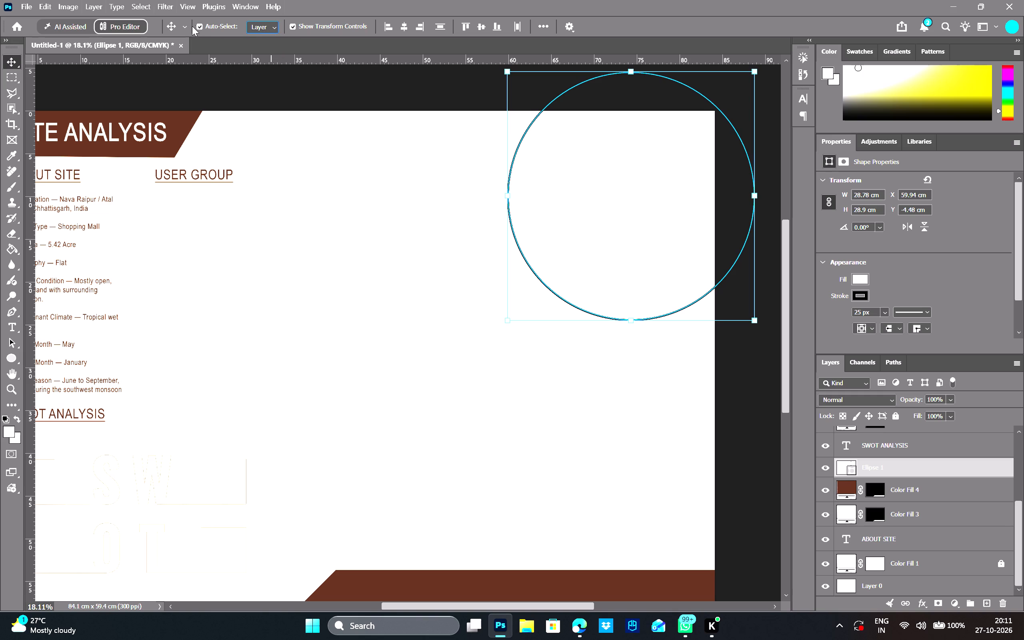
click(290, 44)
click(861, 296)
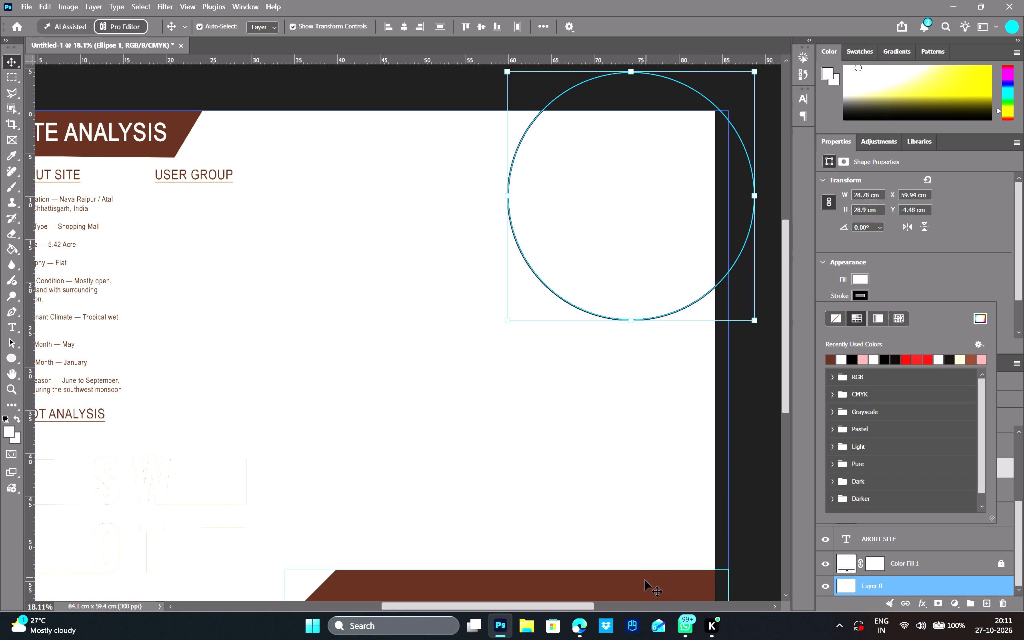
click(831, 360)
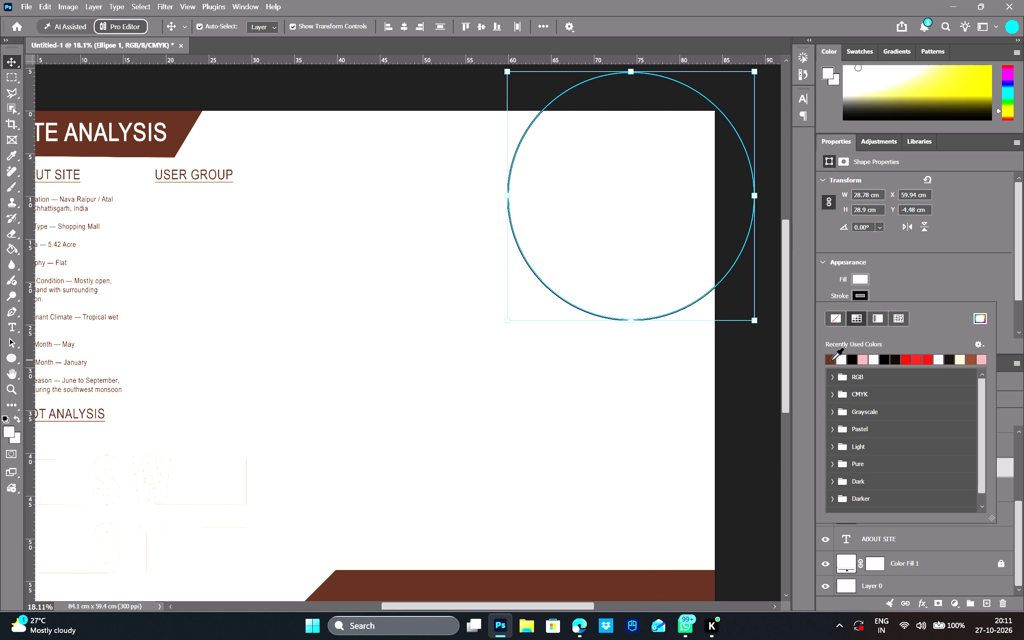
click(858, 278)
click(756, 403)
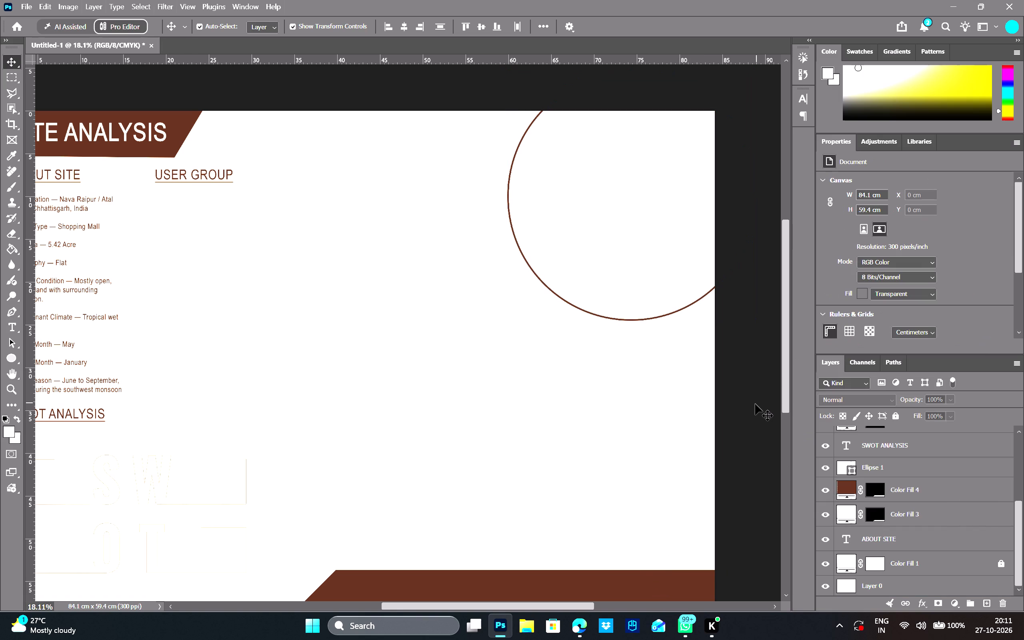
Examine the overall page layout with the corner circle and the bottom band.
scroll(524, 397, down, 3)
scroll(524, 398, up, 3)
scroll(524, 398, down, 2)
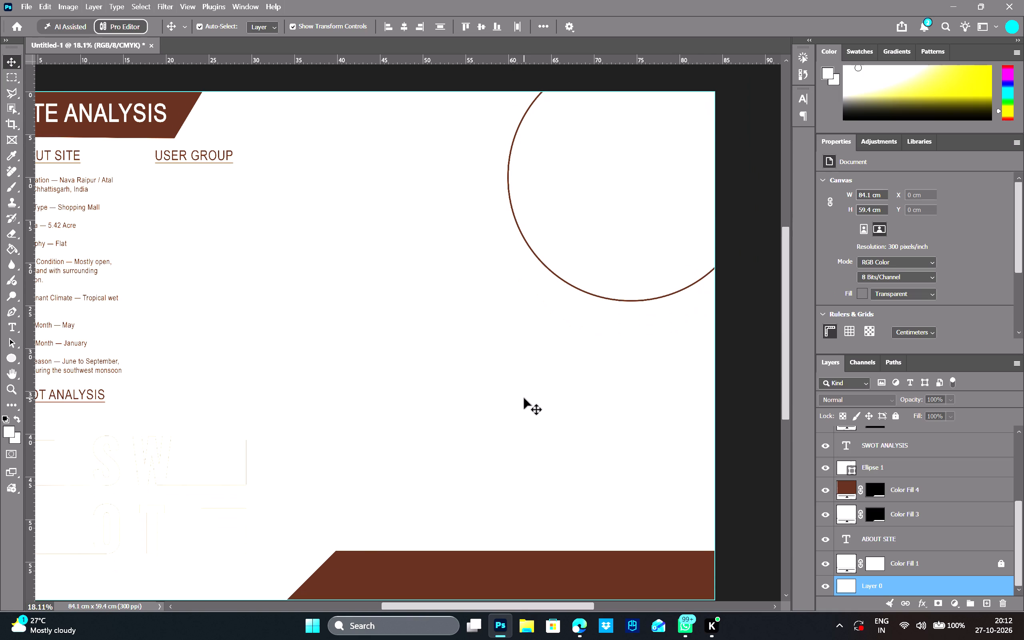
alt+scroll(524, 398, down, 3)
alt+scroll(524, 398, up, 1)
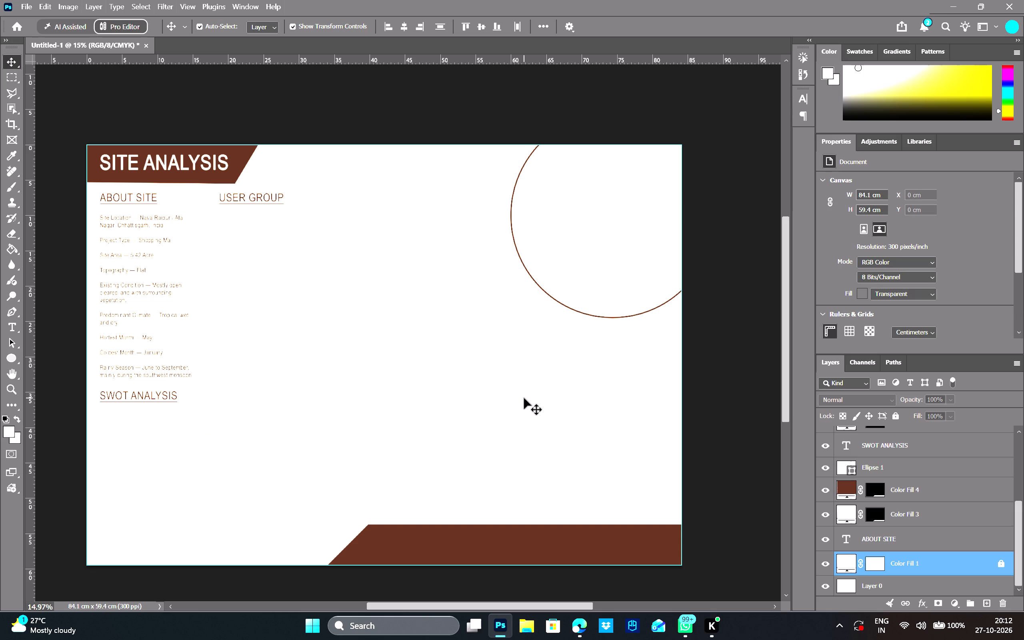
scroll(379, 364, down, 1)
scroll(379, 364, up, 1)
scroll(379, 364, down, 2)
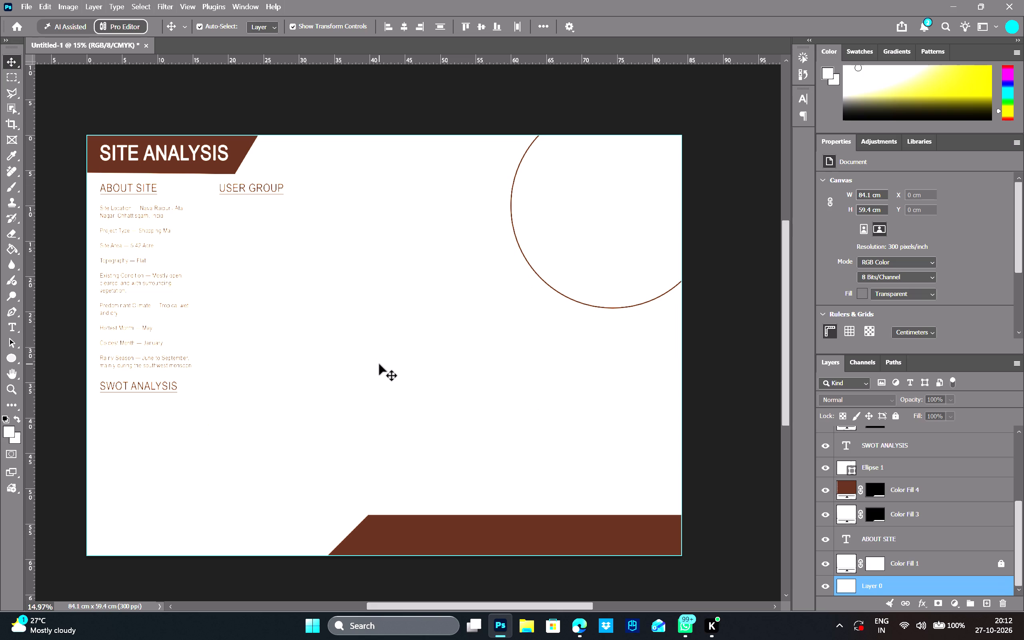
scroll(379, 364, down, 1)
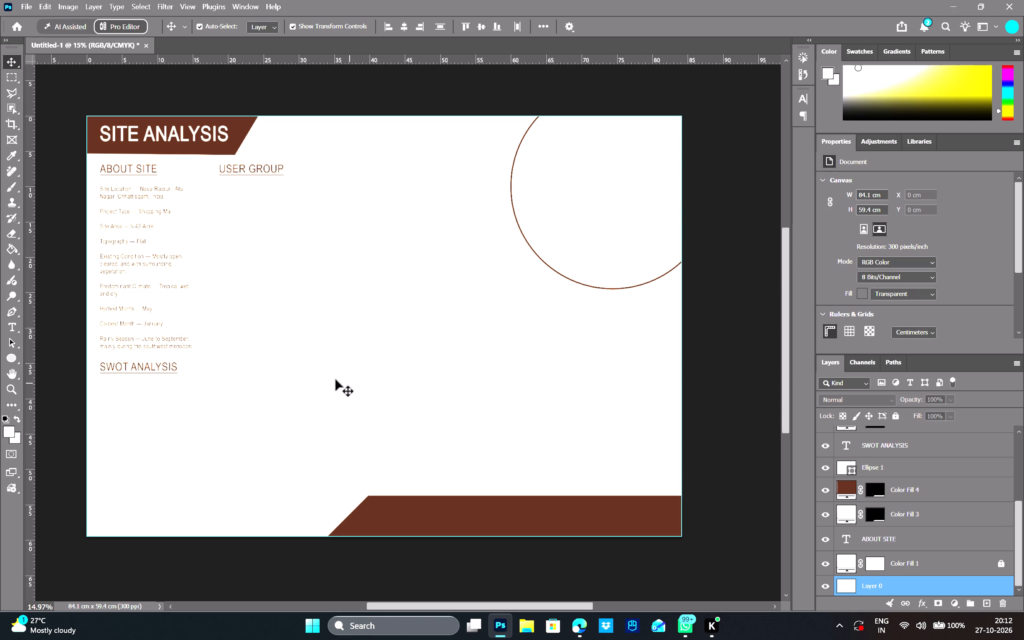
Create a paragraph text box about 13 cm wide mid-page, level with the SWOT ANALYSIS heading, in 45 pt Arial Narrow.
key(t)
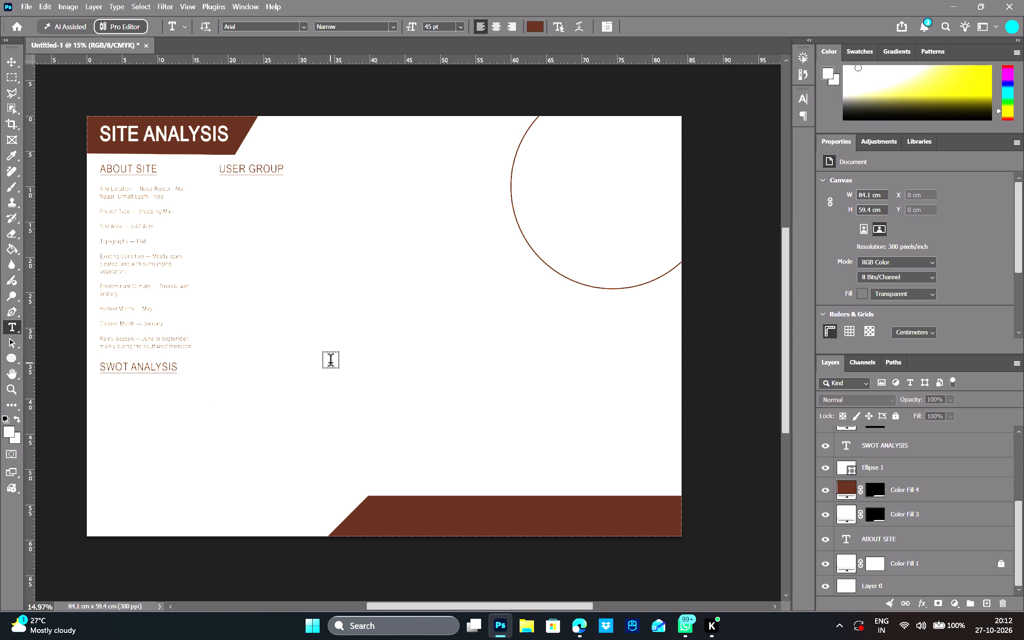
drag(330, 363, 418, 378)
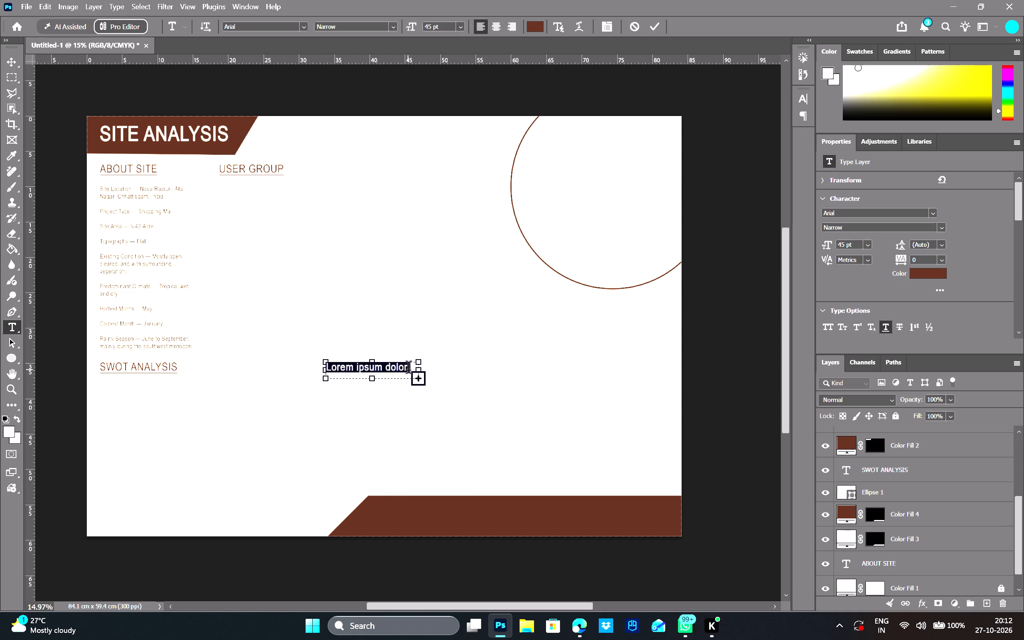
Replace the placeholder text in the new mid-page text box with the heading CLIMATE ANALYSIS.
key(BackSpace)
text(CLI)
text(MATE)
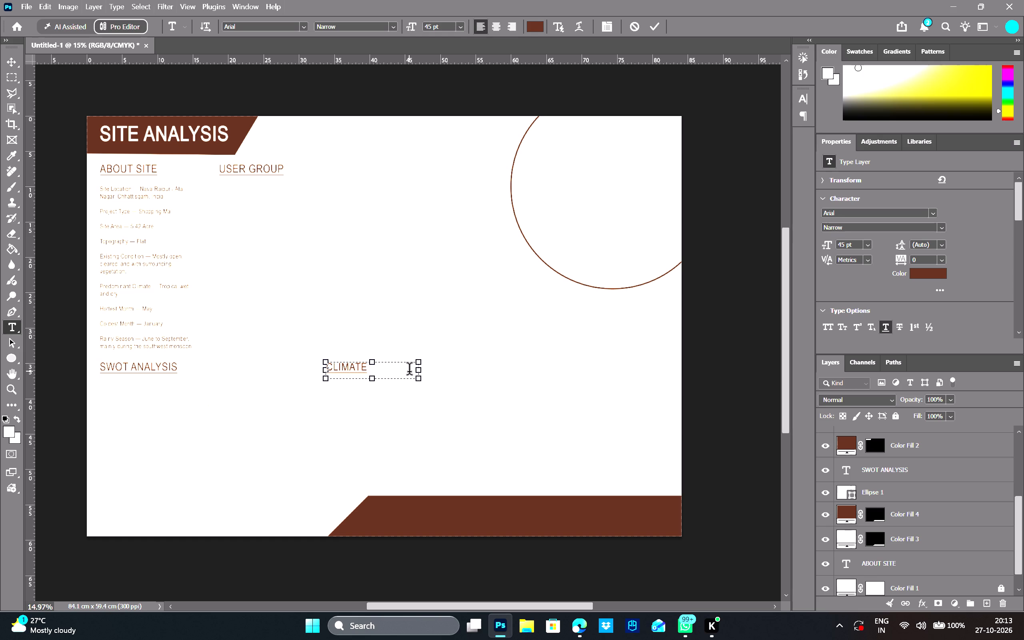
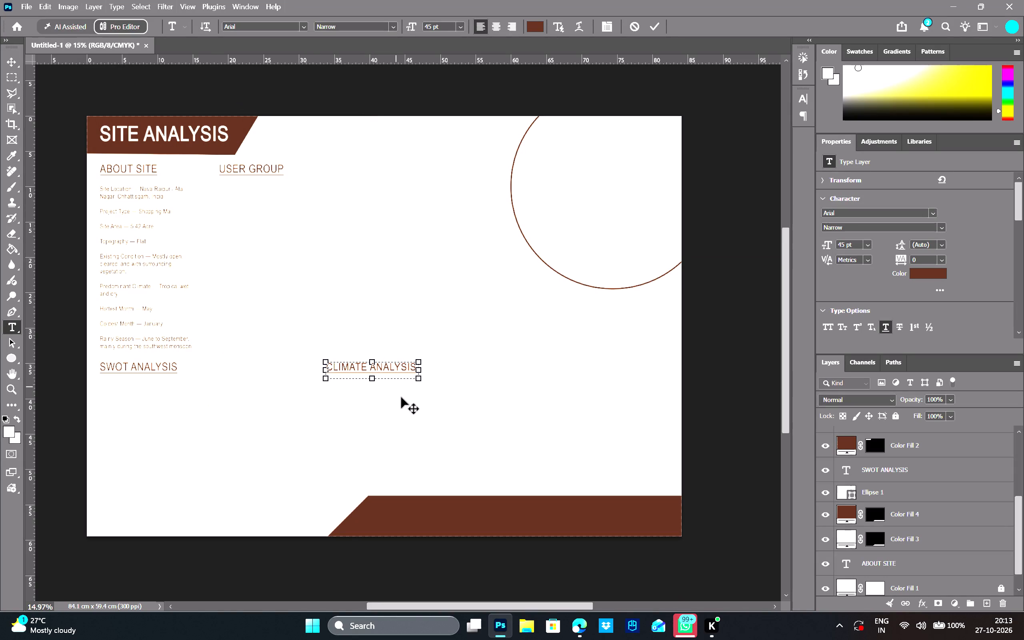
Shift the CLIMATE ANALYSIS heading about 3 cm left, toward the SWOT ANALYSIS heading, and slightly down.
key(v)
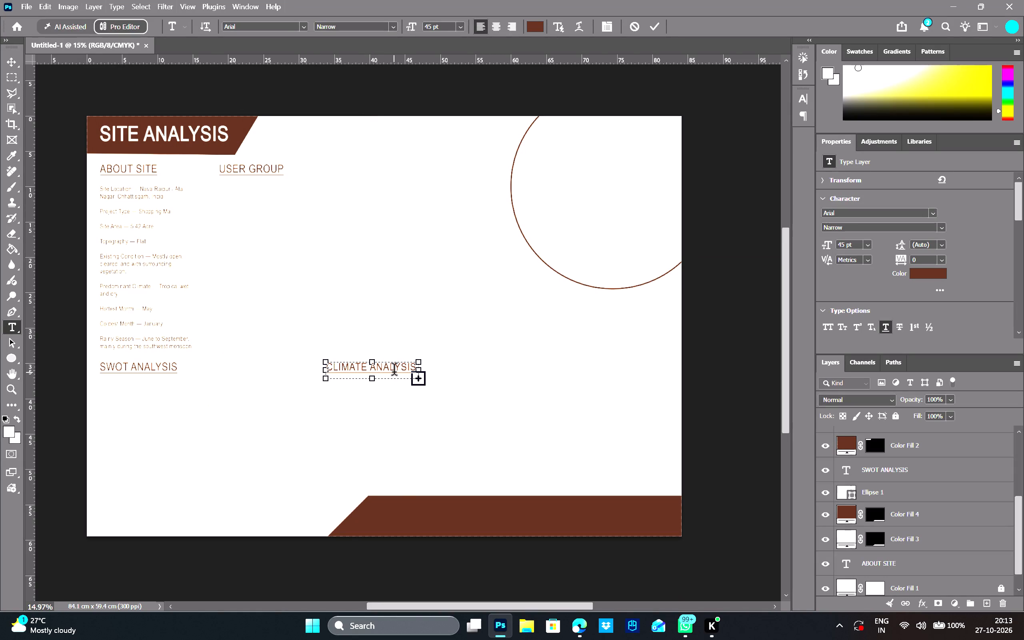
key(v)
drag(444, 384, 422, 387)
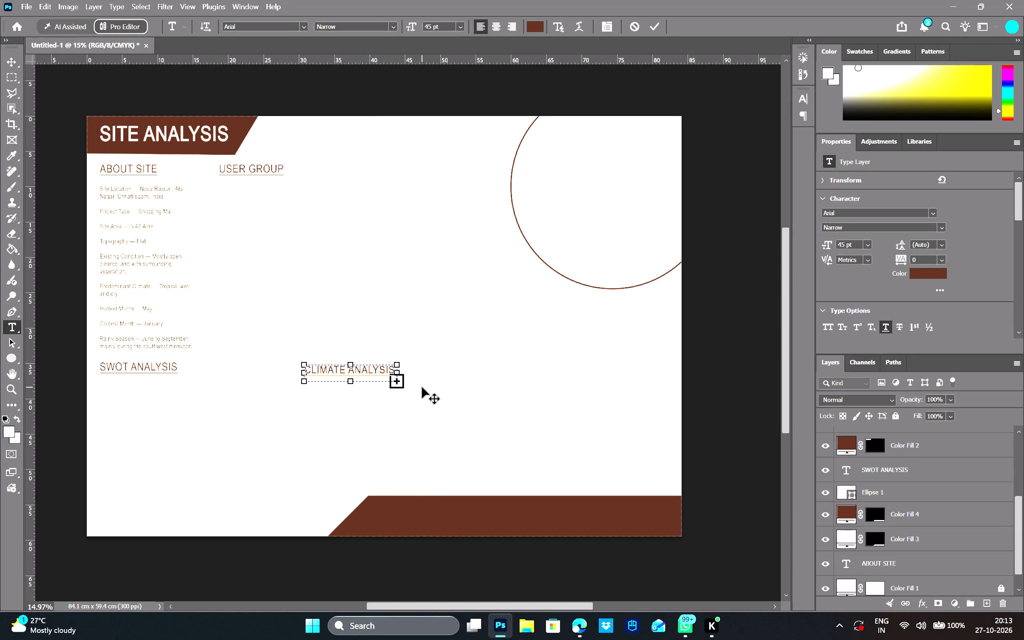
Position the CLIMATE ANALYSIS heading level with SWOT ANALYSIS, starting about 34 cm across the page, and finish the text edit.
drag(422, 387, 433, 382)
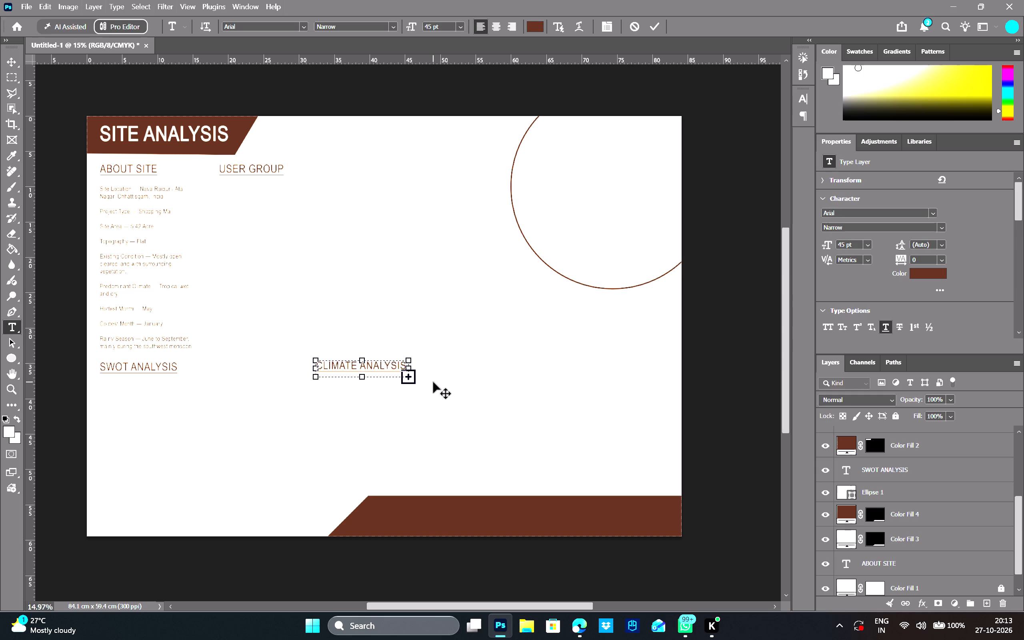
drag(433, 382, 291, 382)
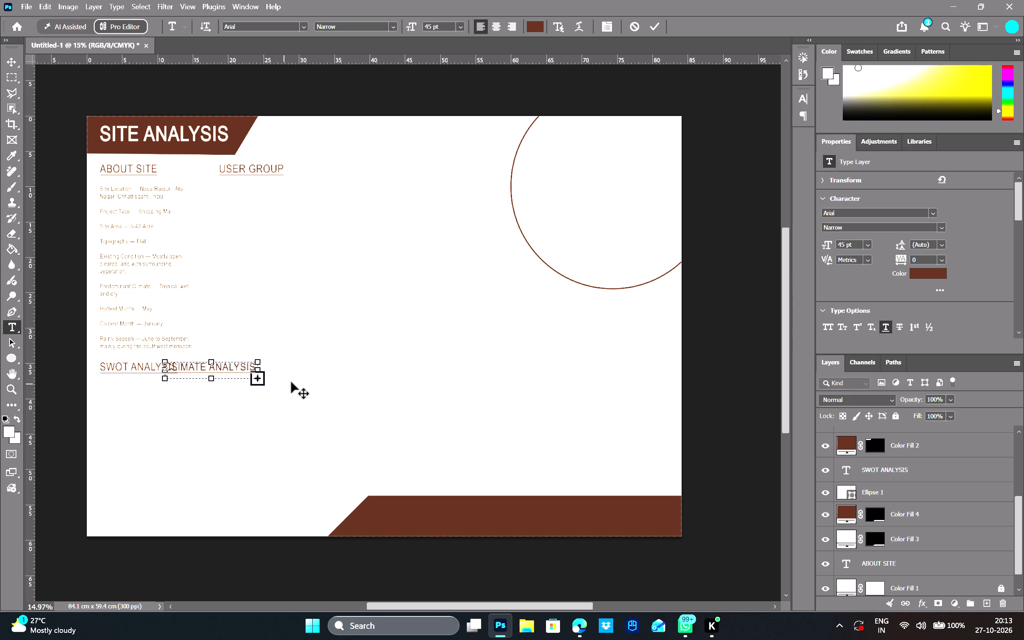
drag(291, 382, 390, 384)
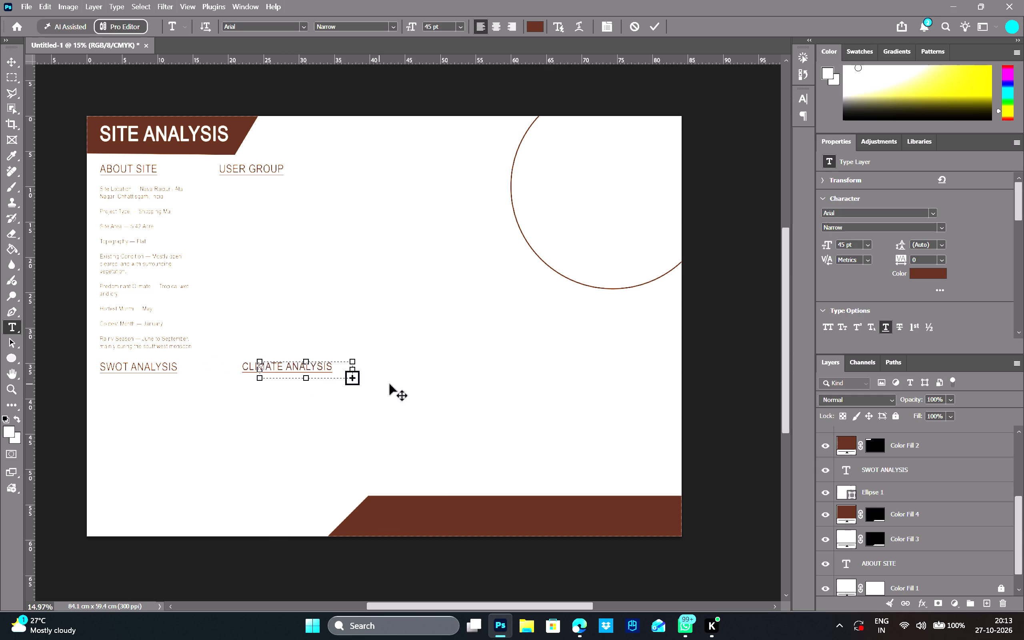
drag(390, 384, 447, 385)
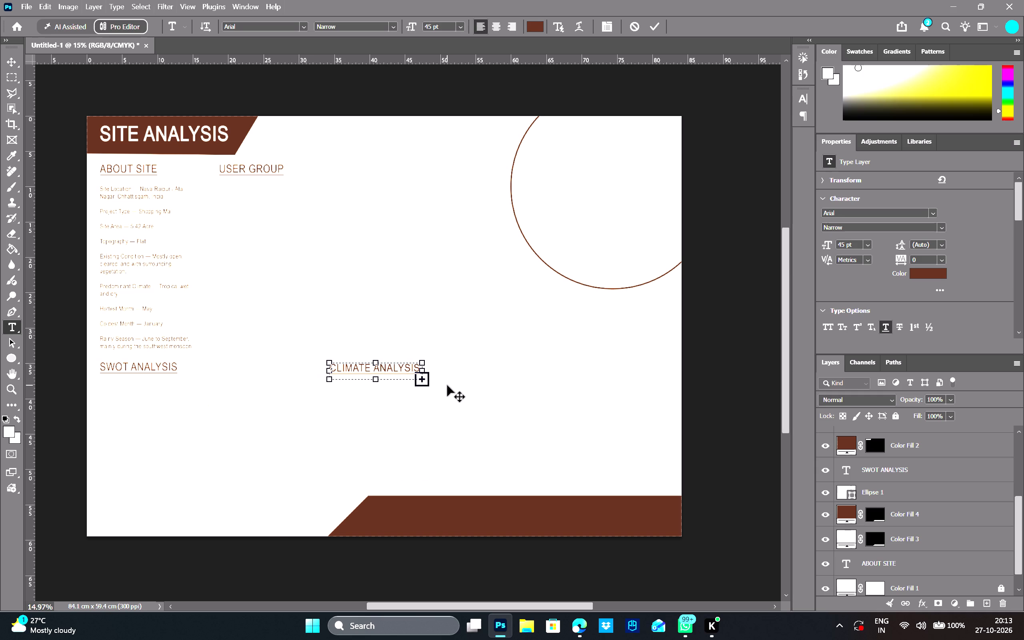
drag(447, 385, 447, 384)
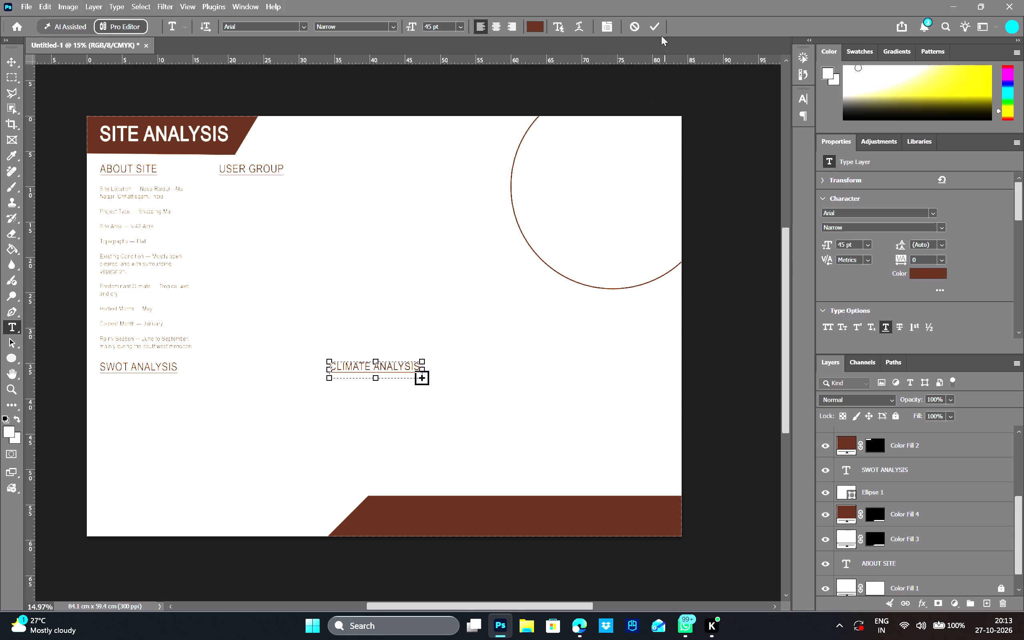
click(658, 28)
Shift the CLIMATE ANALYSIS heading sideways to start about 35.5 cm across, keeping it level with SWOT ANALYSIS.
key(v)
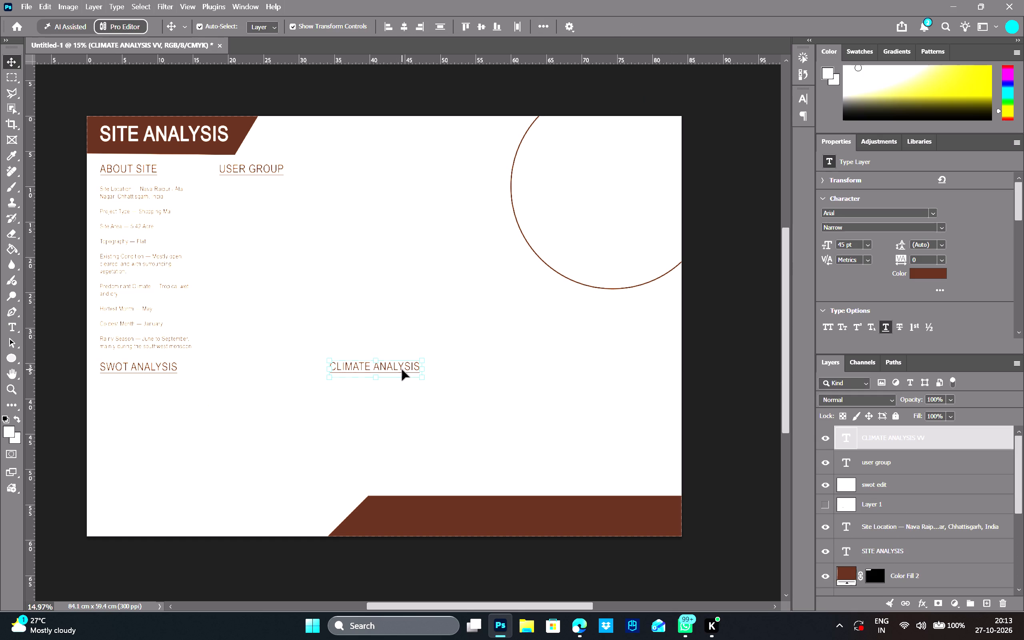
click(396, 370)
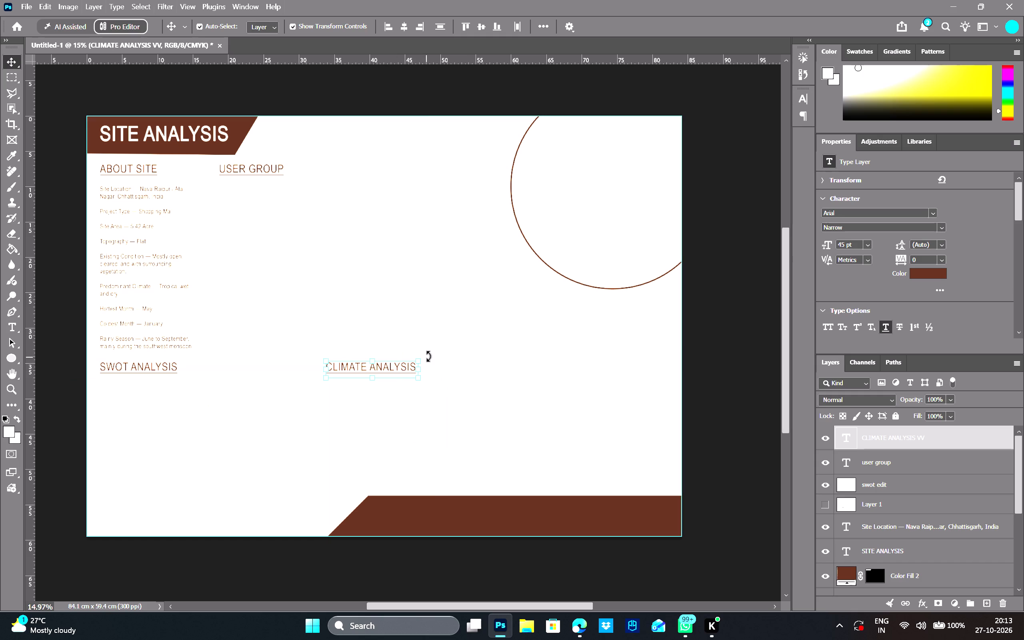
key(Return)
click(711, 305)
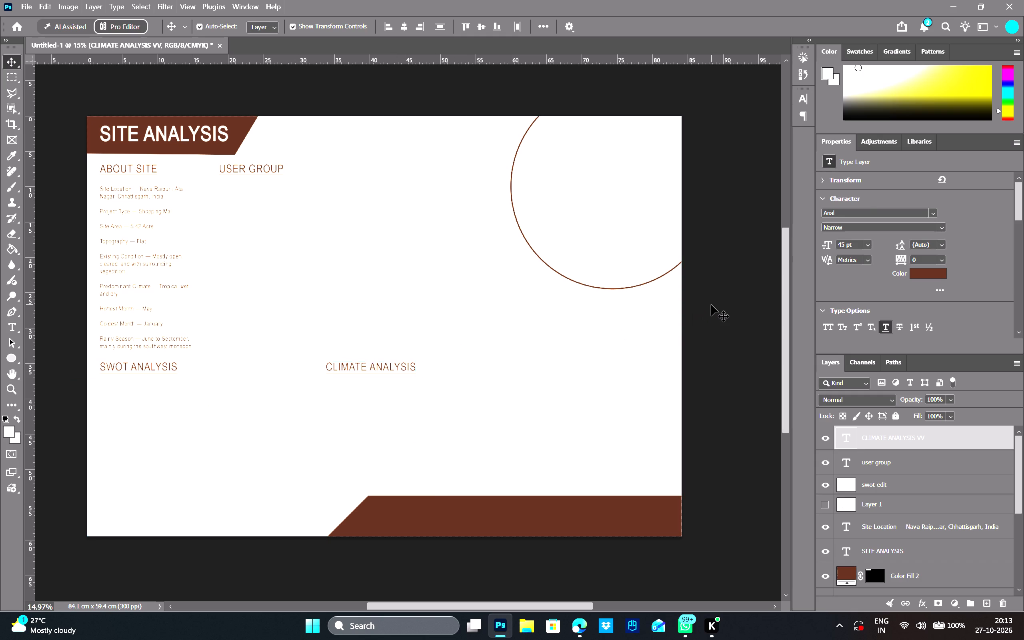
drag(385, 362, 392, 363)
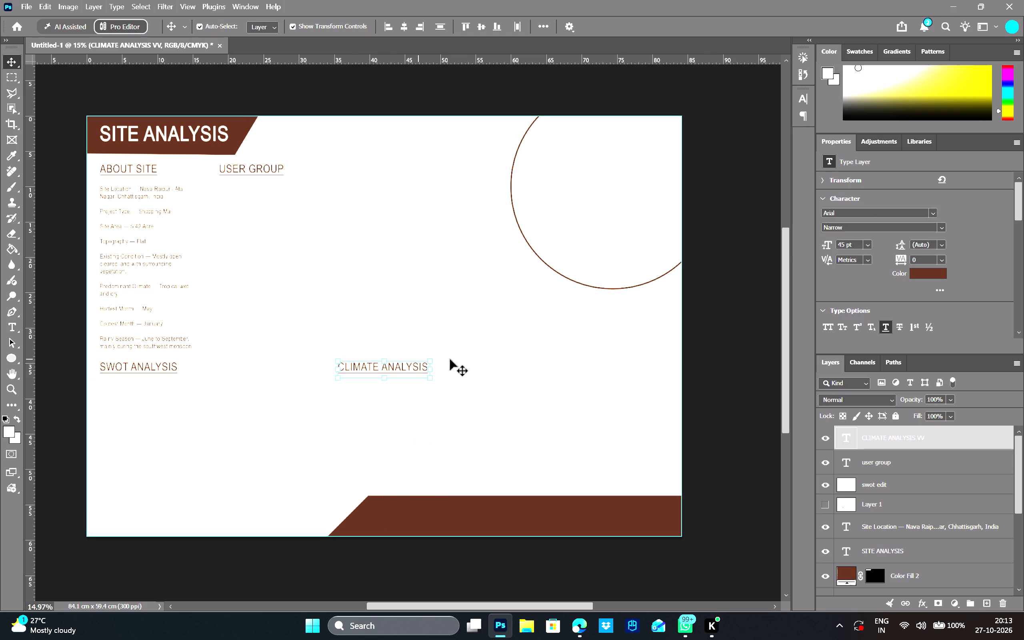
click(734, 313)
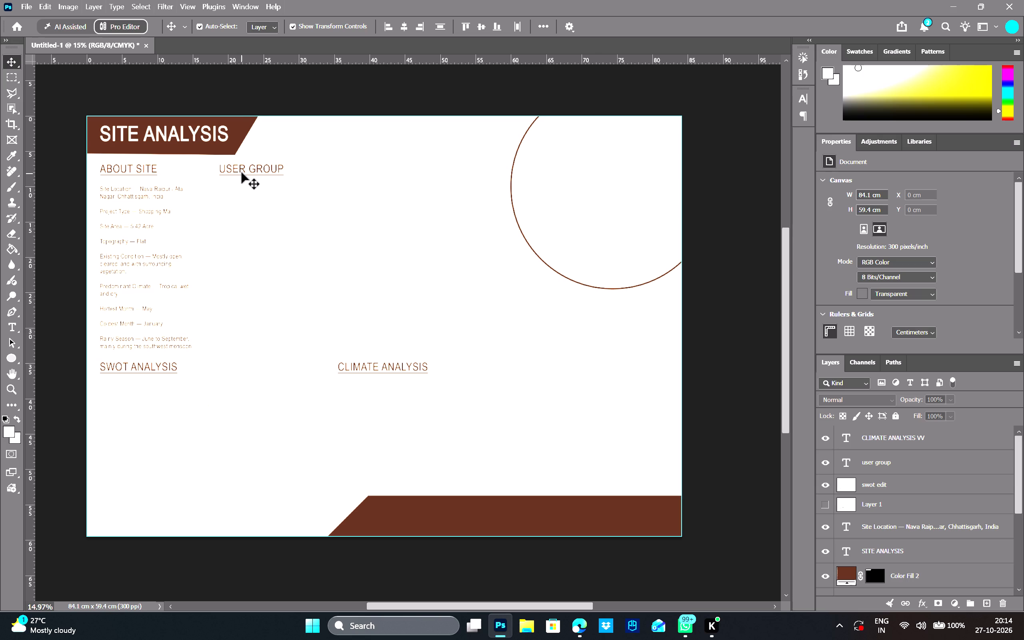
Swap two headings: place CLIMATE ANALYSIS level with ABOUT SITE at about 18 cm across, and USER GROUP level with SWOT ANALYSIS at about 35 cm.
drag(242, 172, 496, 380)
click(384, 356)
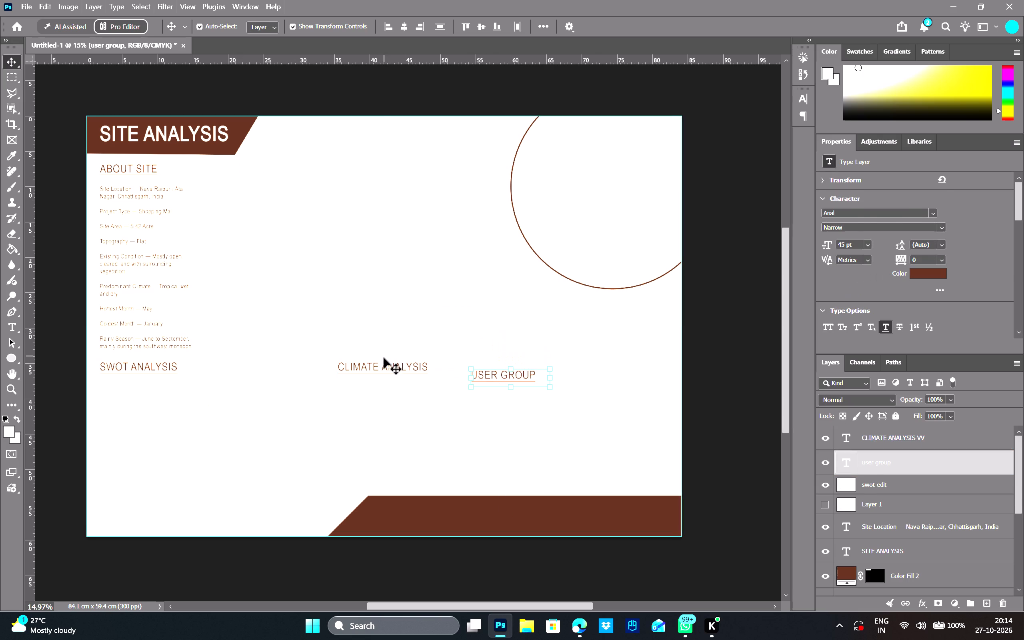
drag(382, 365, 250, 178)
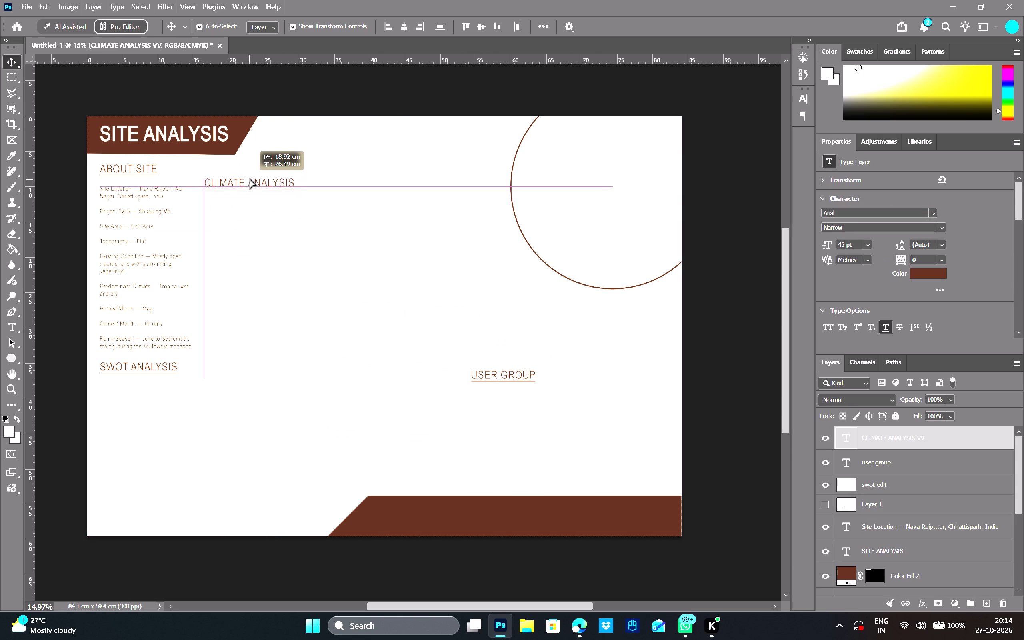
drag(250, 178, 258, 166)
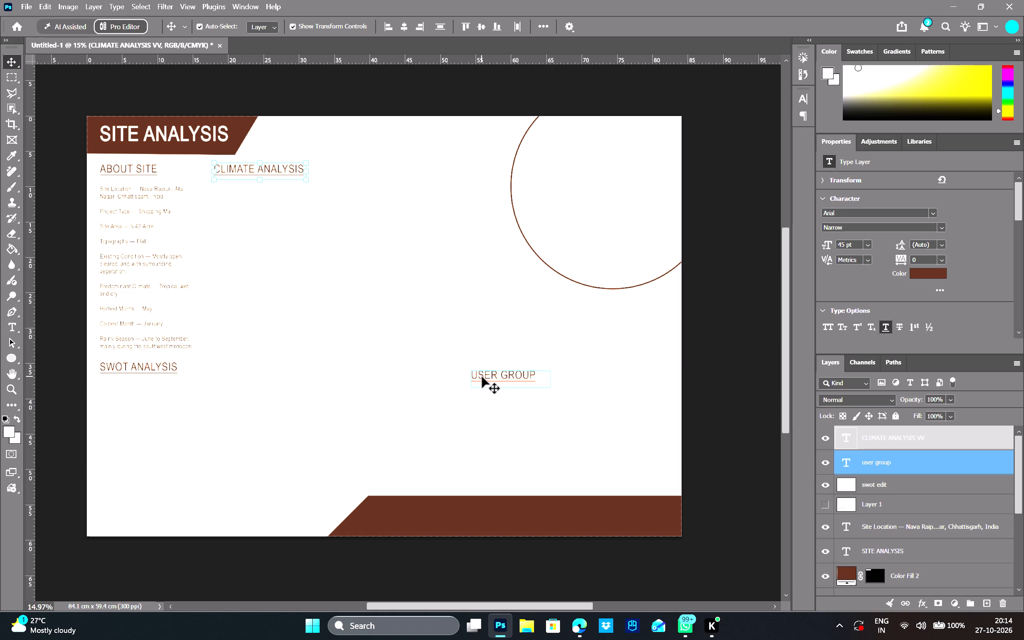
drag(482, 377, 348, 372)
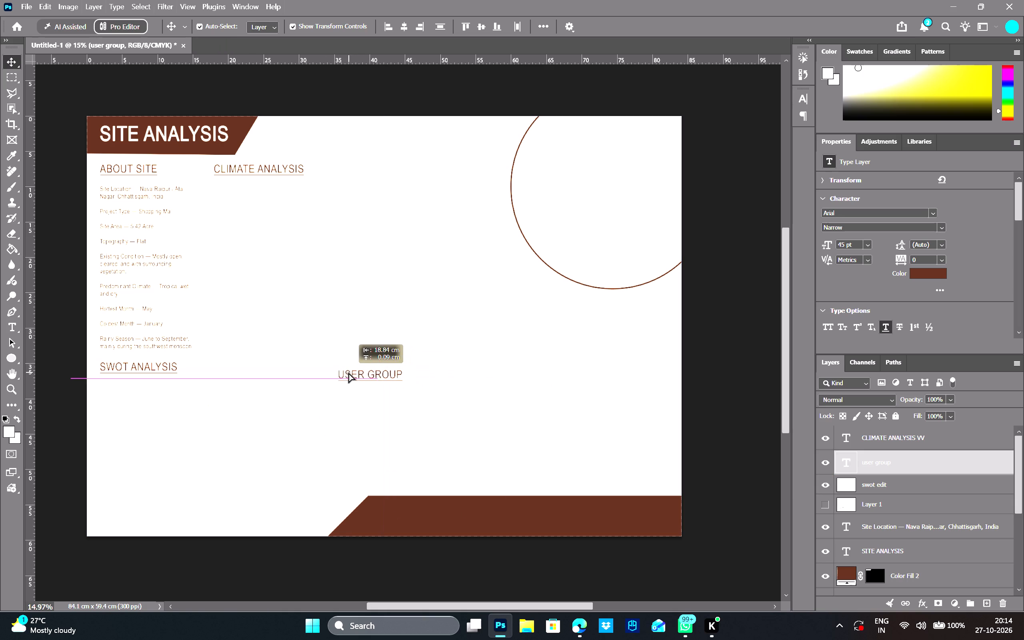
drag(348, 372, 344, 371)
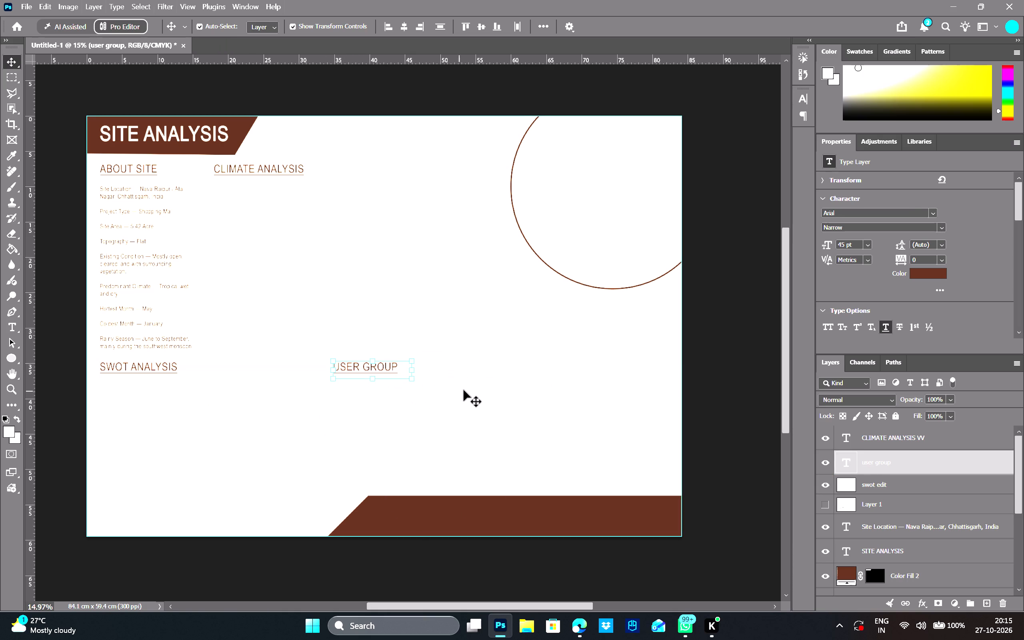
click(466, 390)
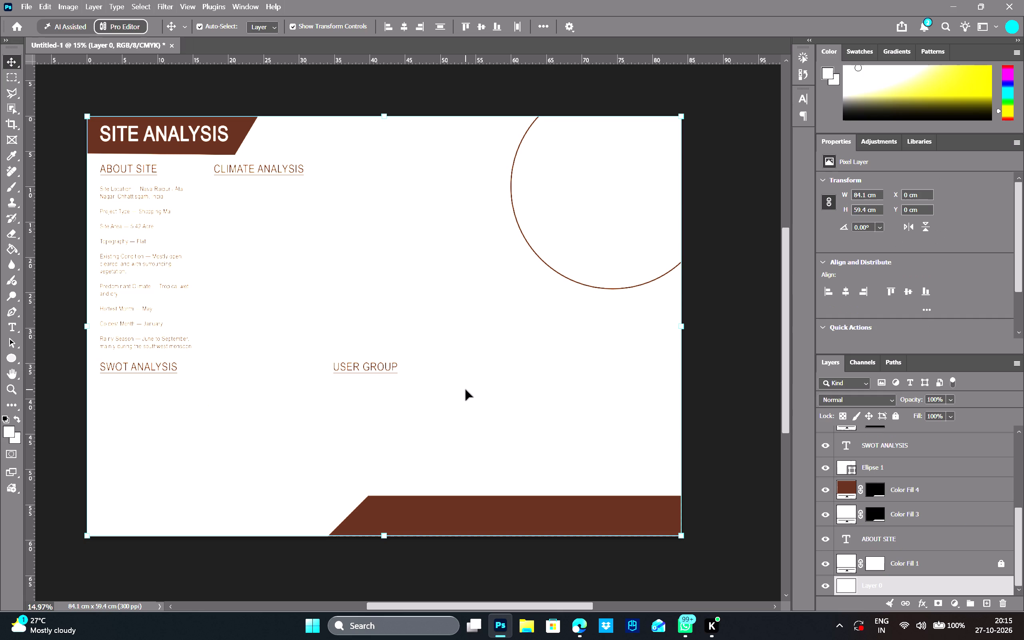
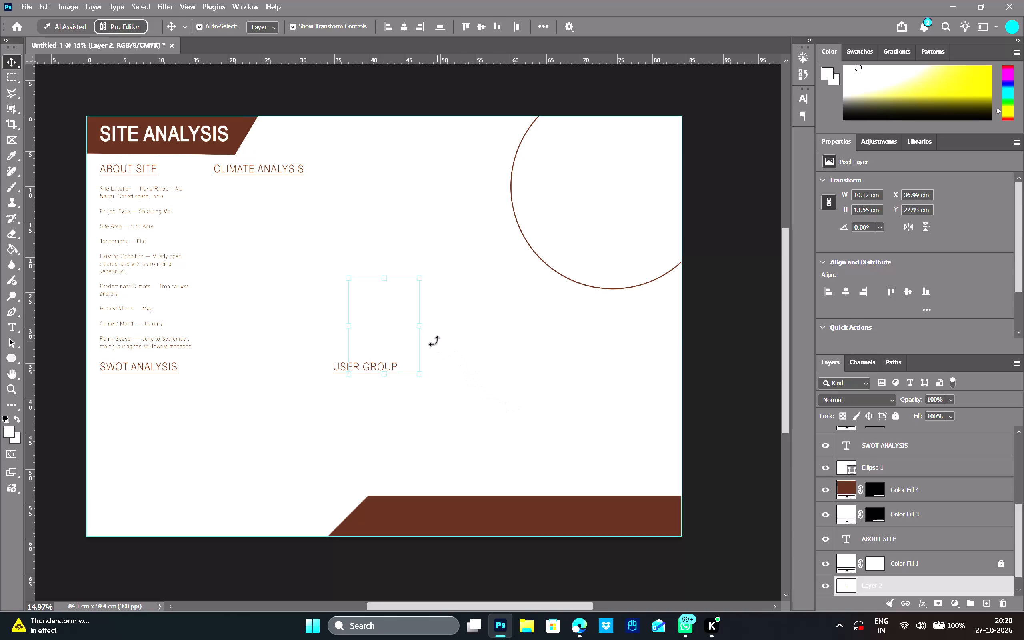
Bring the user group infographic's layer to the top of the stack and place it just below the USER GROUP heading, about X 35.4 cm, Y 37.1 cm.
drag(401, 326, 518, 414)
drag(877, 584, 873, 426)
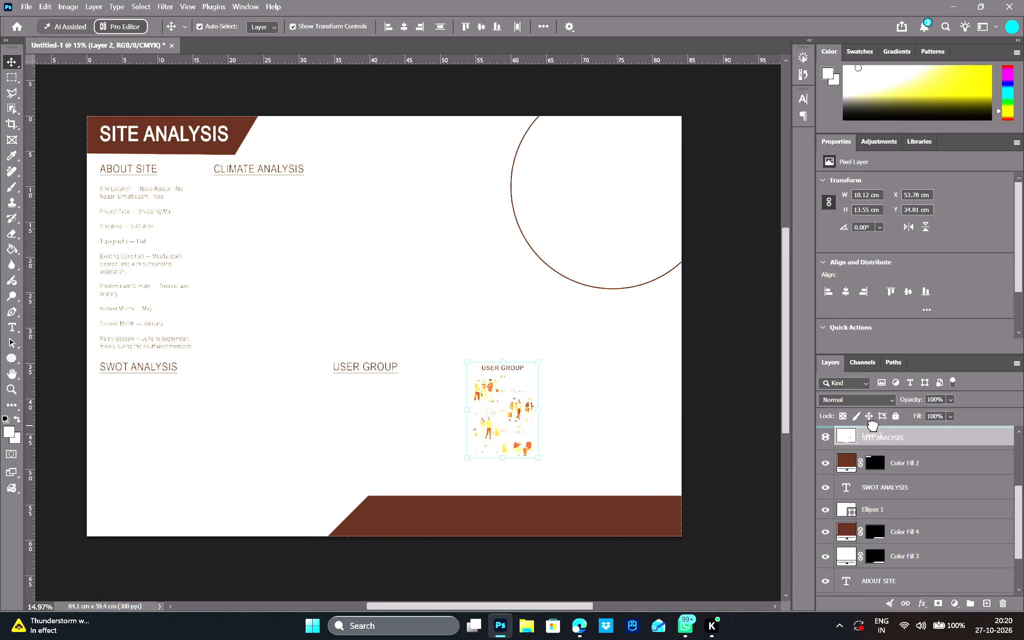
drag(873, 426, 874, 445)
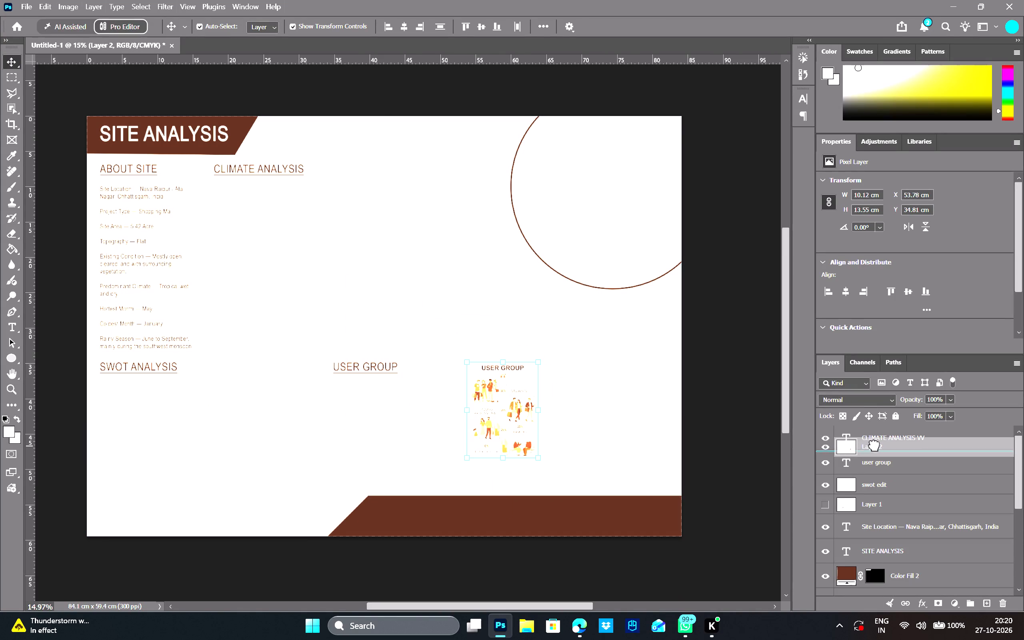
drag(874, 445, 877, 428)
drag(507, 404, 412, 417)
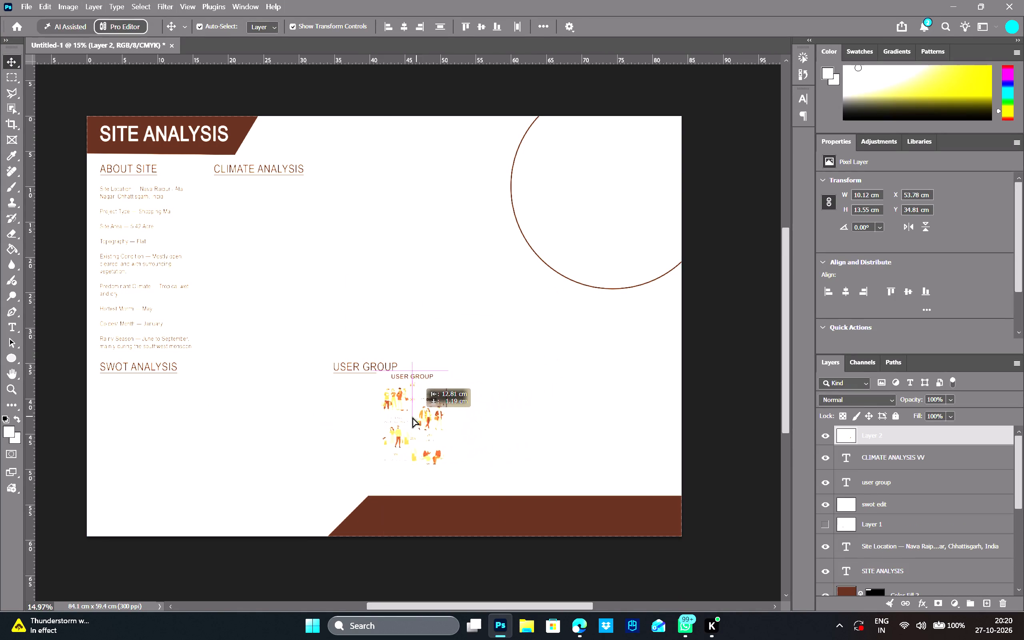
drag(412, 417, 376, 418)
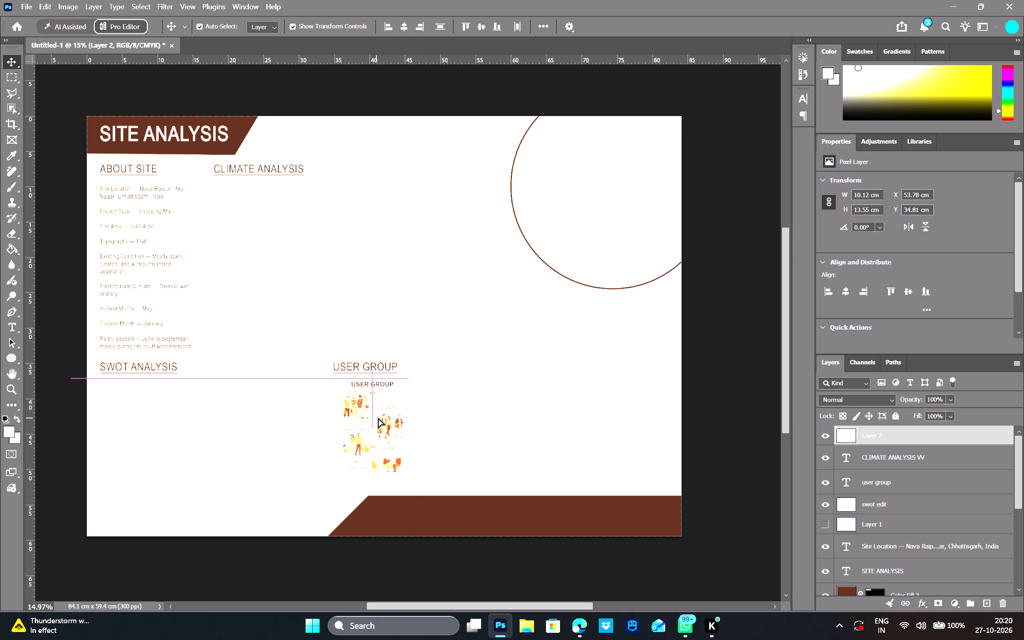
Select the infographic's own USER GROUP title strip with a rectangular marquee, above its illustration frame.
alt+scroll(345, 404, up, 4)
alt+scroll(379, 378, up, 4)
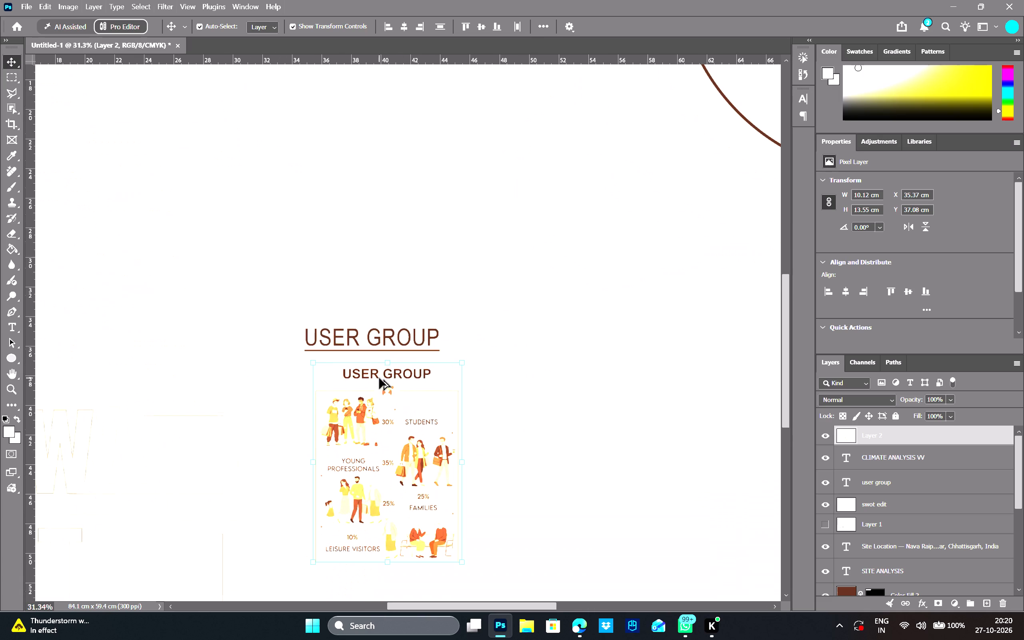
alt+scroll(379, 378, up, 3)
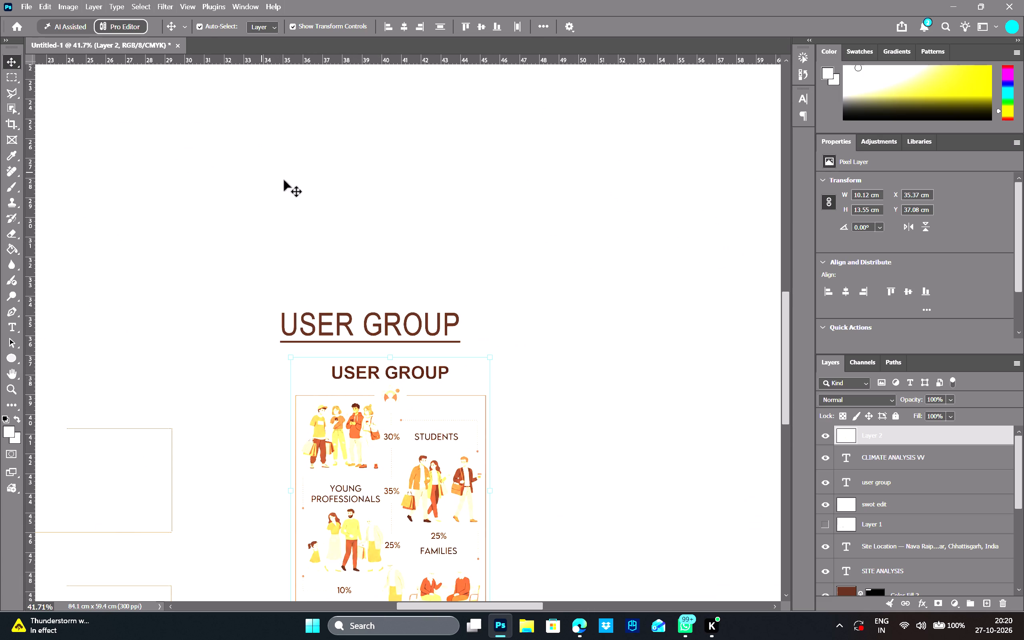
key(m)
drag(292, 355, 444, 388)
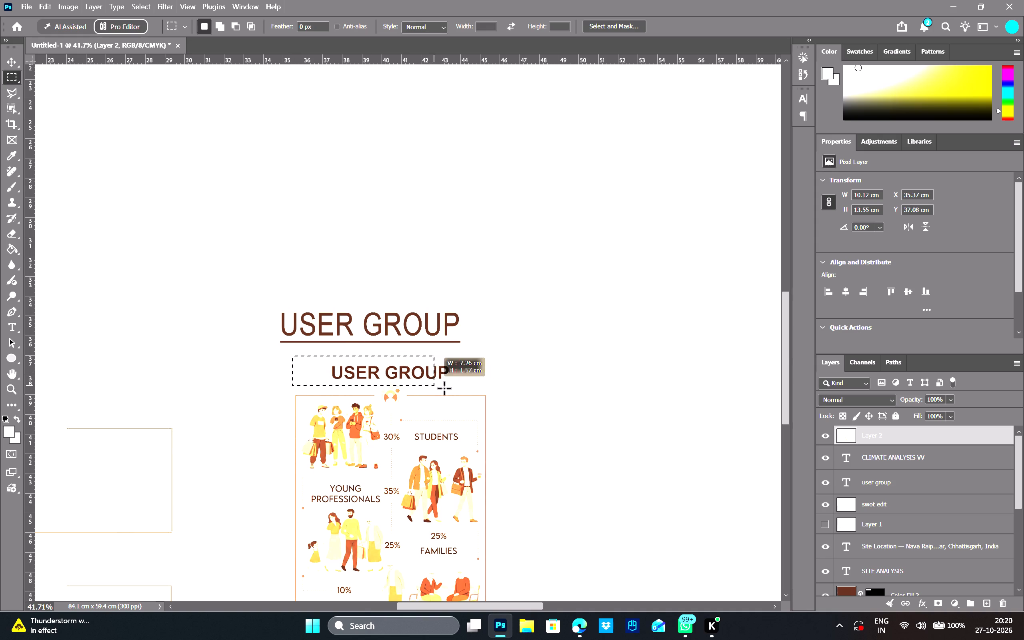
Delete the duplicate USER GROUP title inside the infographic using a rectangular selection about 9.6 × 1.45 cm, and clear the selection.
drag(444, 388, 480, 383)
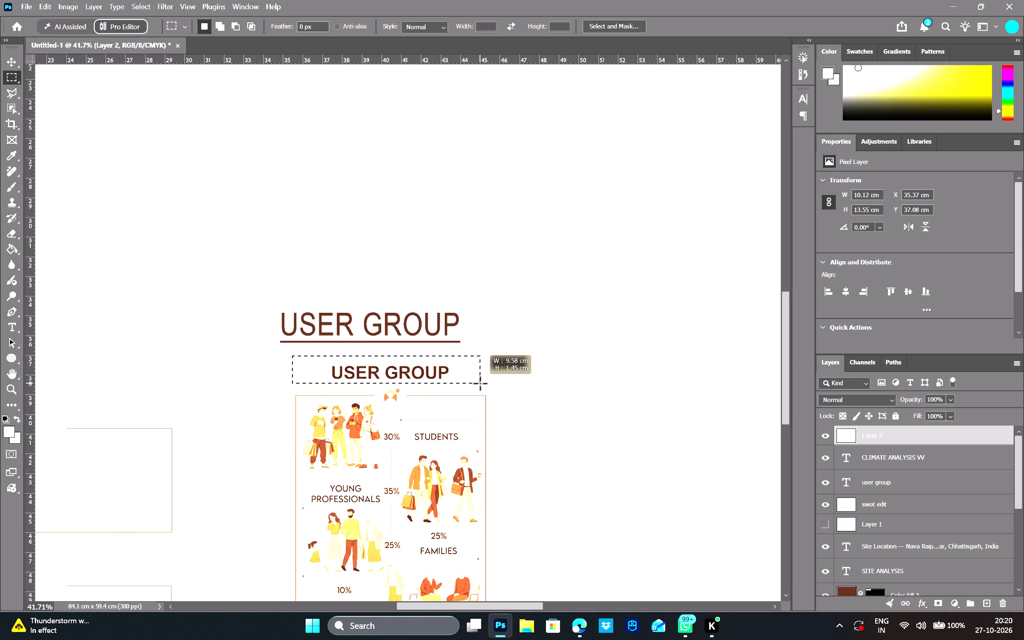
drag(480, 383, 480, 383)
key(Delete)
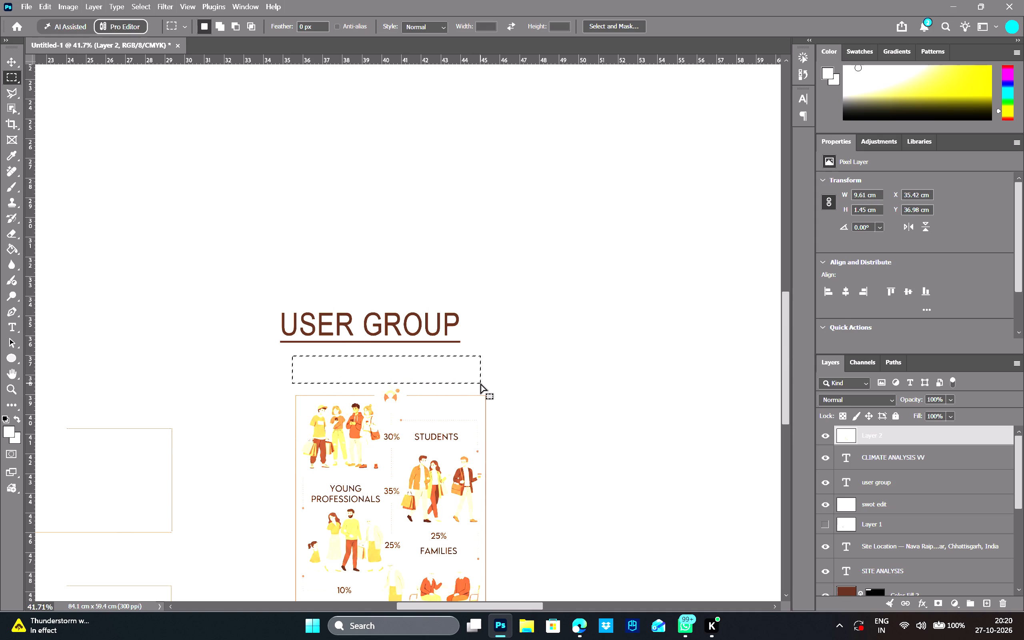
scroll(435, 392, down, 10)
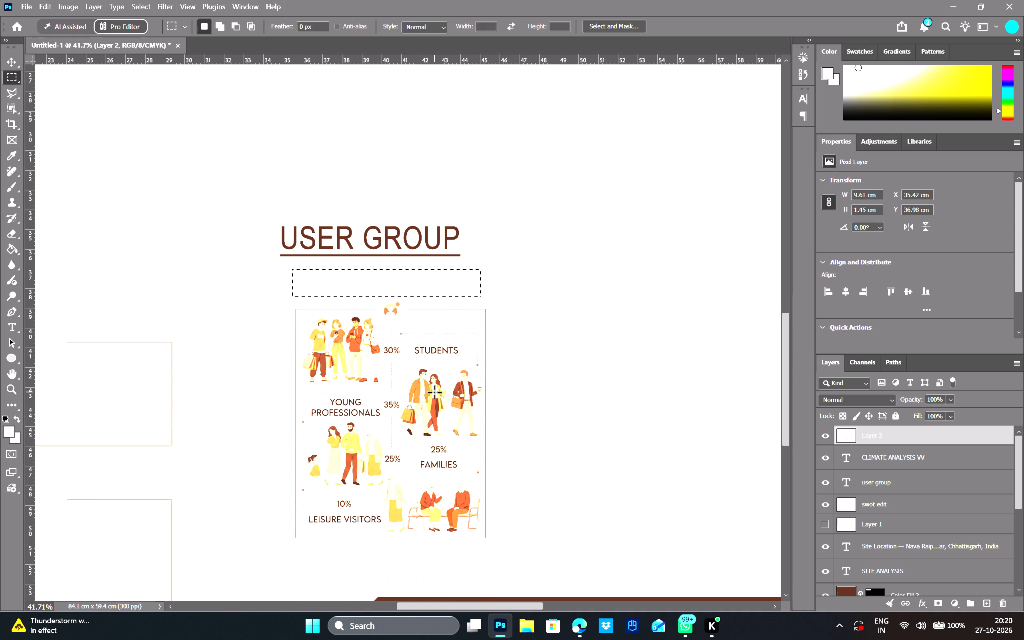
scroll(633, 306, down, 15)
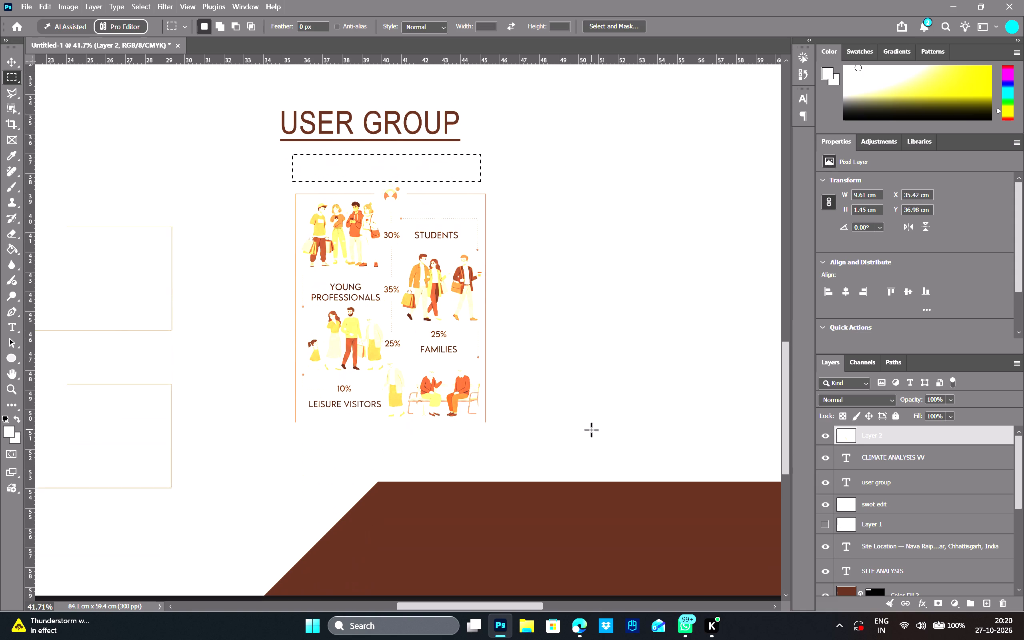
scroll(591, 430, down, 4)
click(598, 557)
Move the user group infographic up about 1 cm, closer beneath its heading, to about X 35.1 cm, Y 36 cm.
scroll(368, 286, up, 9)
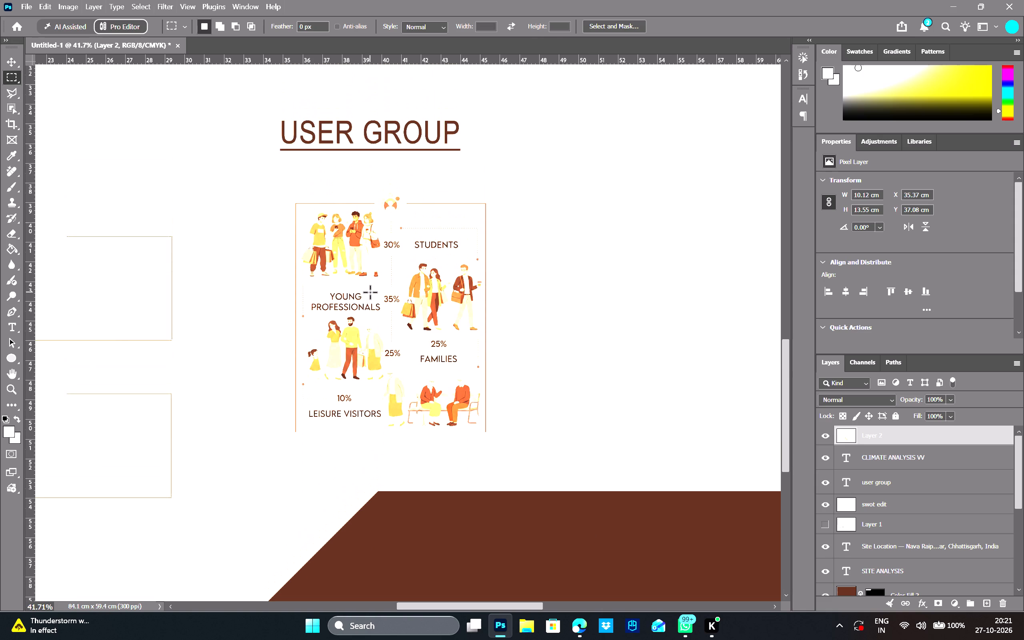
key(v)
scroll(370, 292, up, 4)
drag(365, 294, 361, 275)
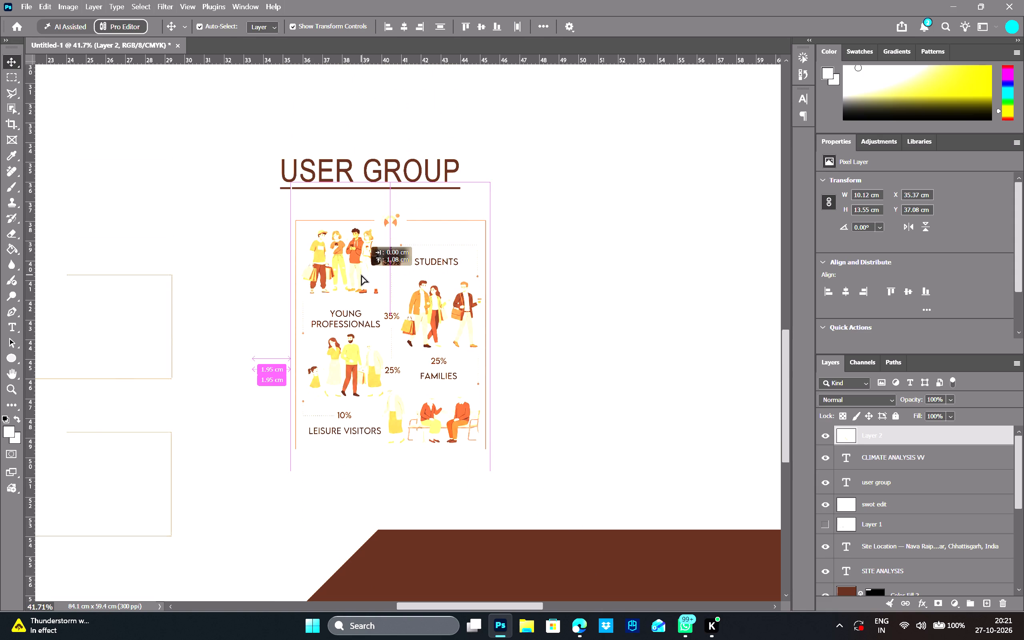
drag(361, 275, 362, 290)
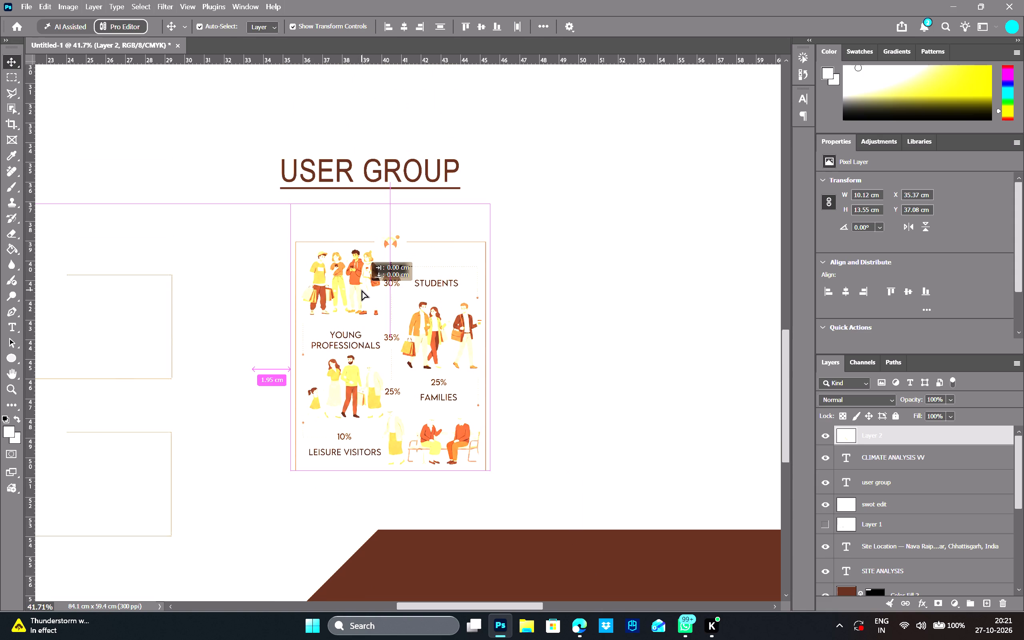
drag(362, 290, 360, 274)
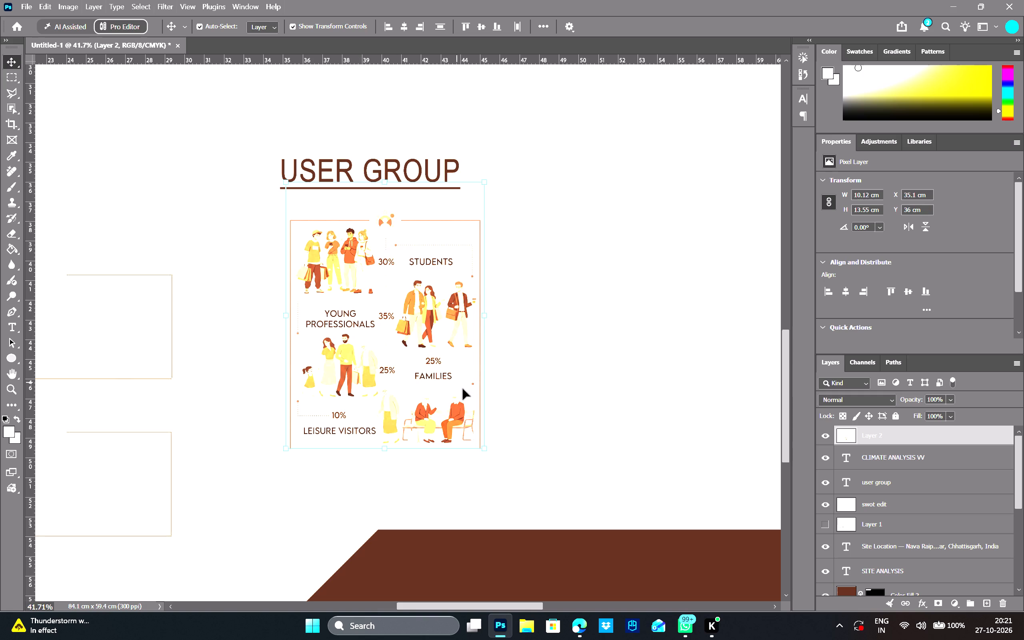
Enlarge the user group infographic proportionally to about 12.45 × 16.65 cm, placed at about X 34.57 cm, Y 35.58 cm beneath its heading.
drag(483, 448, 520, 496)
drag(390, 395, 384, 394)
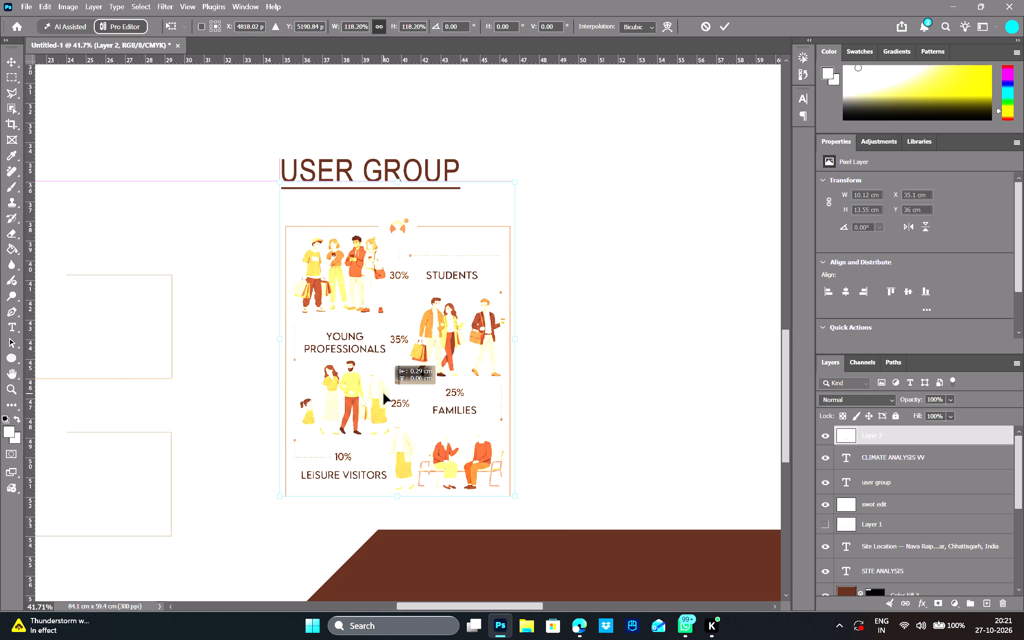
drag(384, 394, 384, 386)
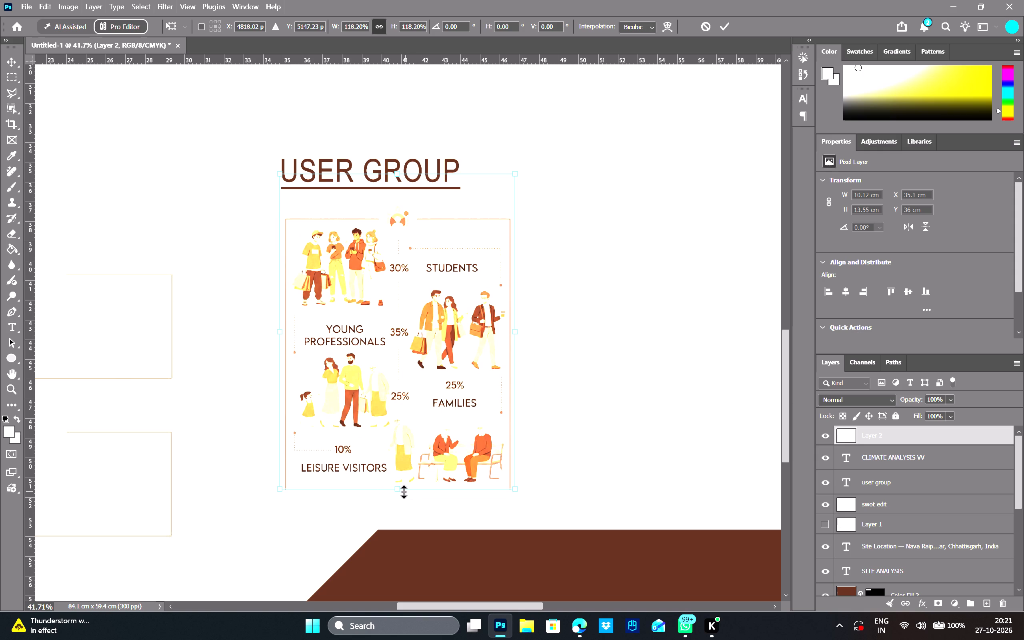
drag(396, 491, 395, 504)
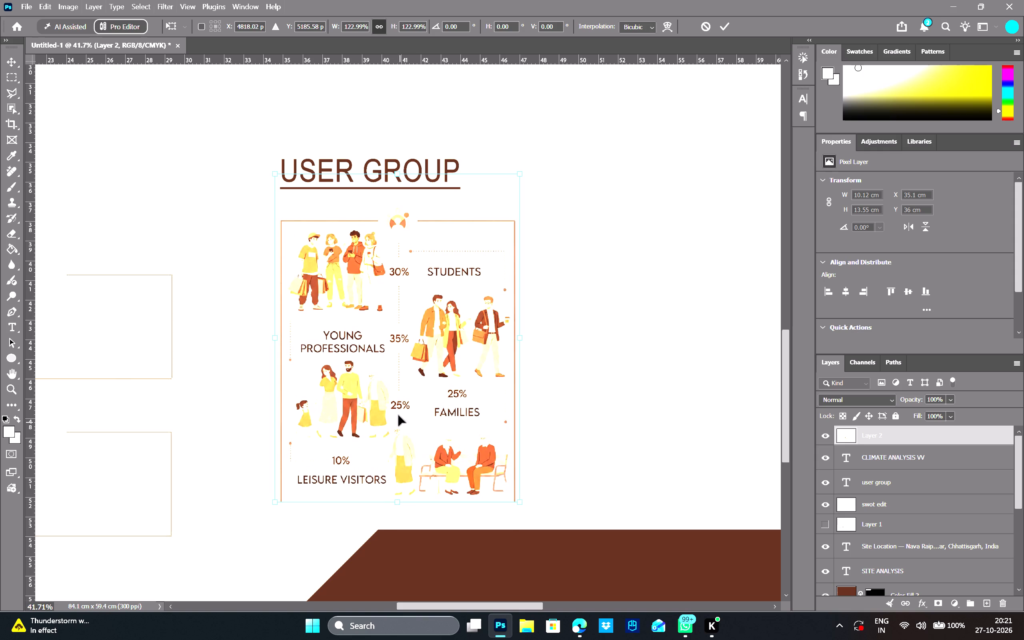
scroll(394, 364, down, 15)
click(517, 550)
scroll(414, 431, down, 1)
scroll(414, 430, up, 3)
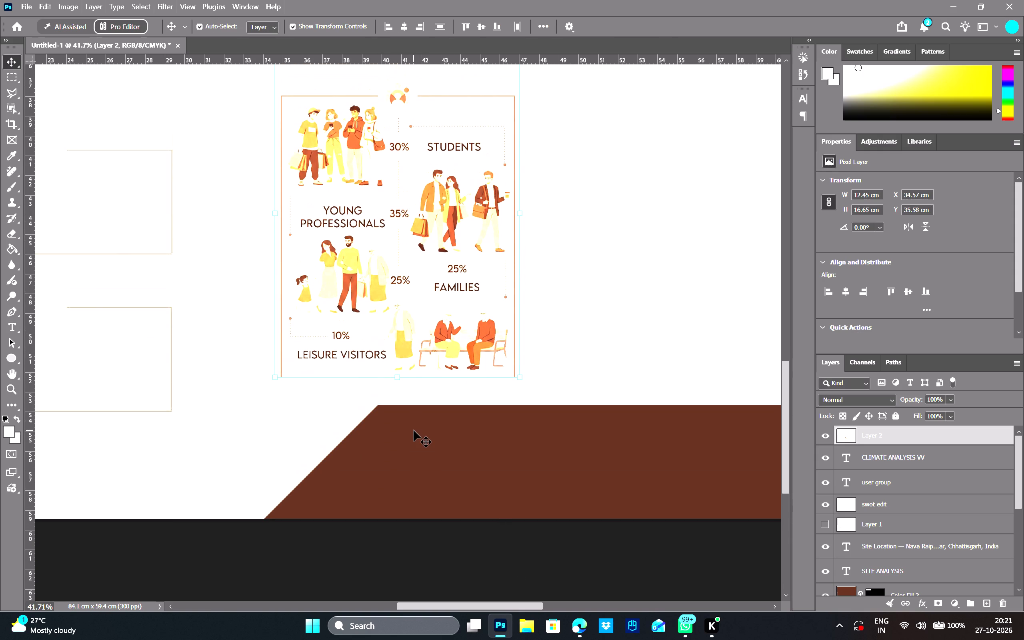
click(418, 552)
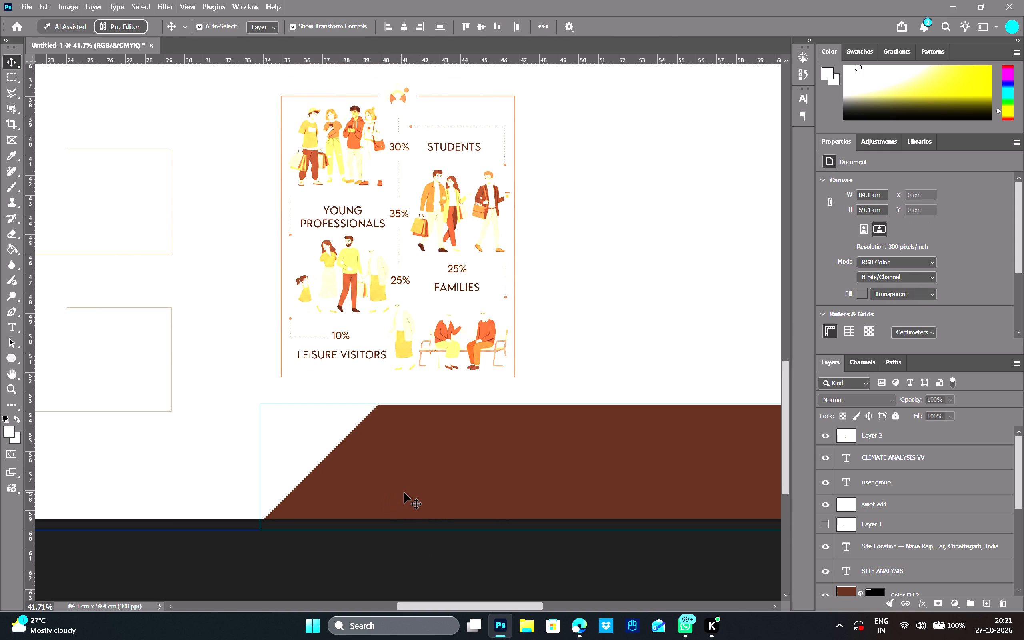
Scale the user group infographic up proportionally to about 114%, filling the space between its heading and the bottom brown band.
alt+scroll(405, 491, up, 4)
alt+scroll(405, 490, down, 14)
scroll(469, 418, down, 2)
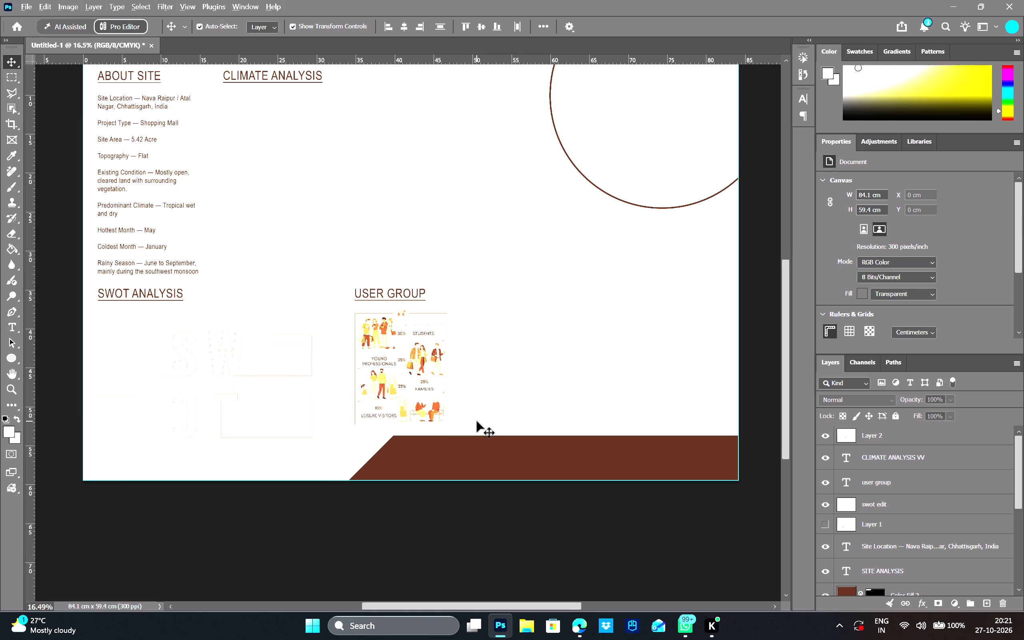
alt+scroll(477, 421, down, 4)
alt+scroll(451, 398, up, 3)
click(744, 348)
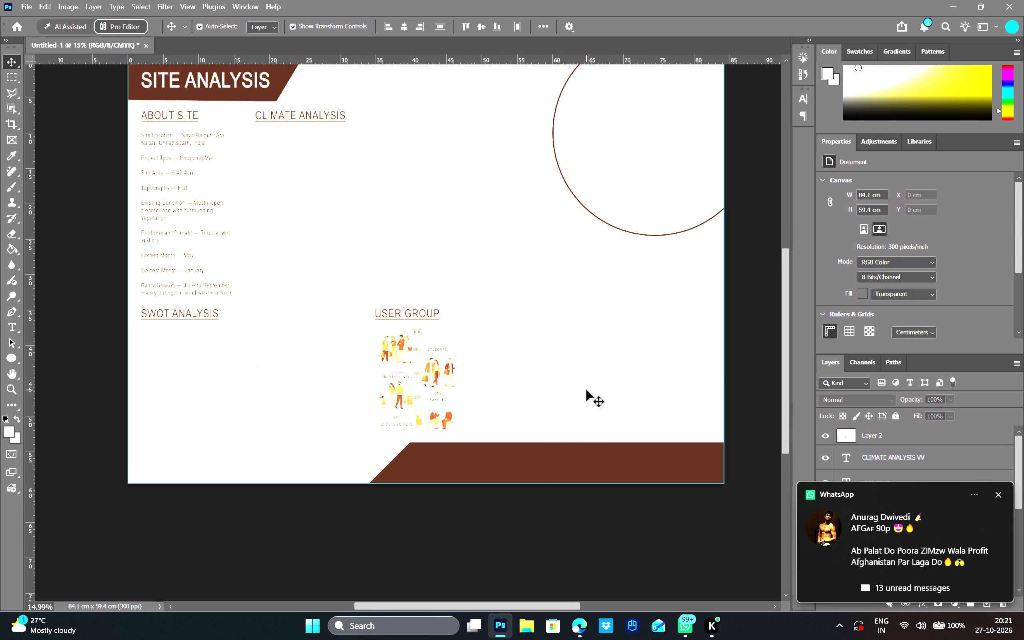
alt+scroll(406, 381, up, 10)
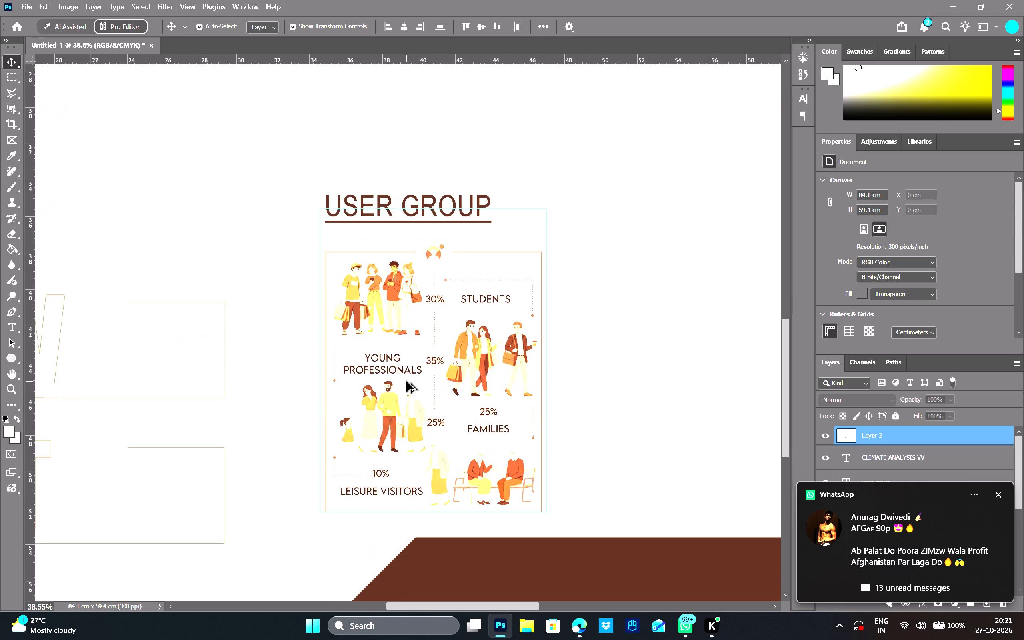
alt+scroll(406, 381, down, 9)
scroll(460, 275, up, 2)
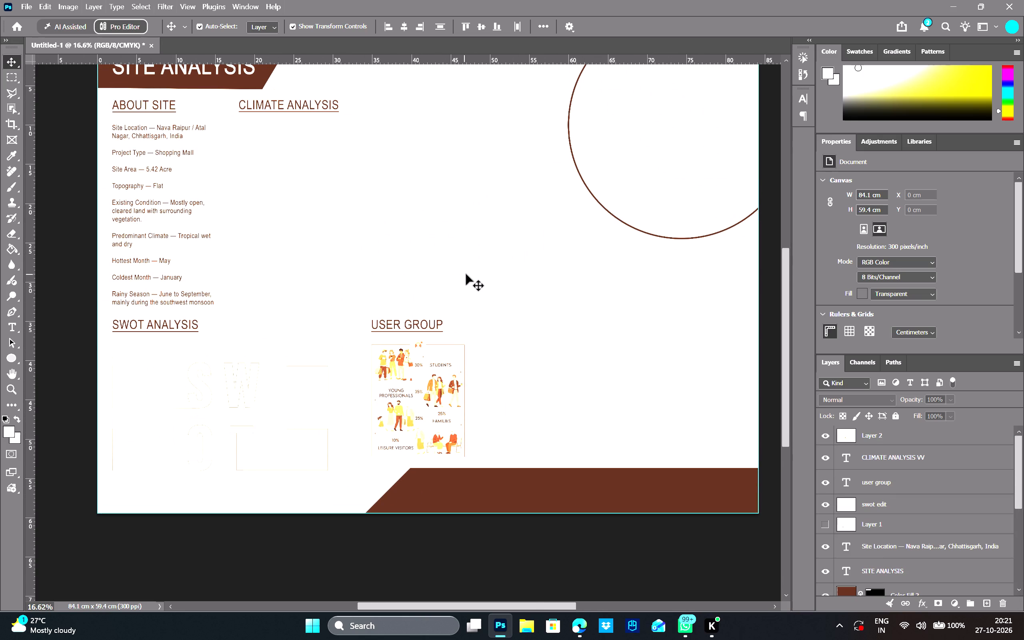
scroll(467, 274, up, 2)
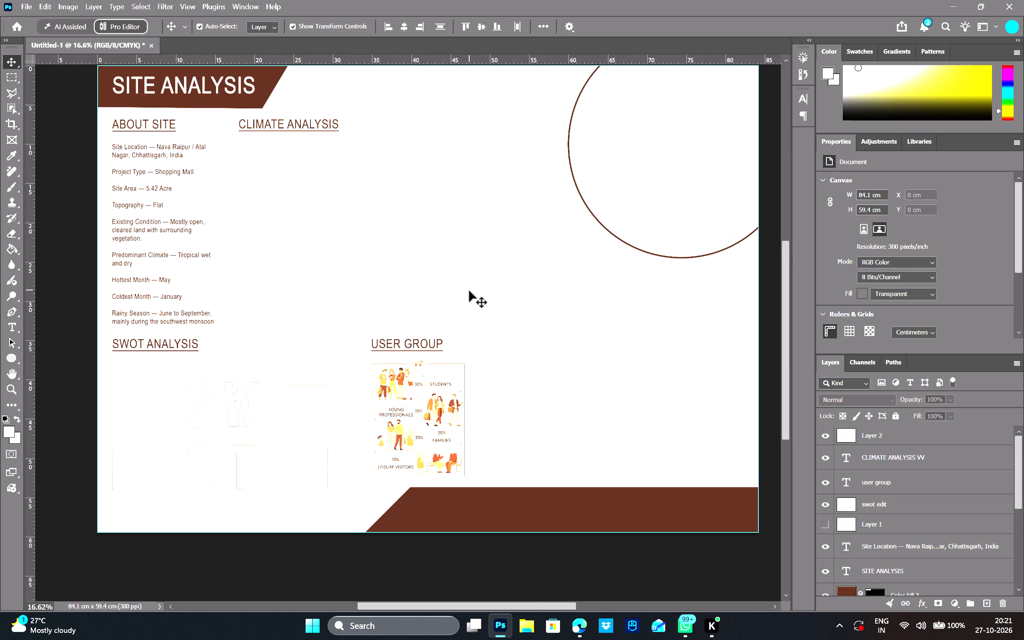
click(452, 415)
drag(465, 412, 476, 411)
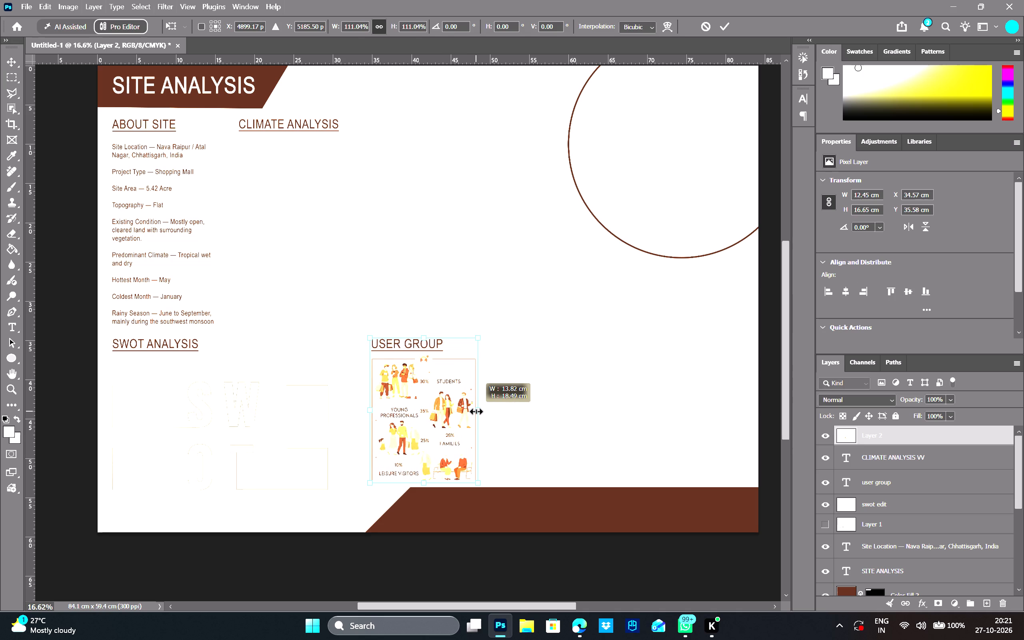
drag(476, 411, 479, 411)
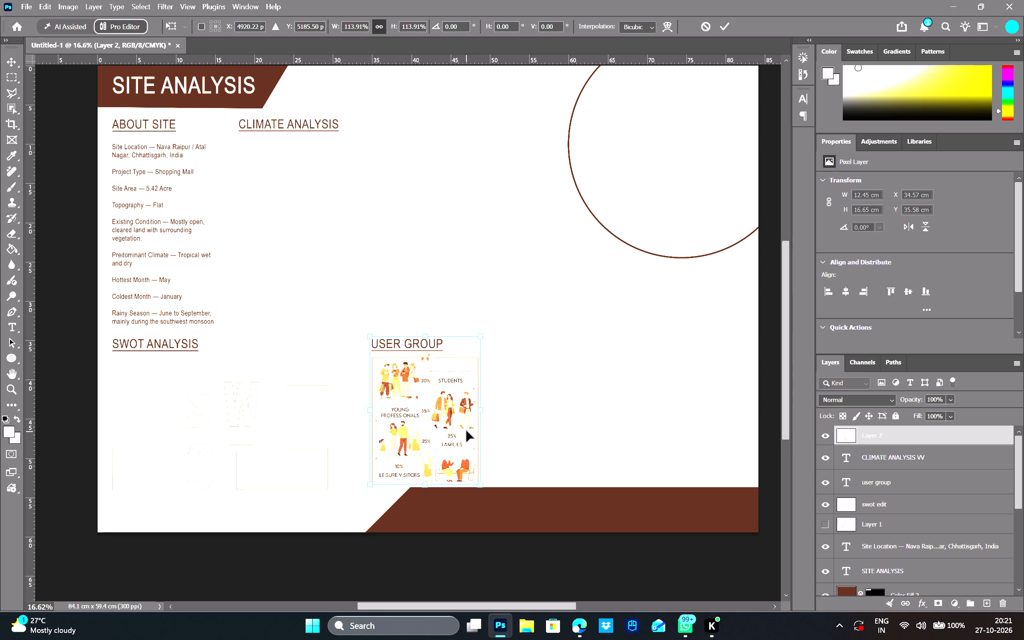
click(453, 307)
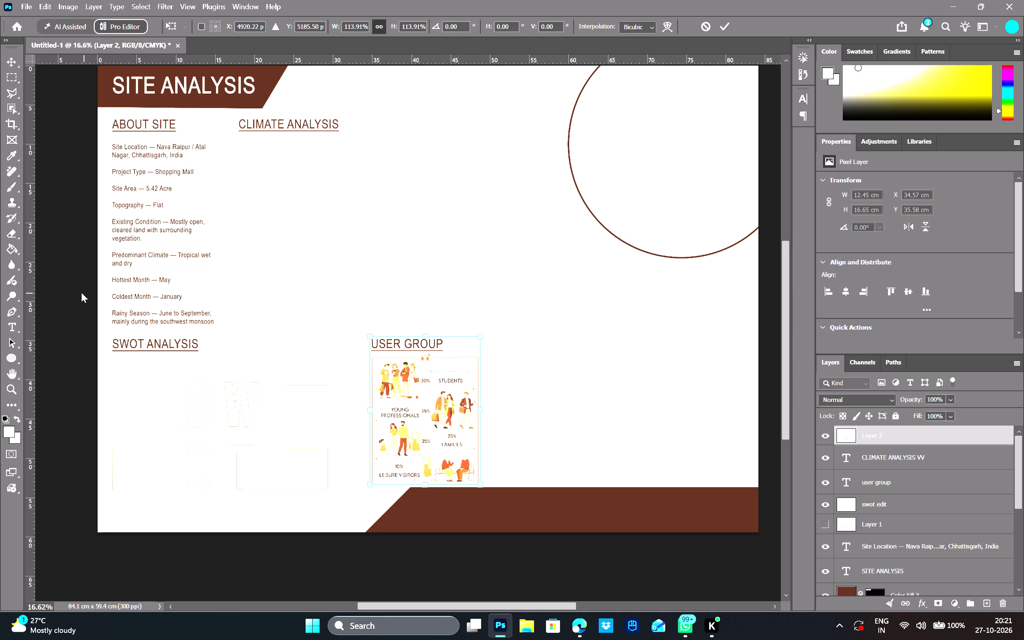
click(81, 292)
click(74, 295)
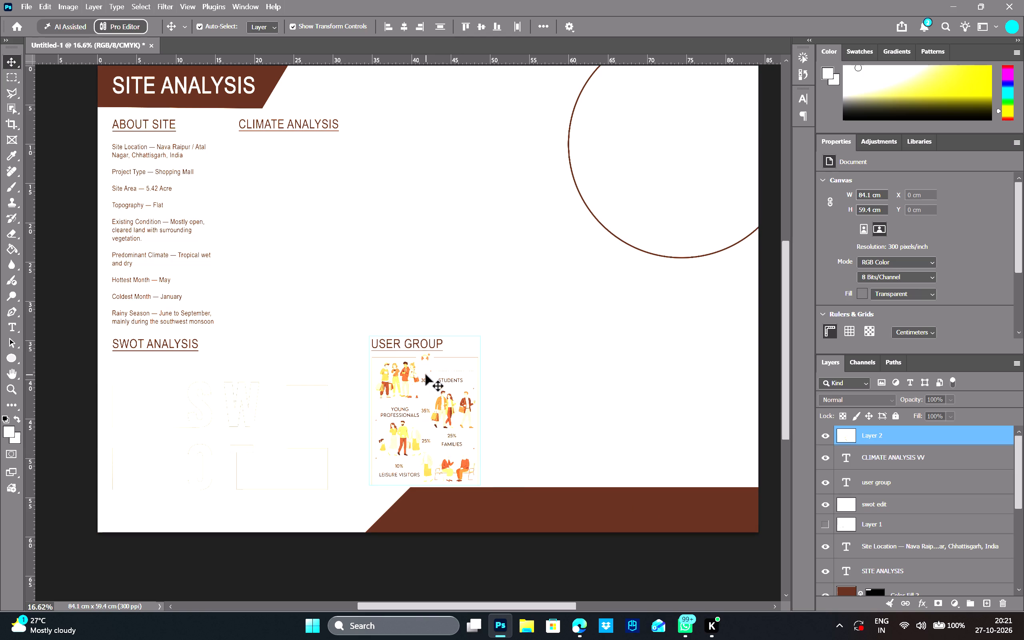
Shift the enlarged user group infographic about 0.7 cm toward the SWOT graphic and slightly down, then deselect it.
drag(418, 394, 413, 396)
click(71, 315)
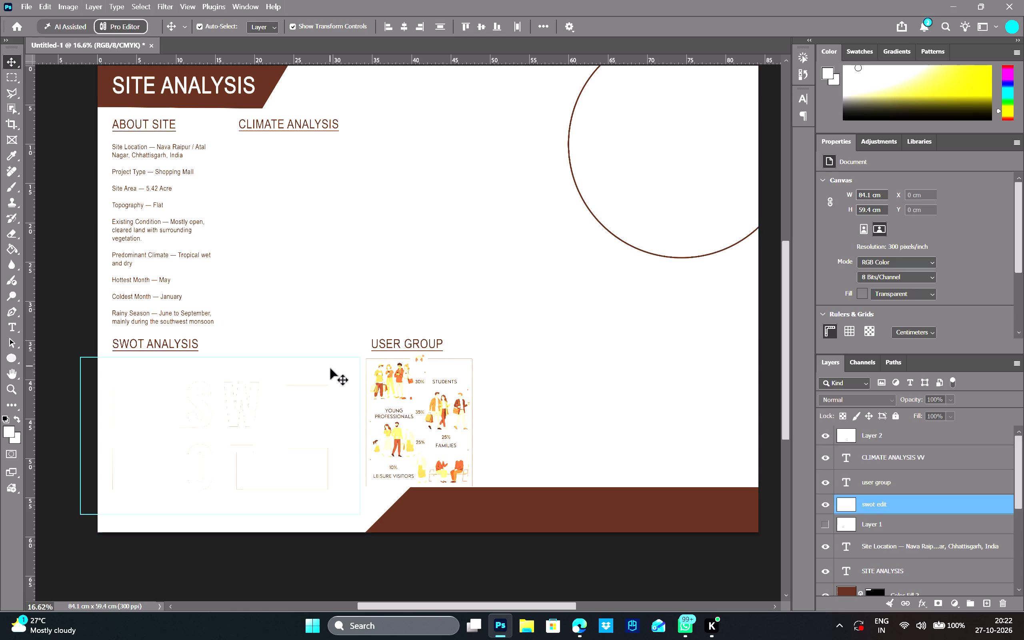
scroll(330, 368, up, 3)
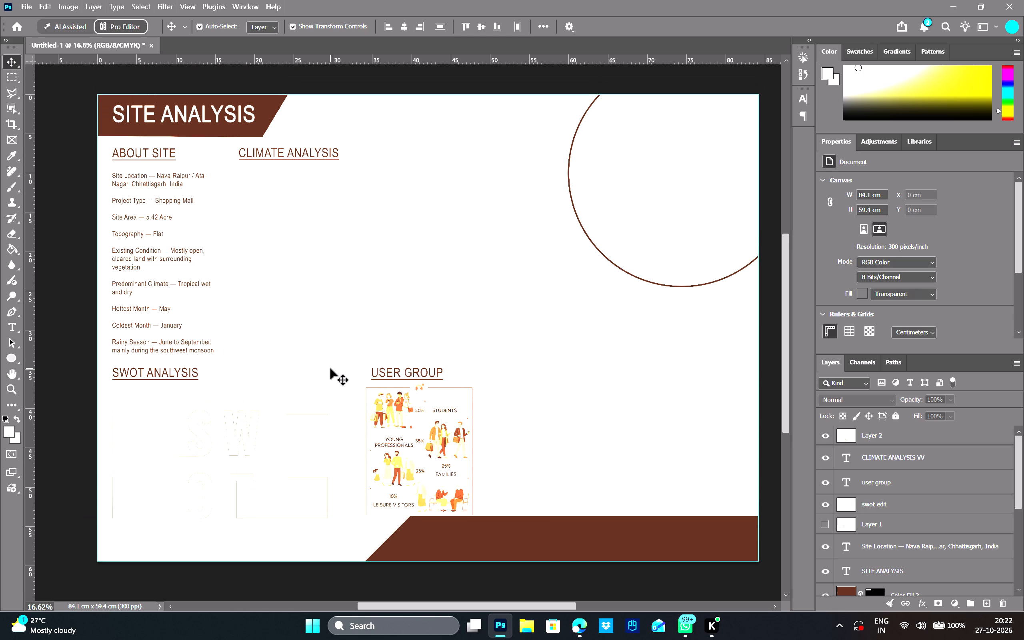
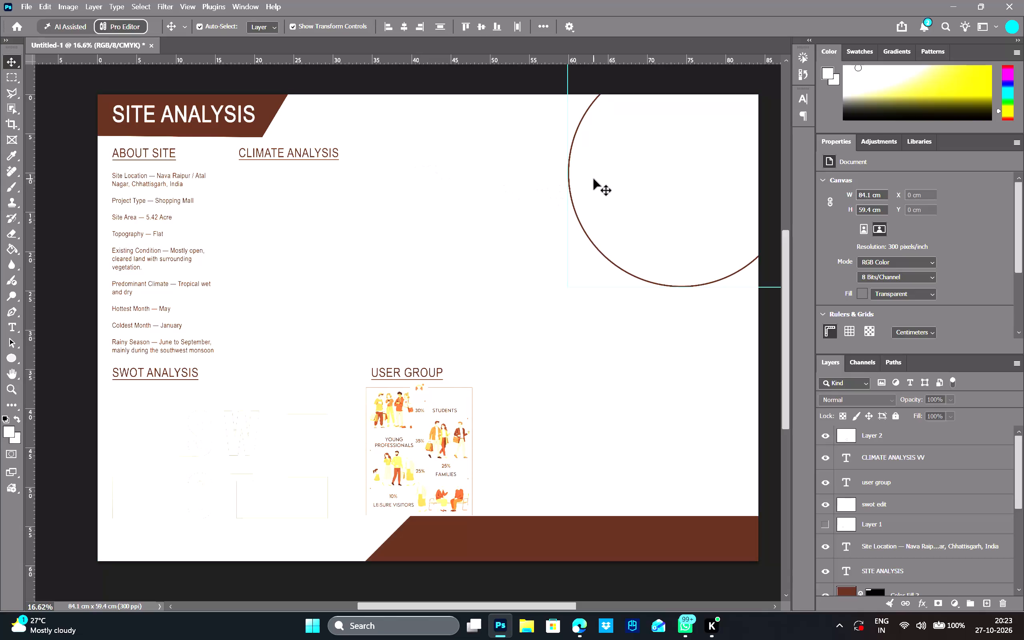
Move the outlined circle fully onto the sheet, about 4.6 cm inward and 4.5 cm down, touching the sheet's upper and right edges, then deselect.
drag(578, 182, 561, 187)
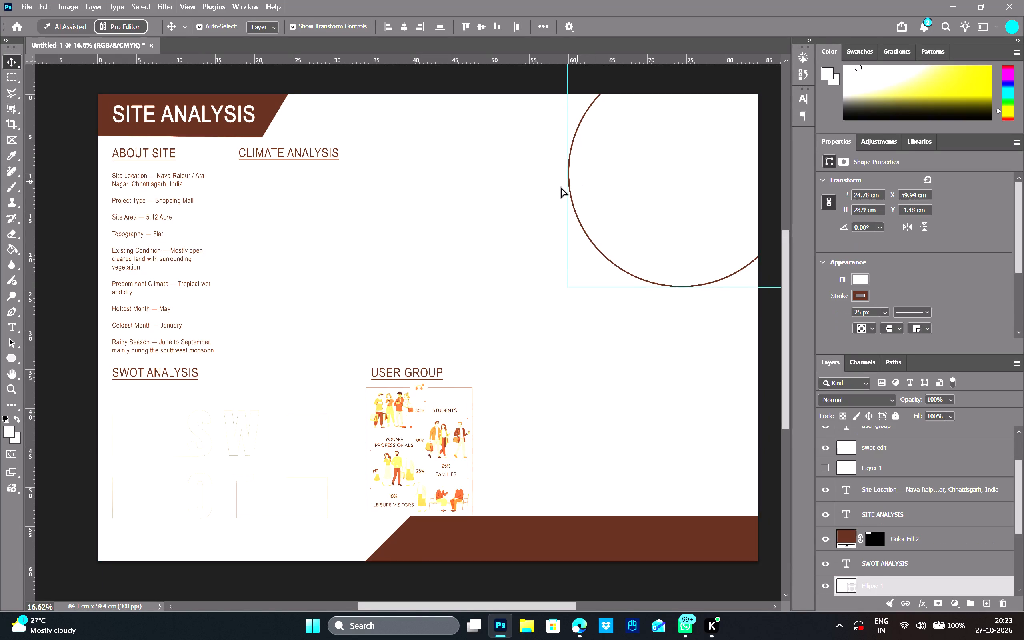
drag(561, 187, 547, 218)
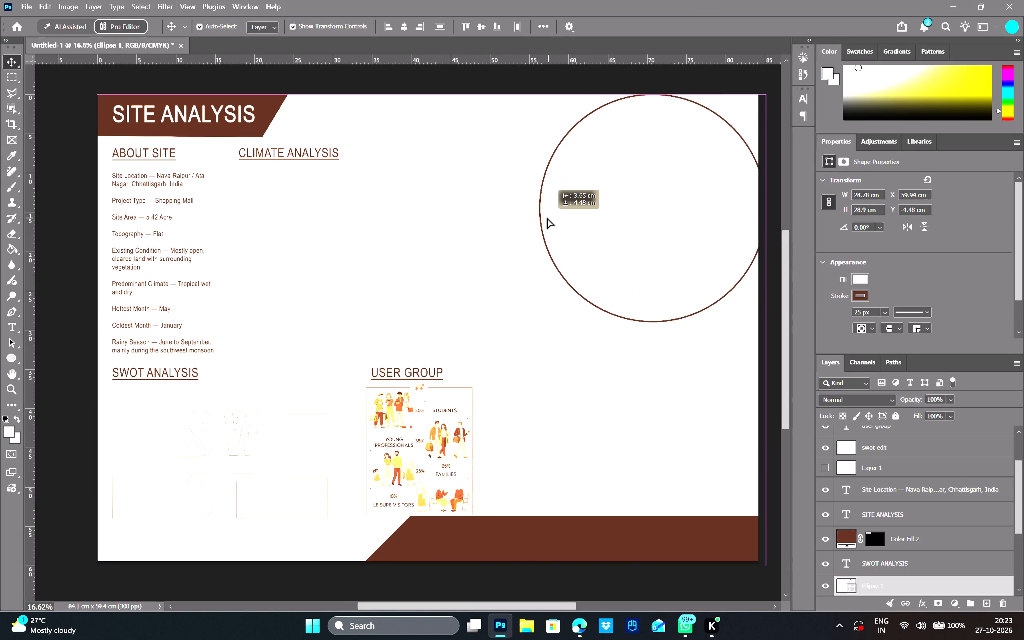
drag(547, 218, 538, 220)
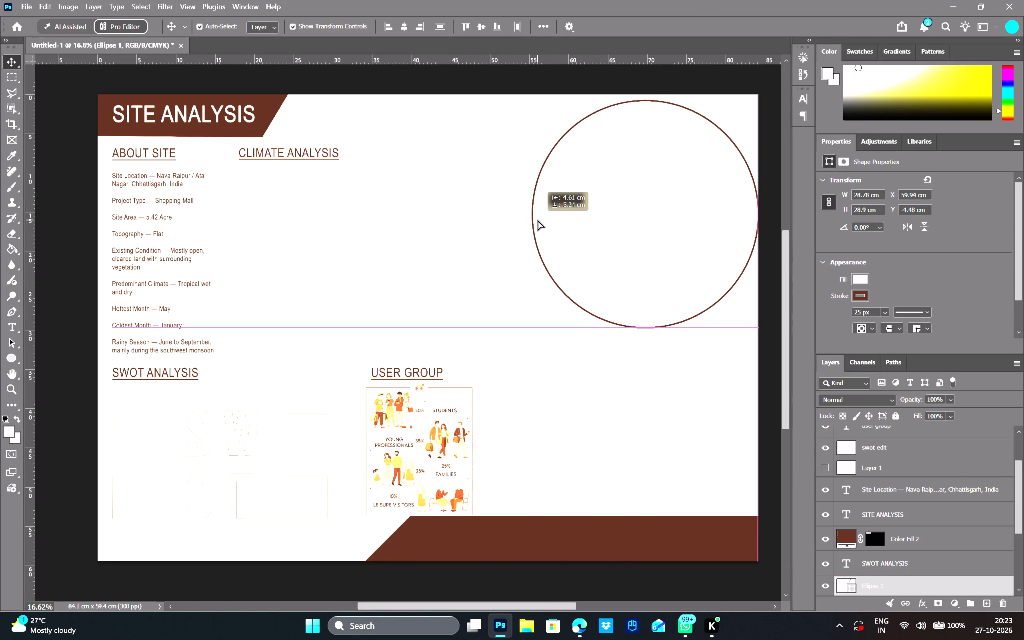
drag(538, 220, 538, 214)
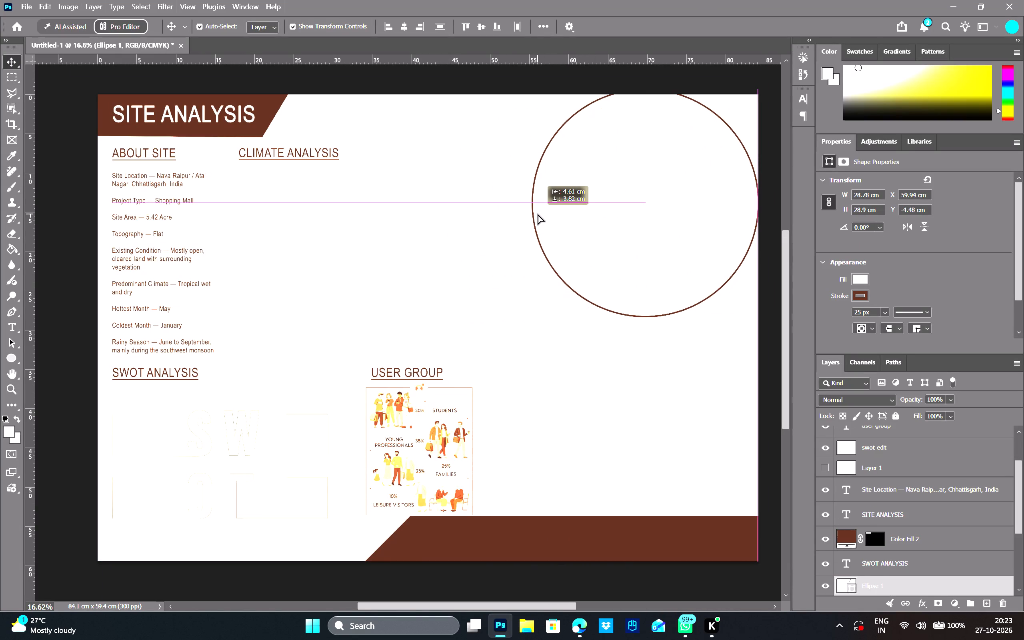
drag(538, 214, 538, 216)
click(494, 80)
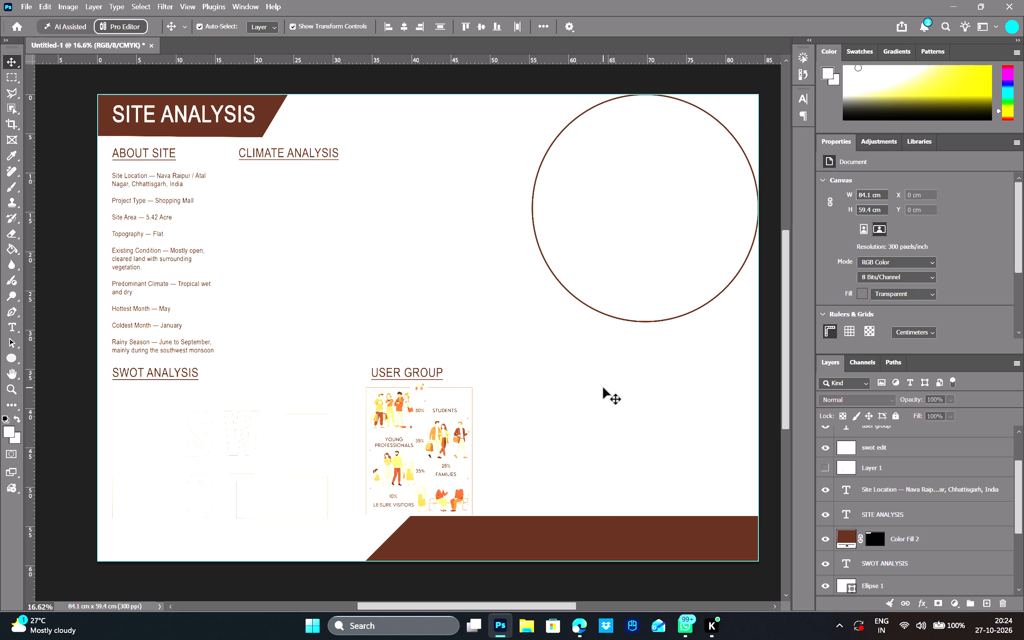
Move the CLIMATE ANALYSIS heading about 32 cm right and 28 cm down, in line with the USER GROUP heading and beyond its infographic.
drag(290, 150, 530, 334)
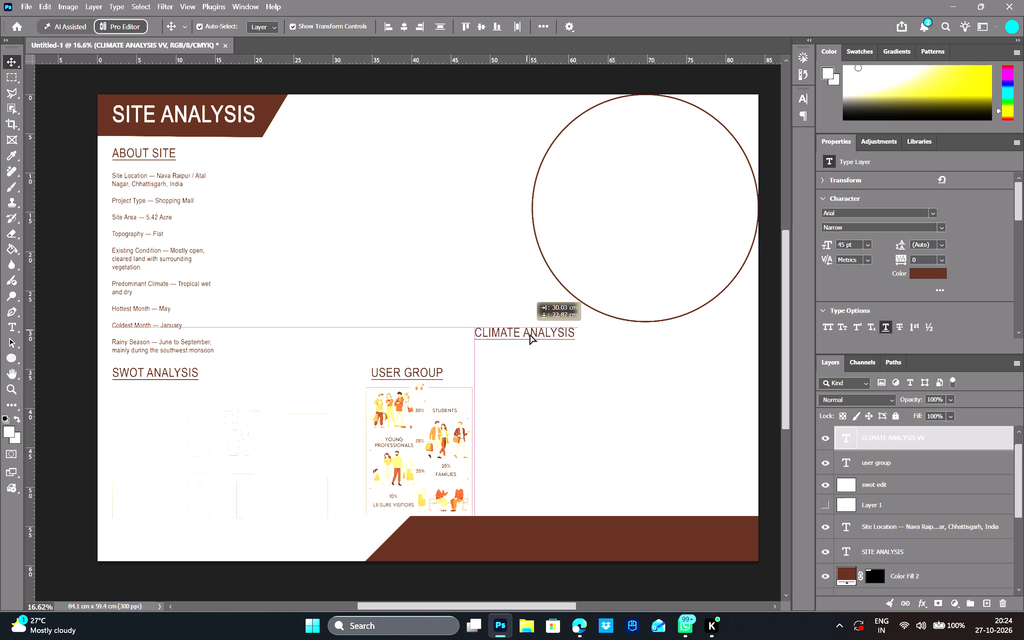
drag(530, 334, 544, 368)
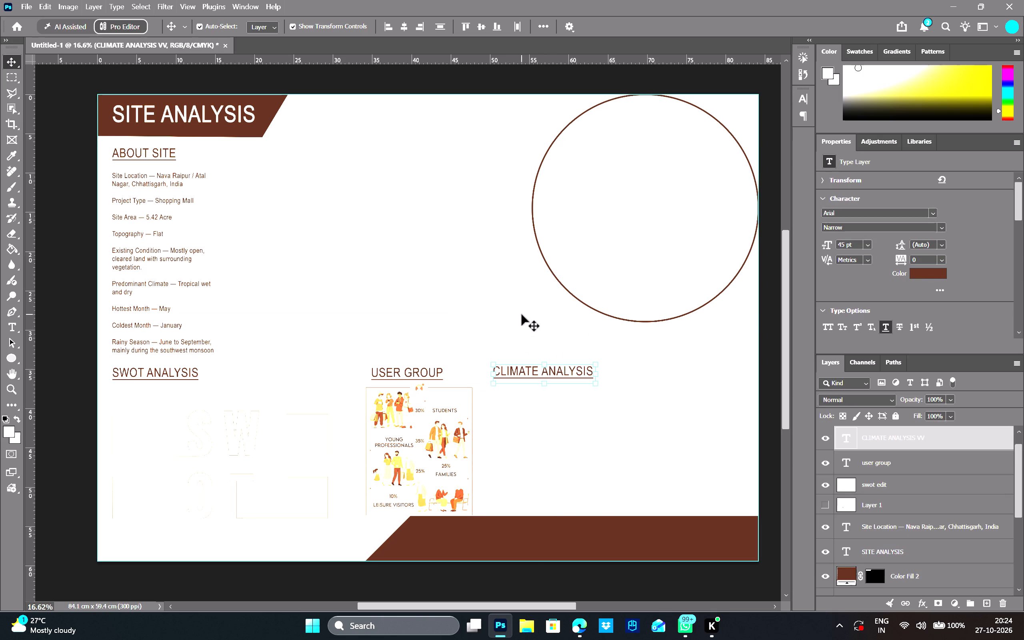
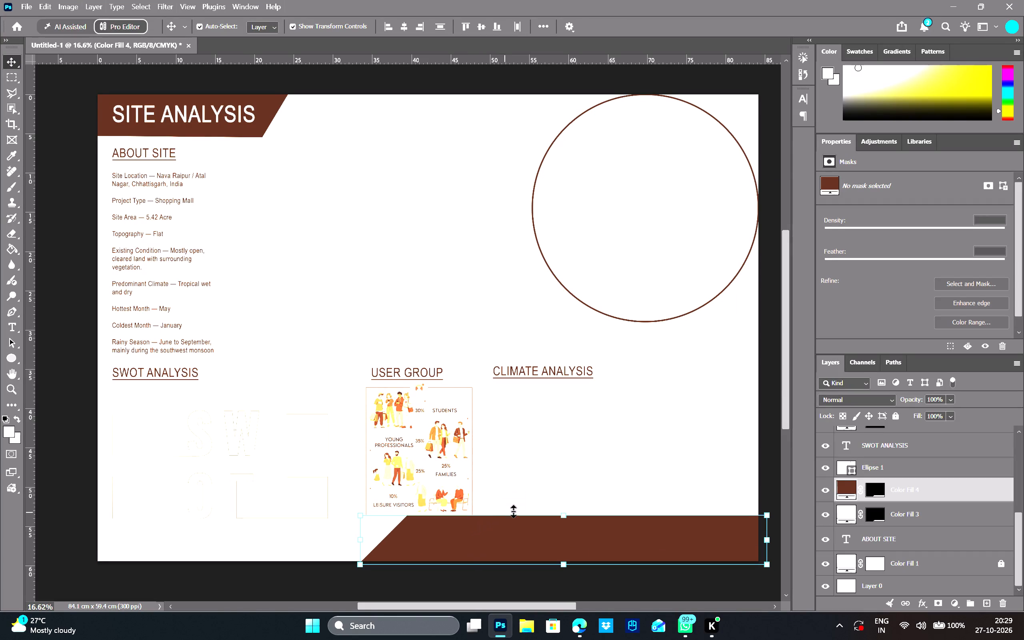
Deselect the brown band along the sheet's bottom edge, leaving no layer selected.
click(768, 373)
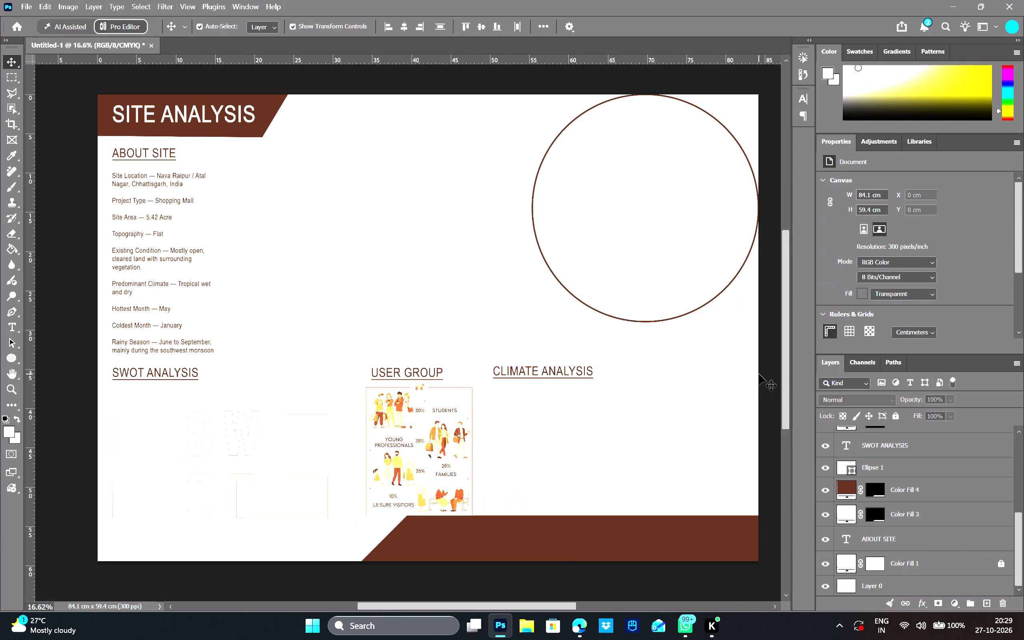
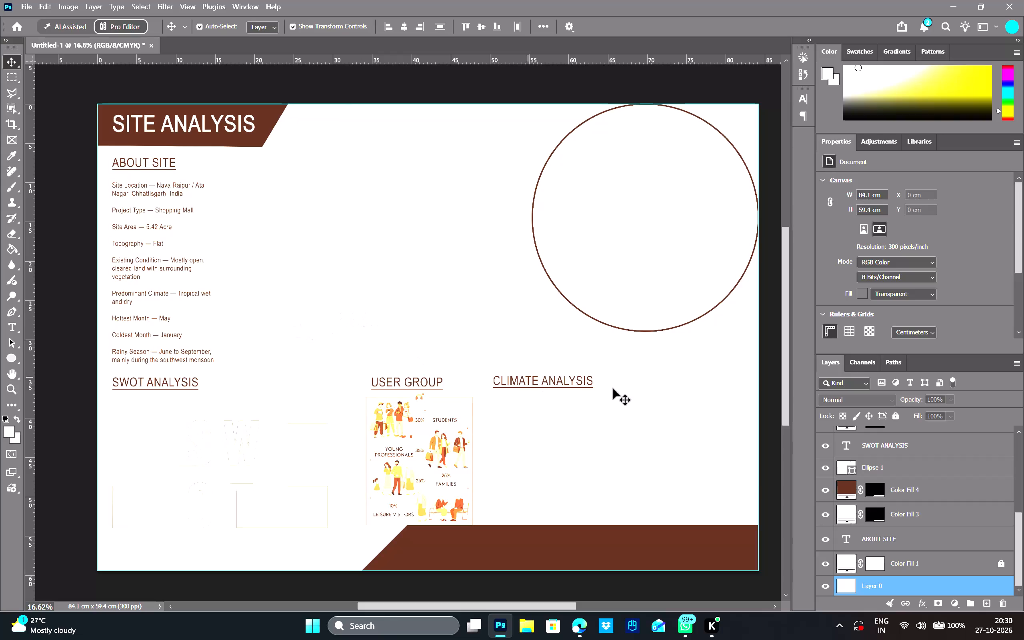
Select all the site description text under ABOUT SITE for editing and look through its Arial font styles.
scroll(894, 499, down, 4)
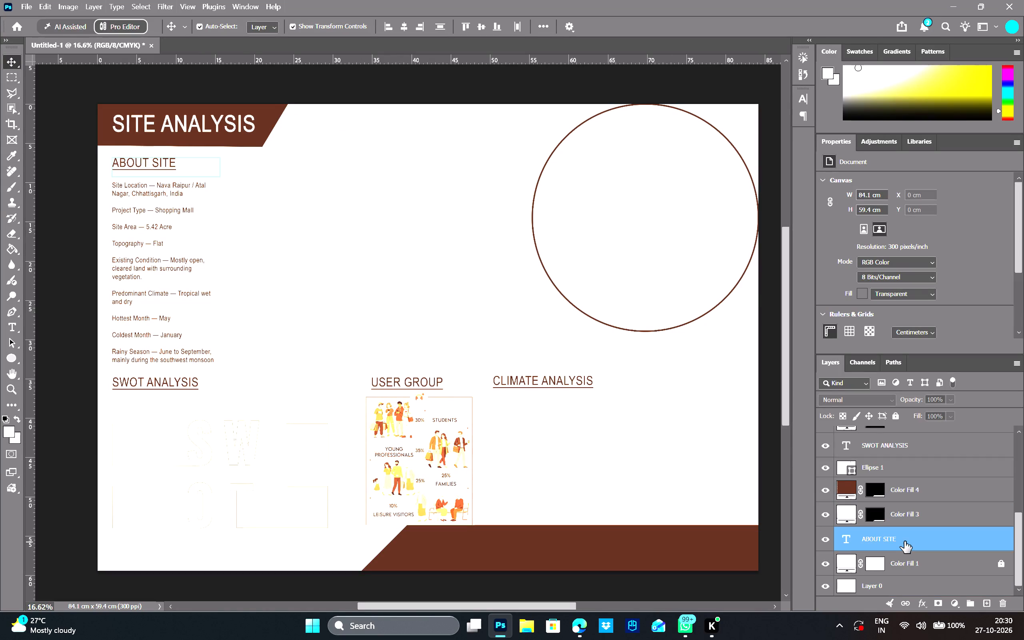
scroll(918, 502, up, 2)
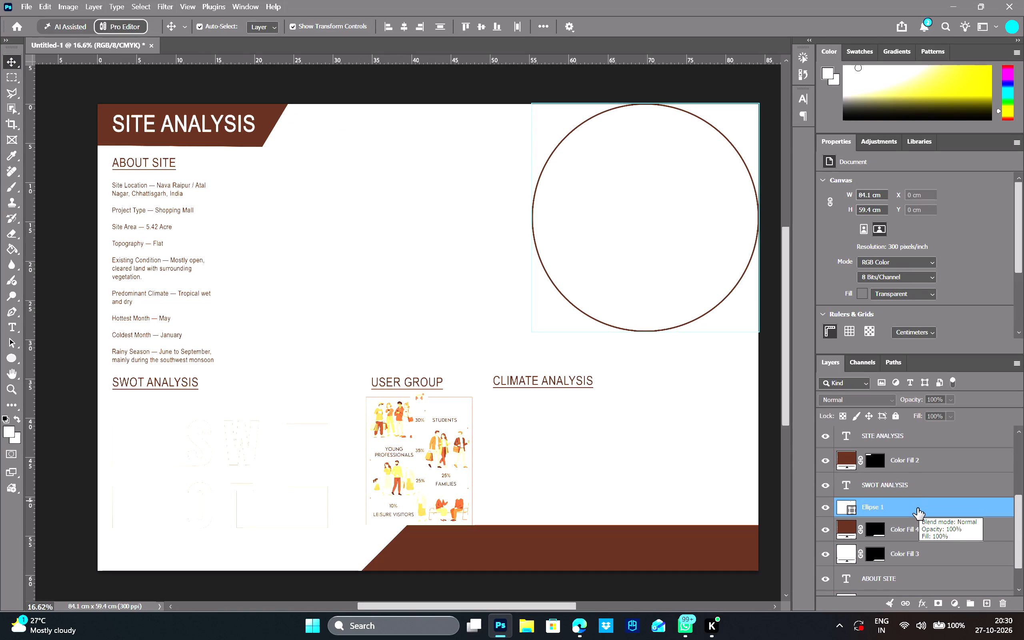
scroll(917, 508, up, 4)
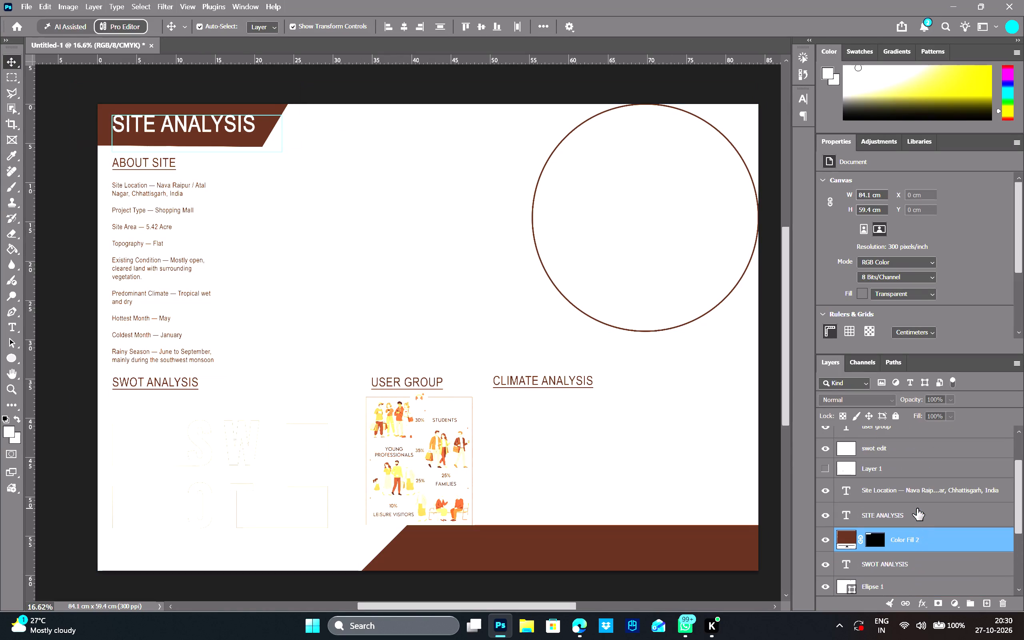
double_click(923, 489)
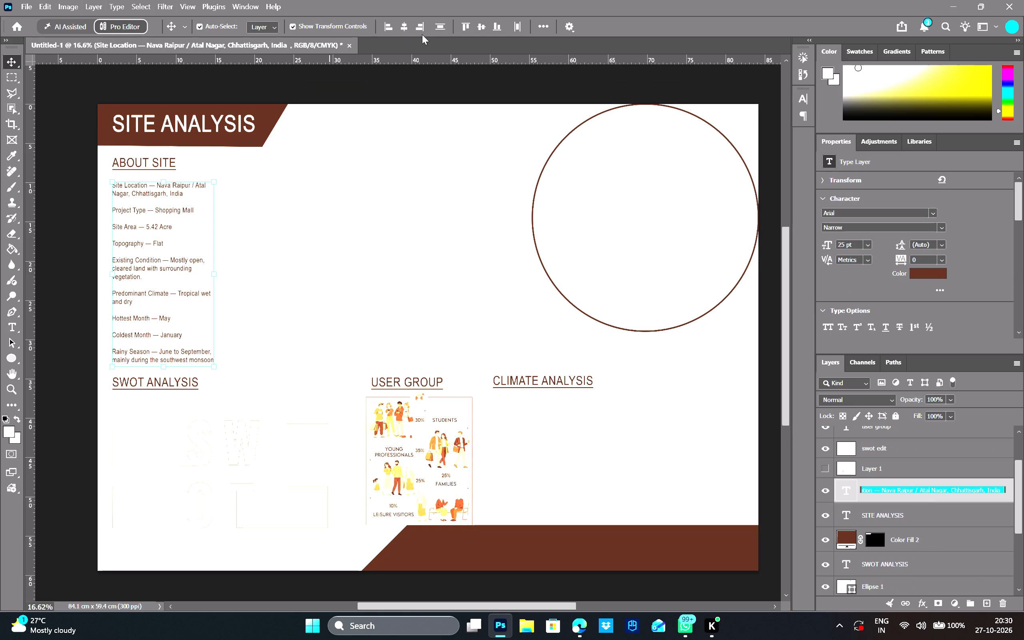
double_click(842, 492)
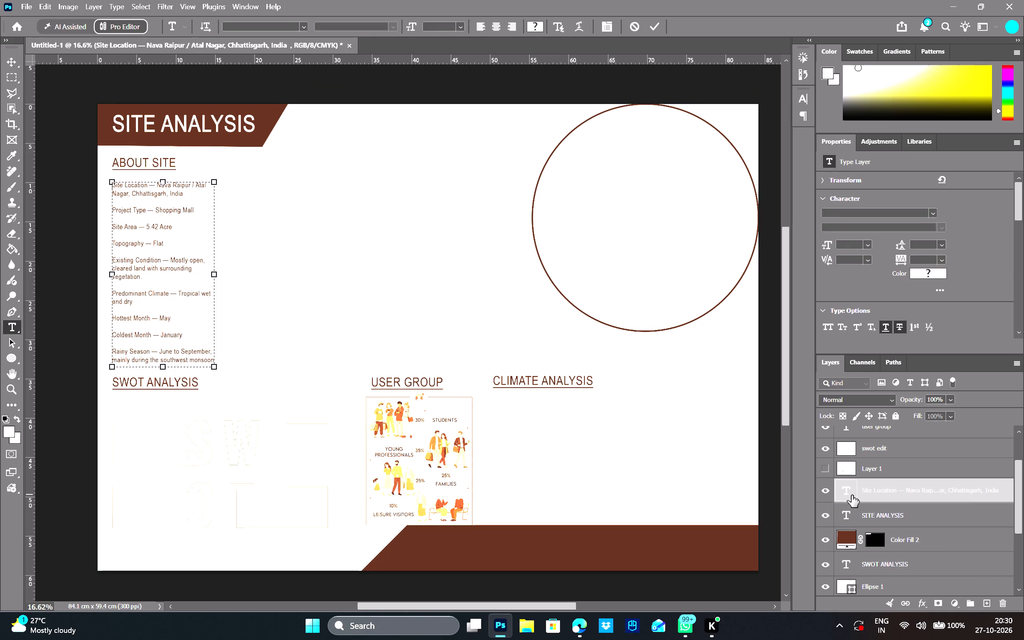
double_click(852, 495)
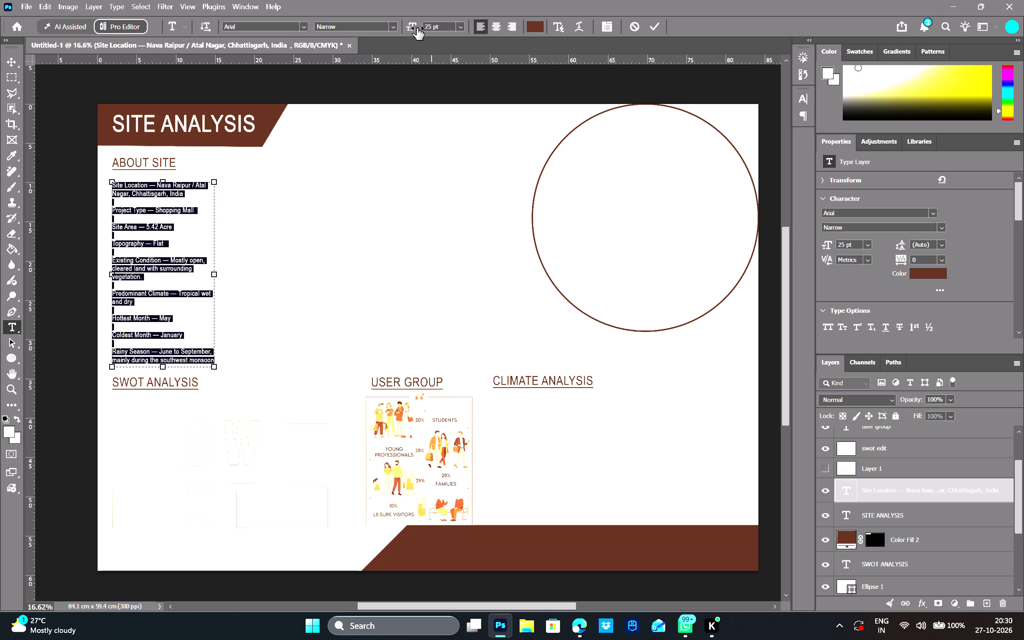
click(394, 27)
click(394, 27)
click(393, 29)
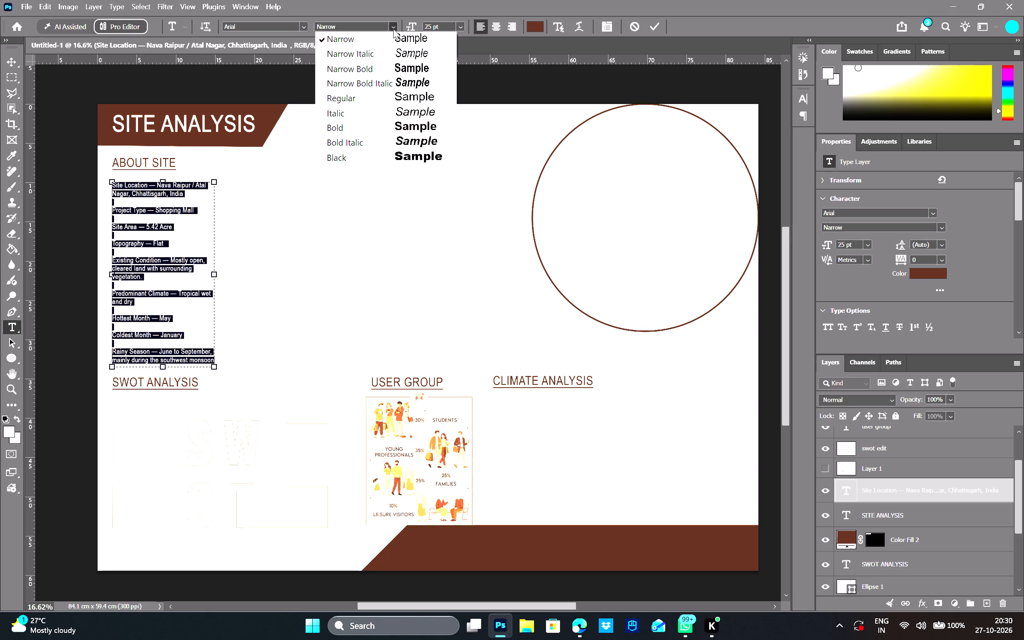
click(393, 29)
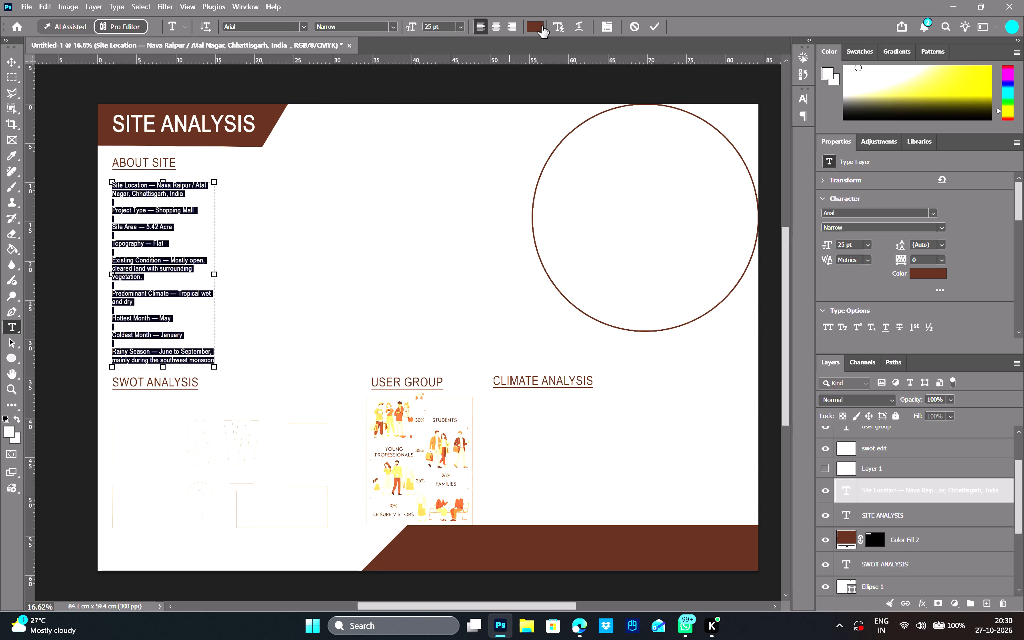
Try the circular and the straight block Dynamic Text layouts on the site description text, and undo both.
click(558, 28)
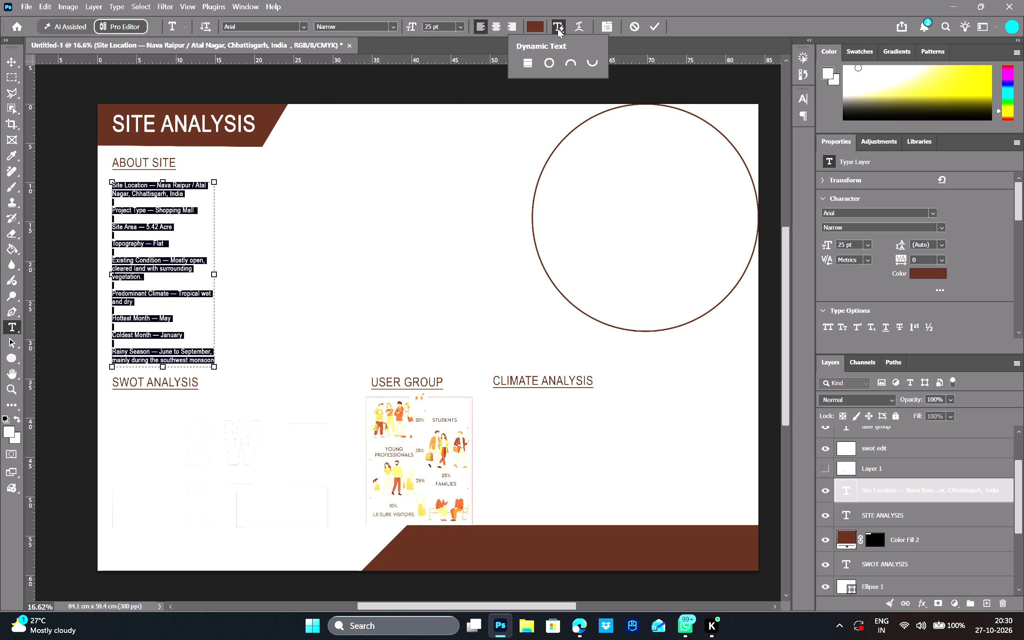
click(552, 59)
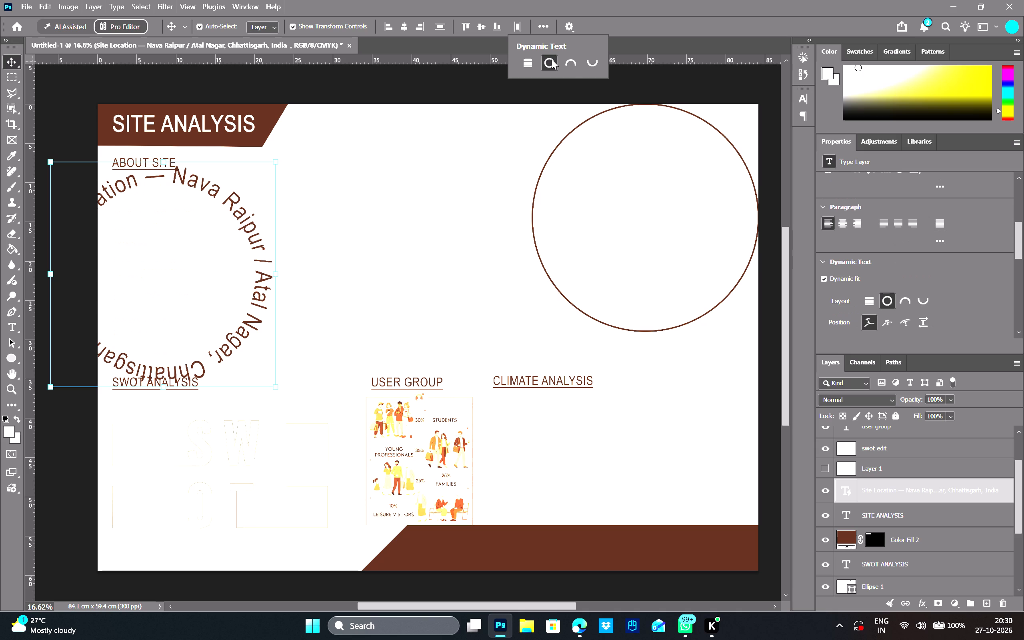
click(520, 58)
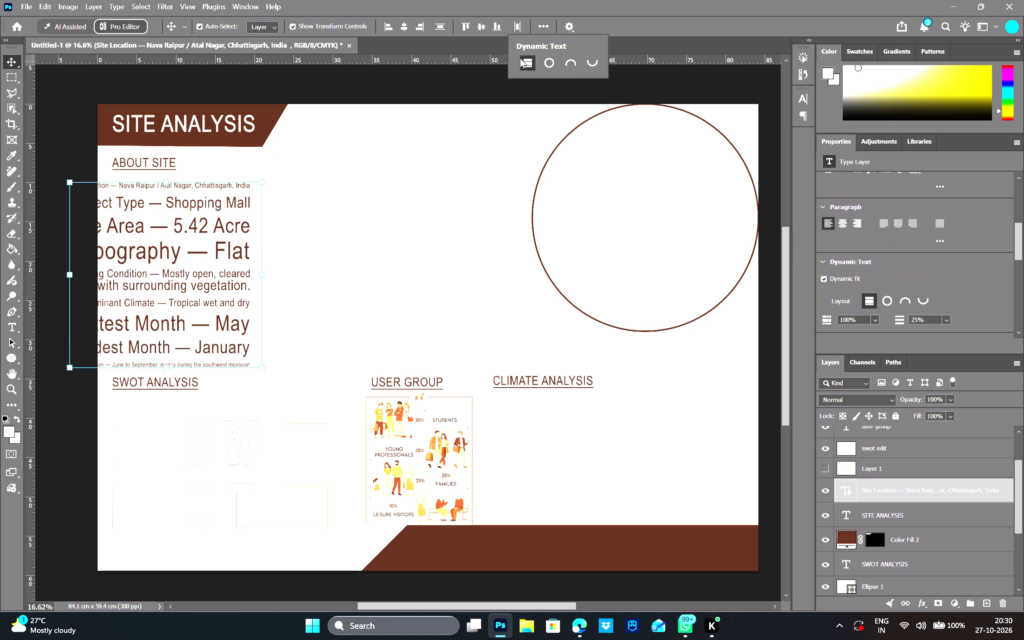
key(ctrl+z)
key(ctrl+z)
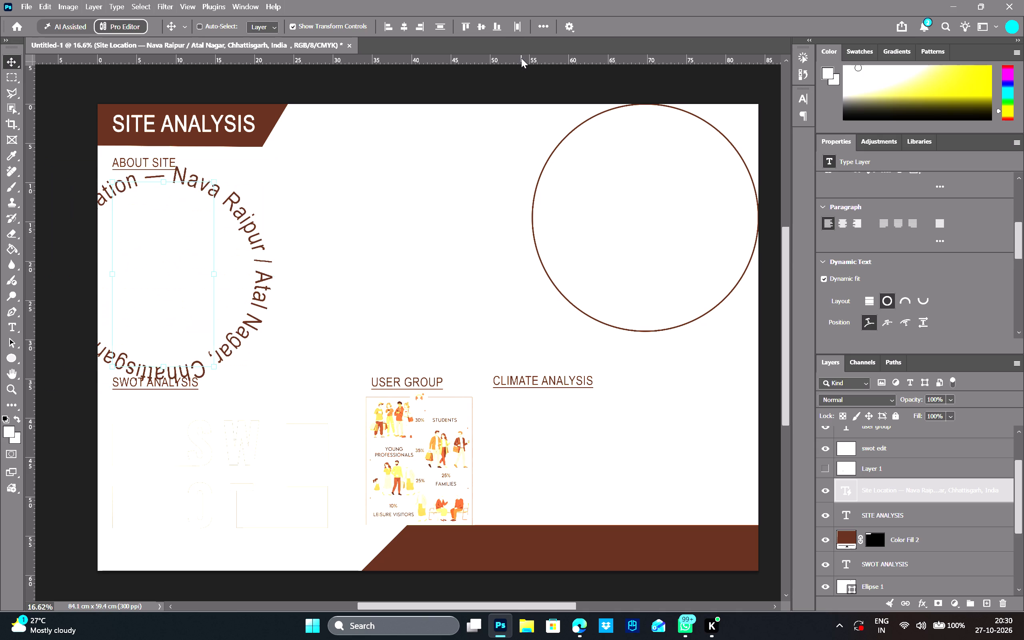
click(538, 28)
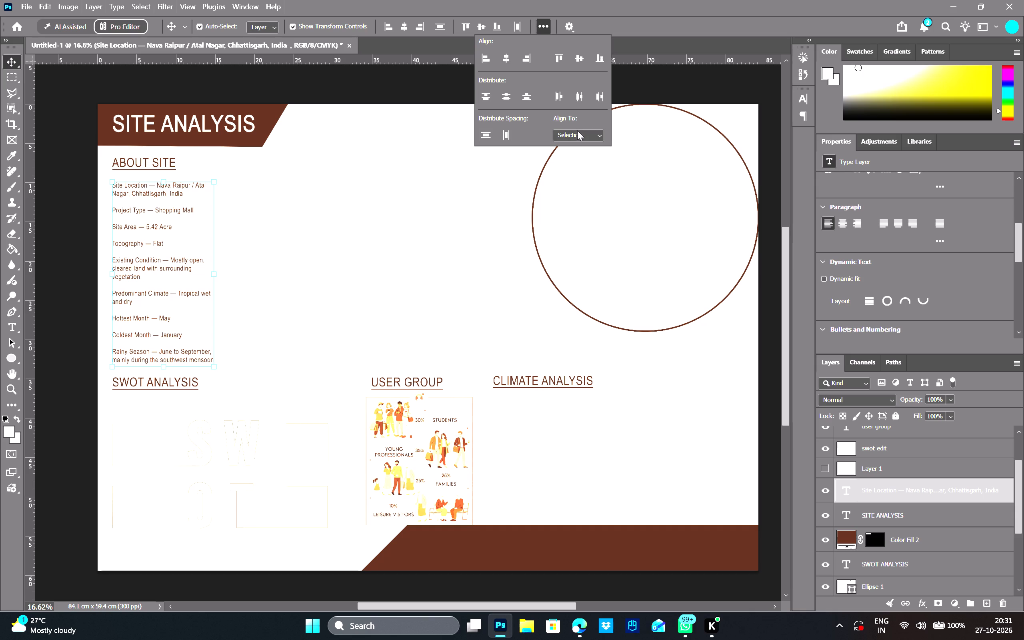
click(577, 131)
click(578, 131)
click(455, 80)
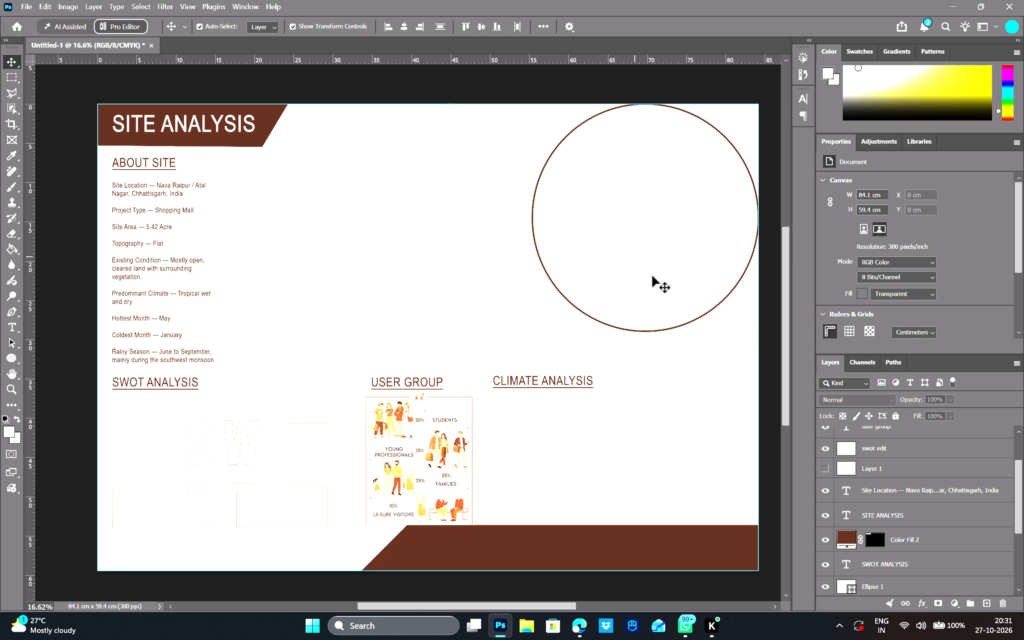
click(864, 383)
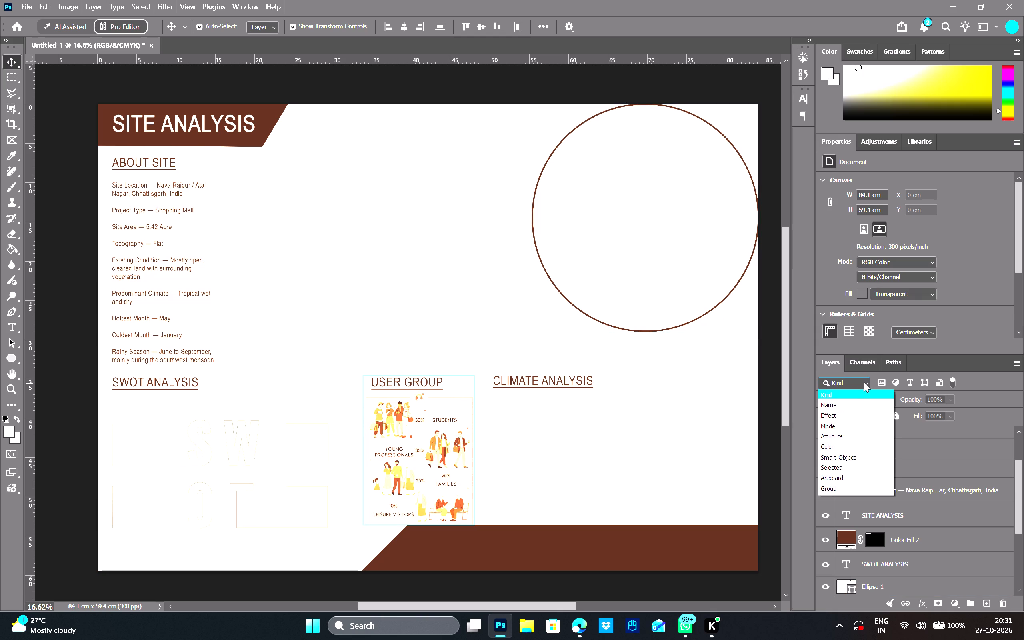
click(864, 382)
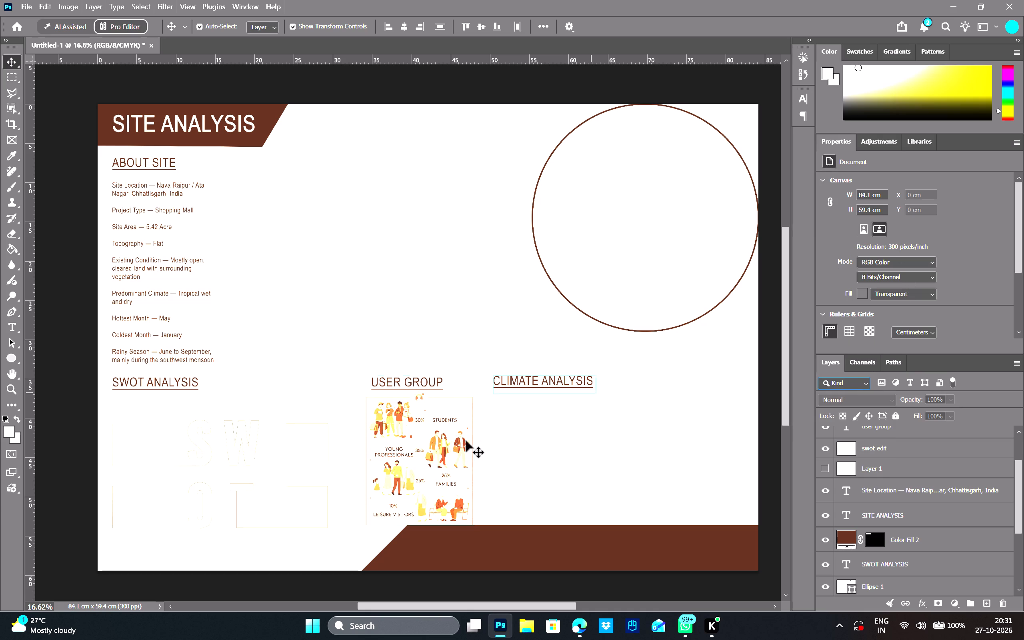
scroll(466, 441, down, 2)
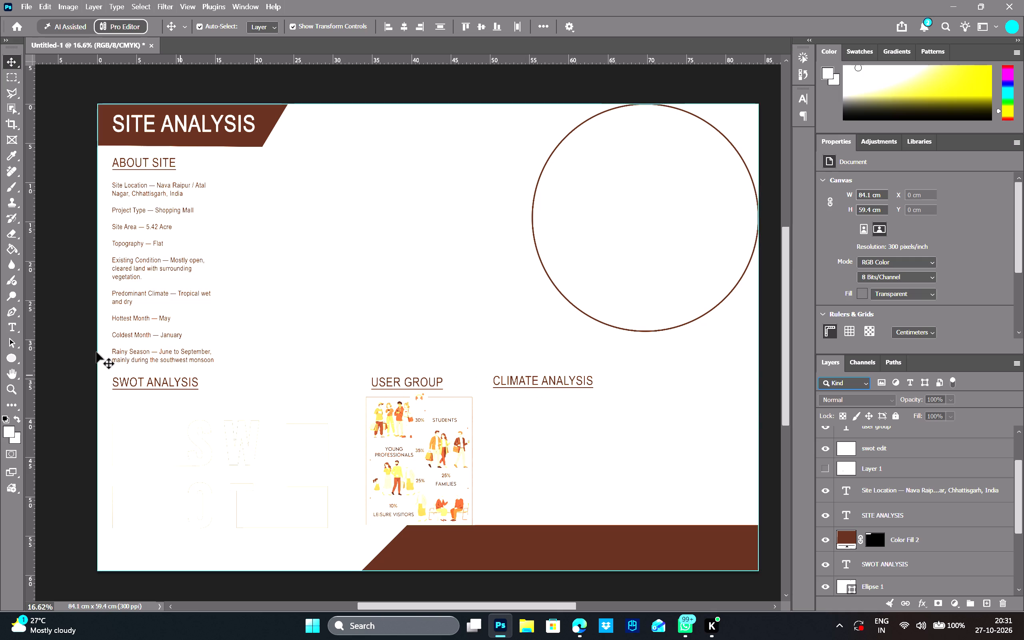
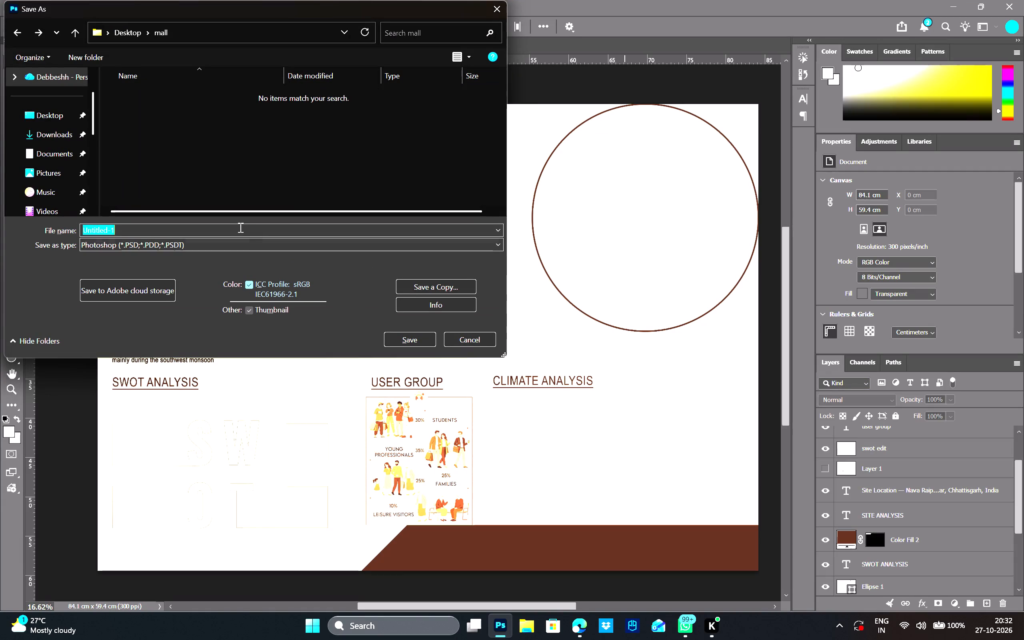
Replace the default file name with SITE ANALYSIS MAJOR for saving the document.
drag(240, 227, 0, 225)
key(BackSpace)
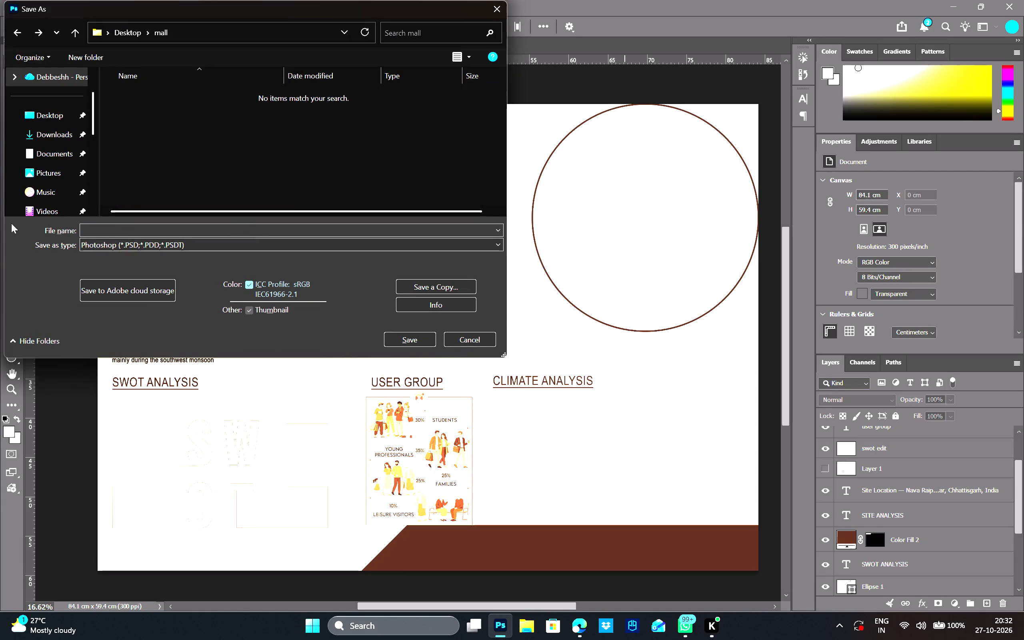
text(SITE)
key(space)
text(ANALYSIS)
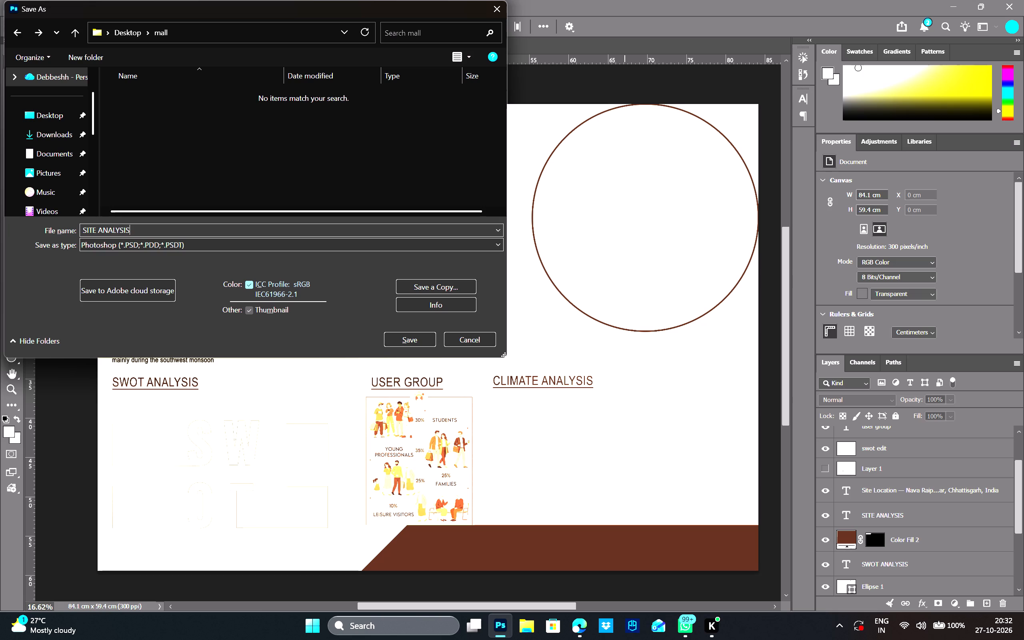
key(space)
text(MAJOR)
Save the sheet as a Photoshop file in the sheet ad folder on New Volume (D:), keeping Maximize Compatibility on.
scroll(66, 148, down, 2)
scroll(66, 148, up, 3)
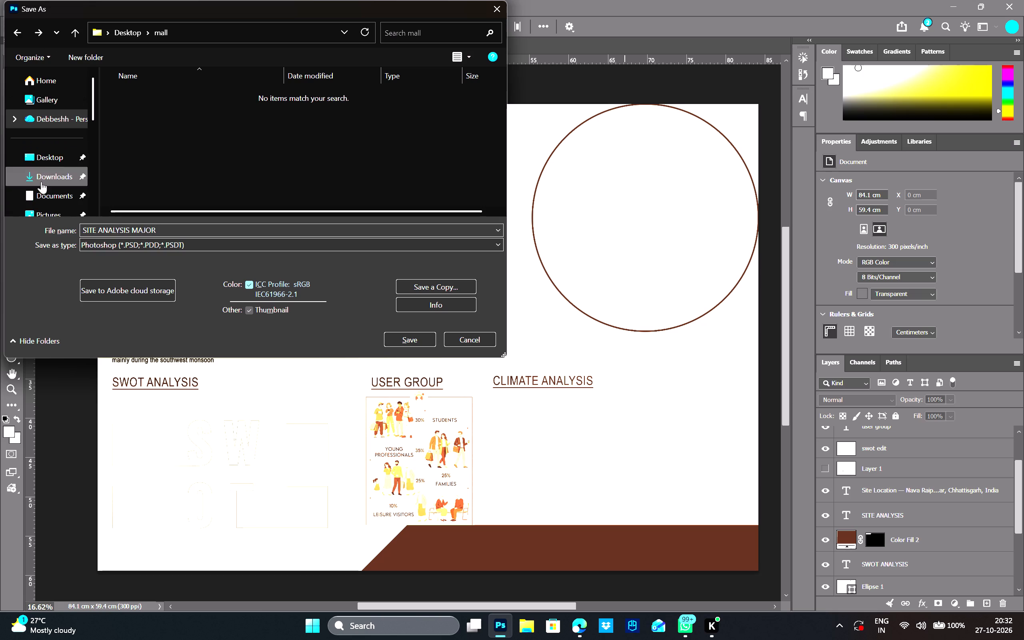
scroll(38, 200, down, 4)
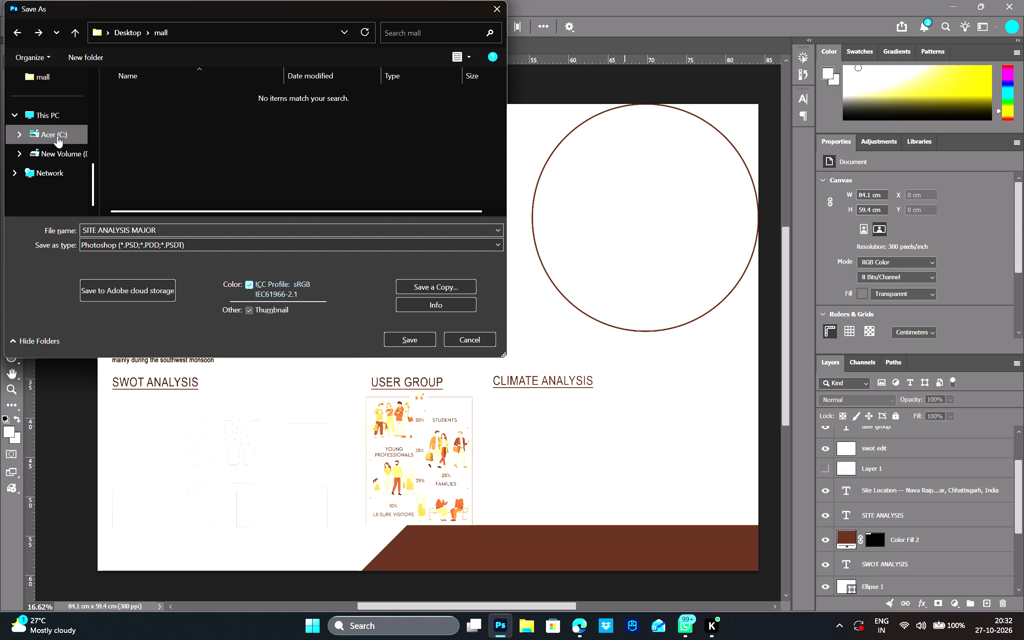
click(58, 150)
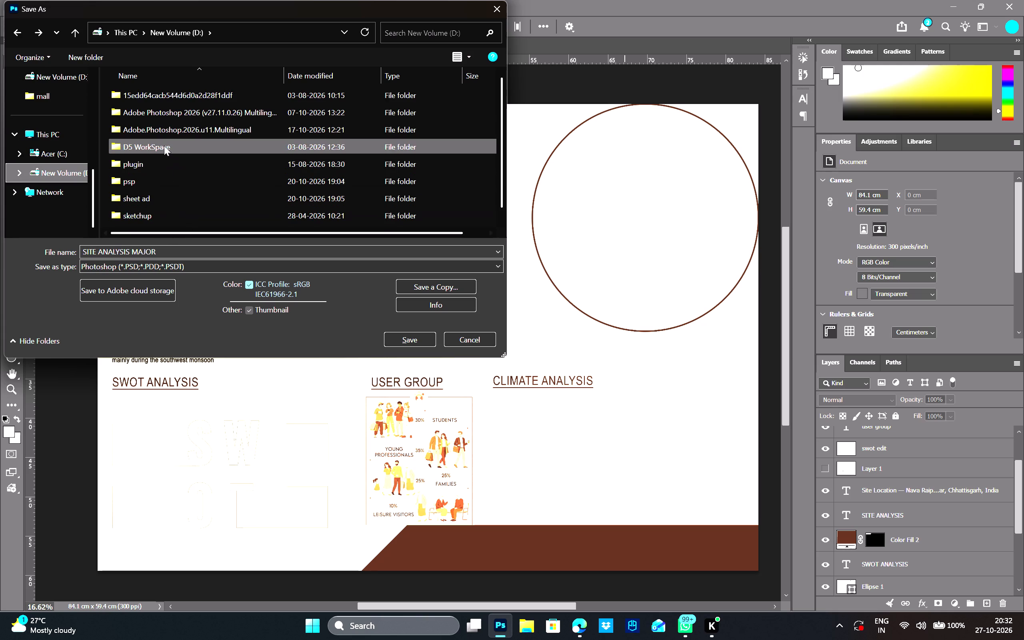
scroll(168, 185, down, 1)
scroll(172, 194, up, 4)
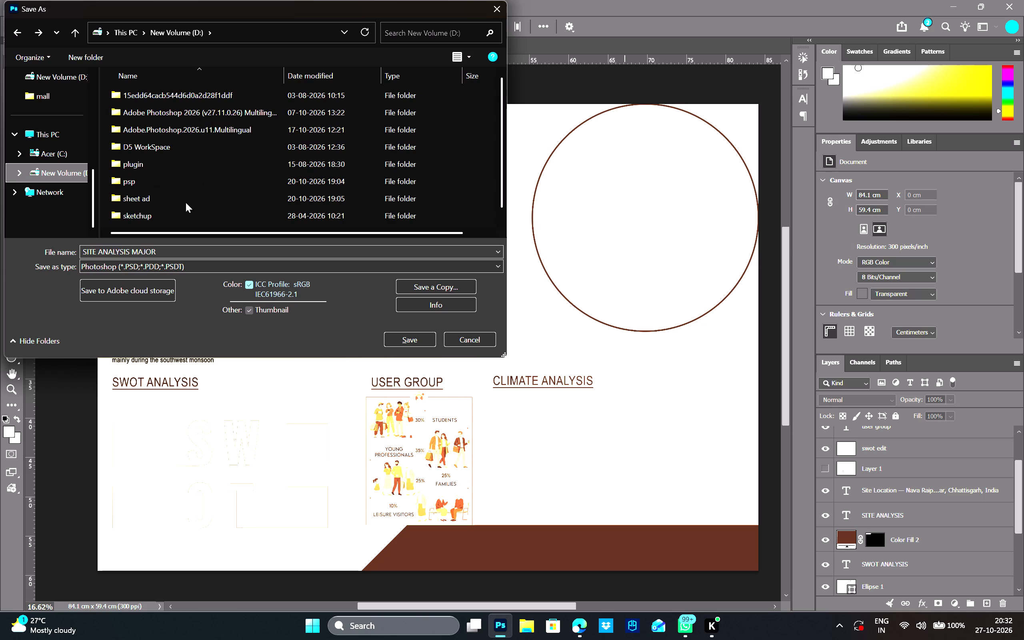
scroll(186, 202, down, 1)
double_click(192, 186)
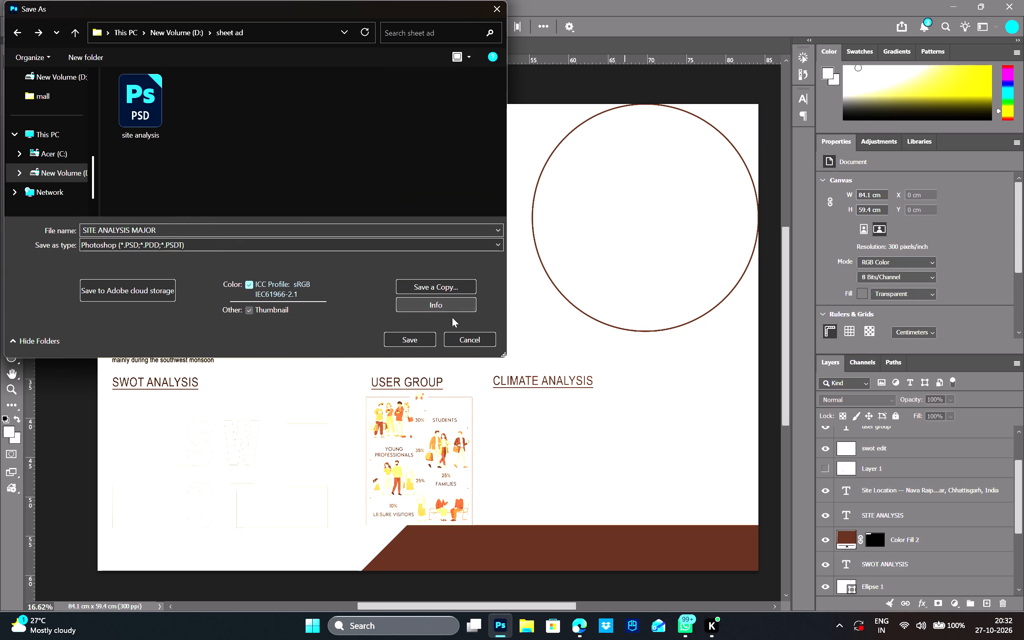
click(414, 338)
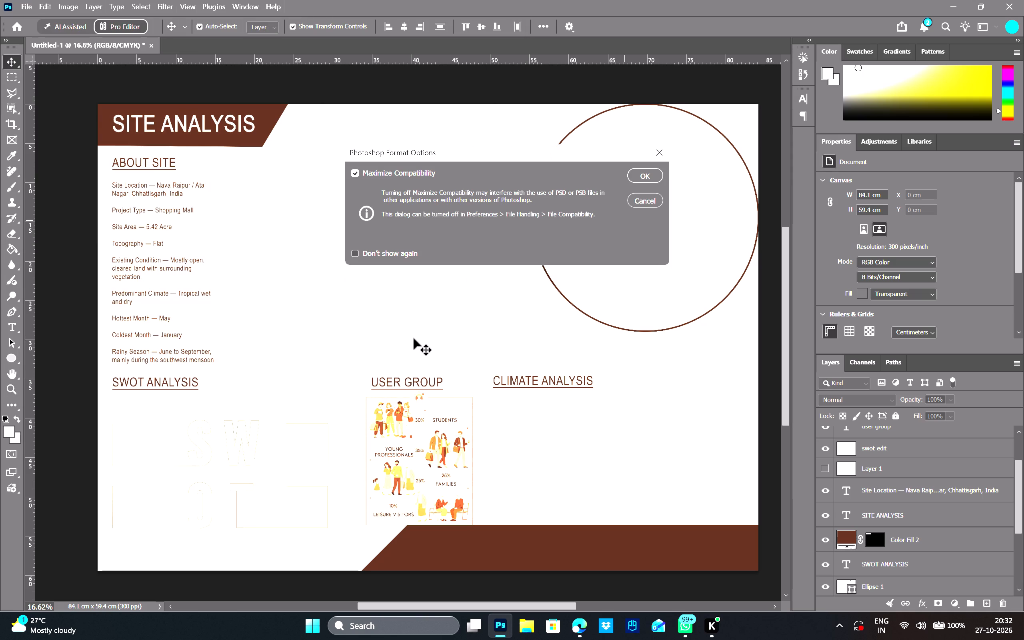
click(643, 176)
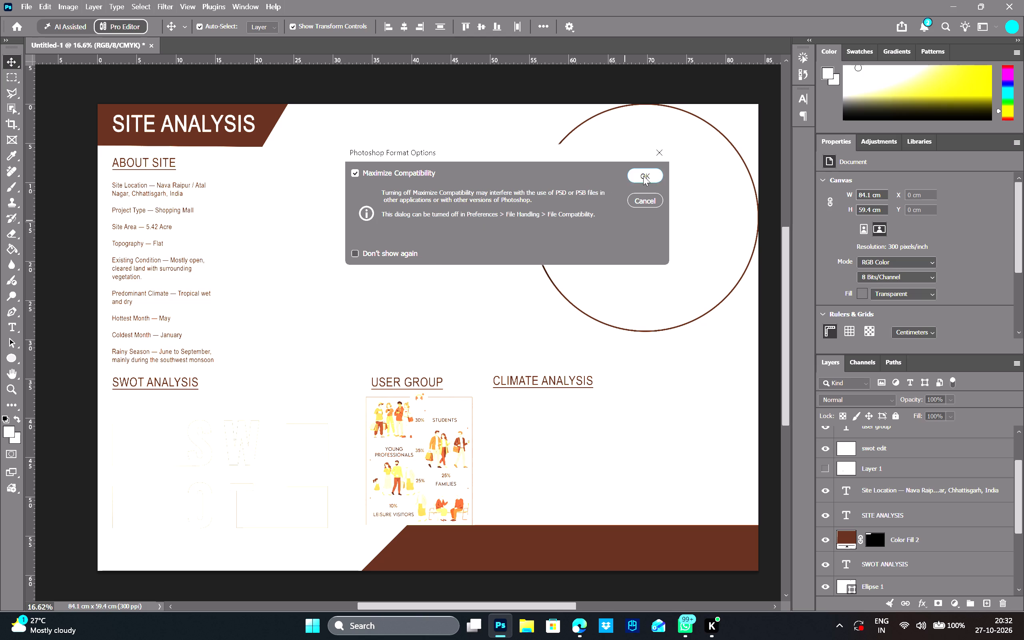
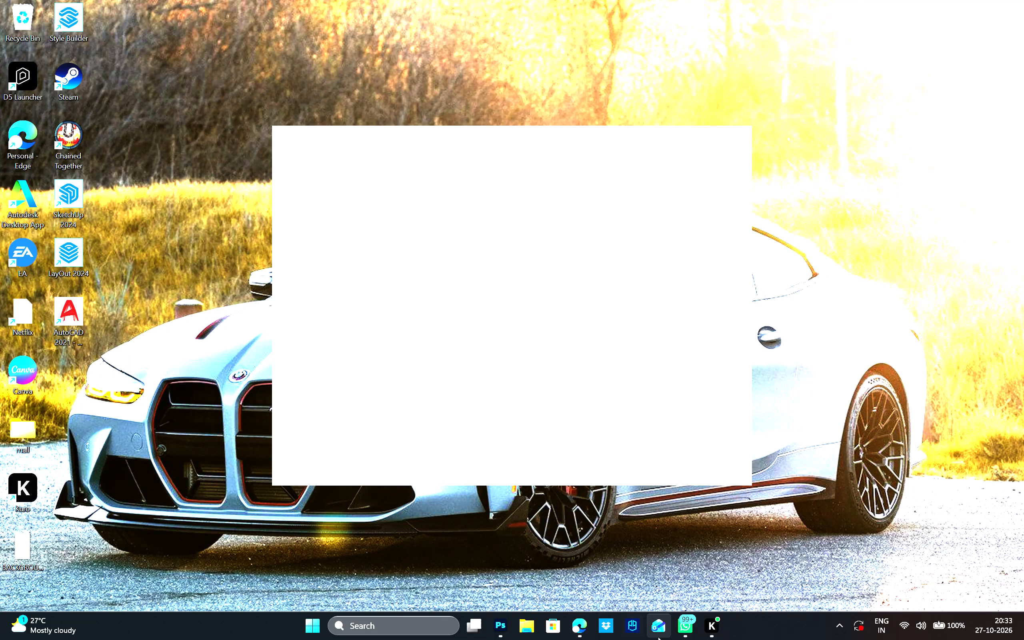
Open the SITE ANALYSIS MAJOR file from the sheet ad folder in File Explorer.
click(522, 627)
scroll(237, 471, down, 3)
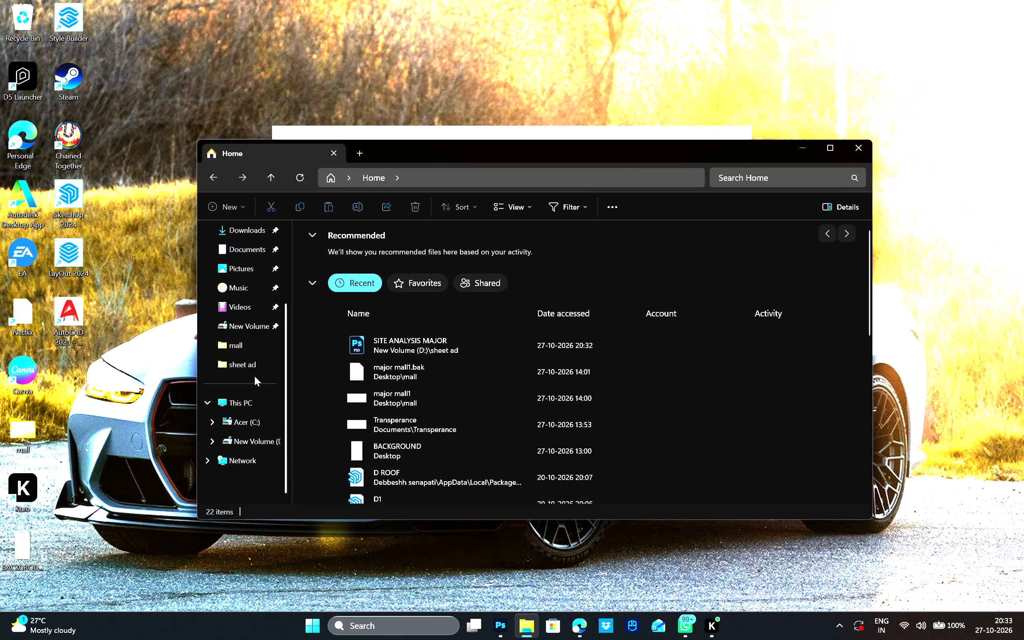
click(253, 366)
double_click(344, 270)
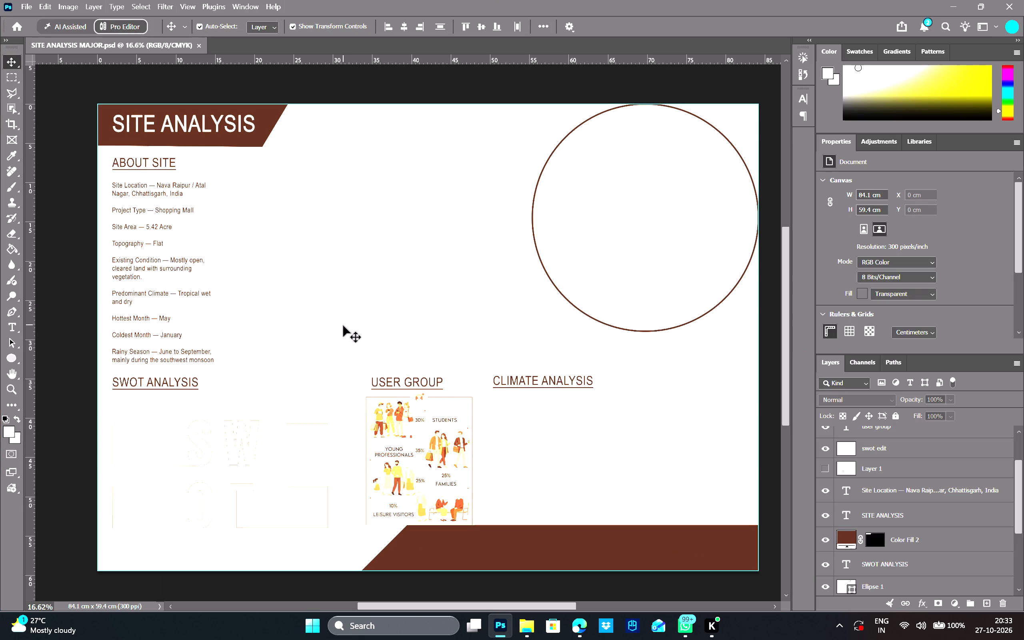
Return to the sheet ad folder and open the site analysis.psd file alongside the current sheet.
click(955, 3)
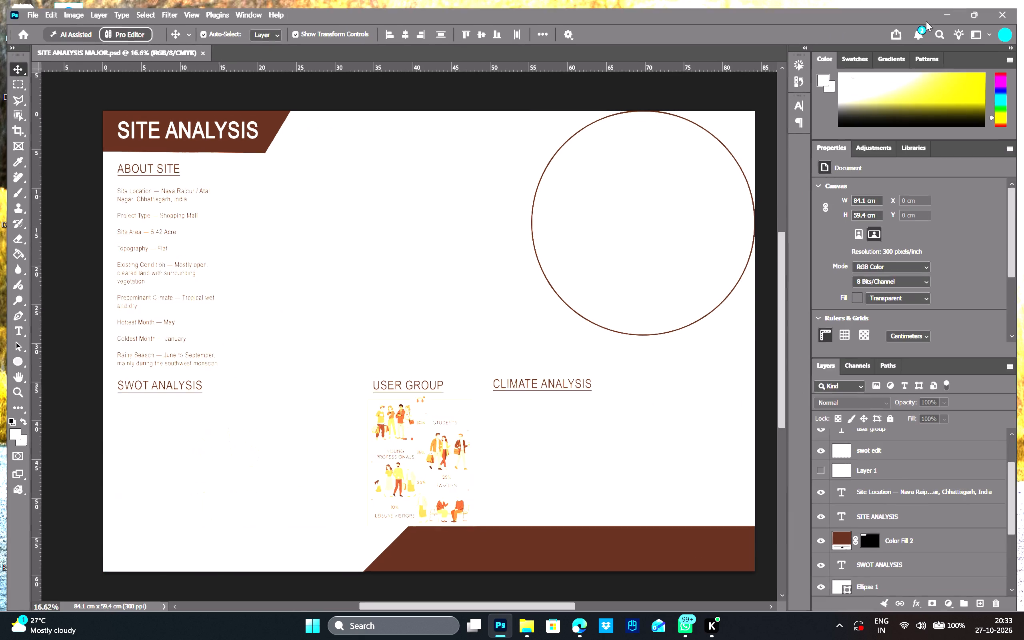
double_click(388, 276)
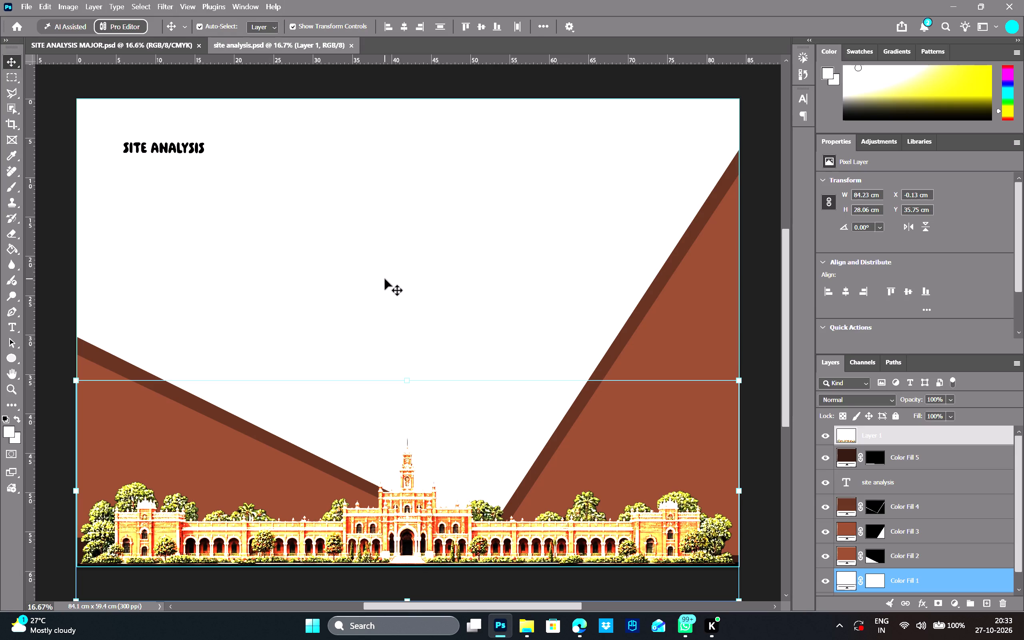
Compare the site analysis.psd layout with the SITE ANALYSIS MAJOR sheet, ending on the SITE ANALYSIS MAJOR document.
click(140, 46)
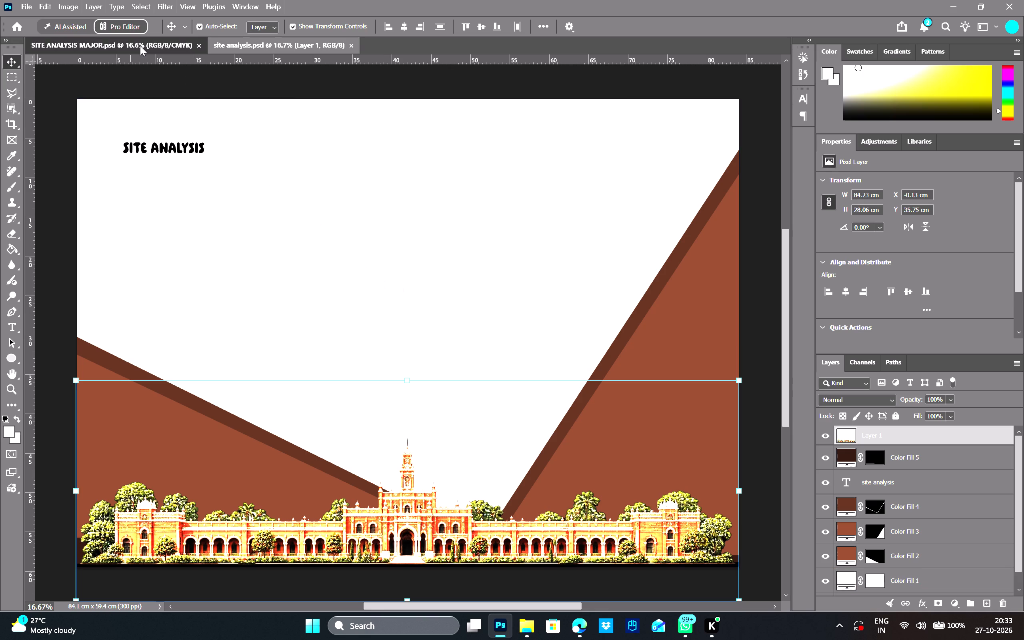
click(236, 44)
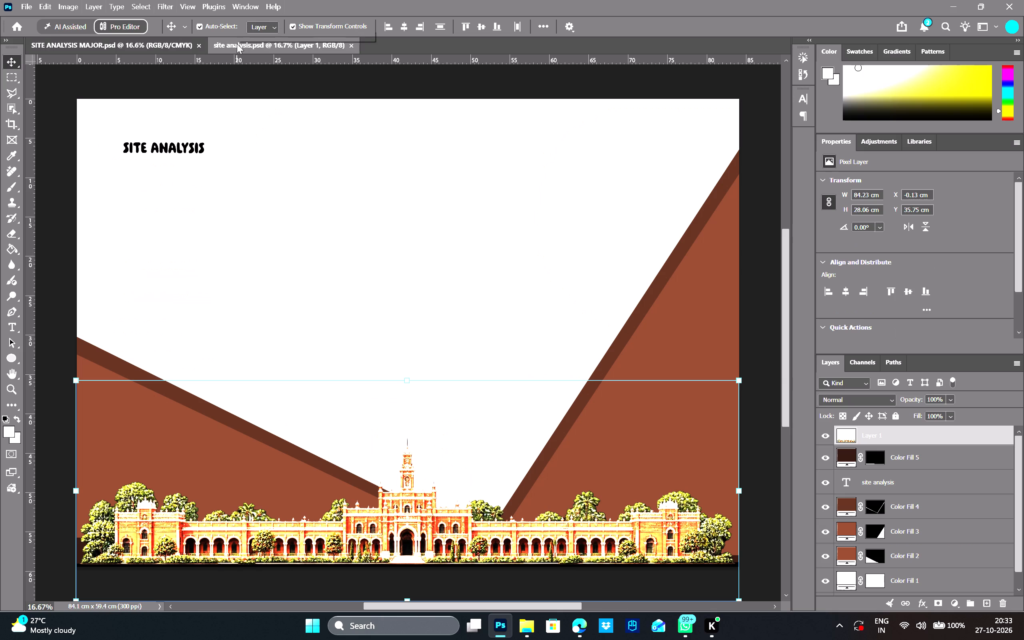
click(150, 43)
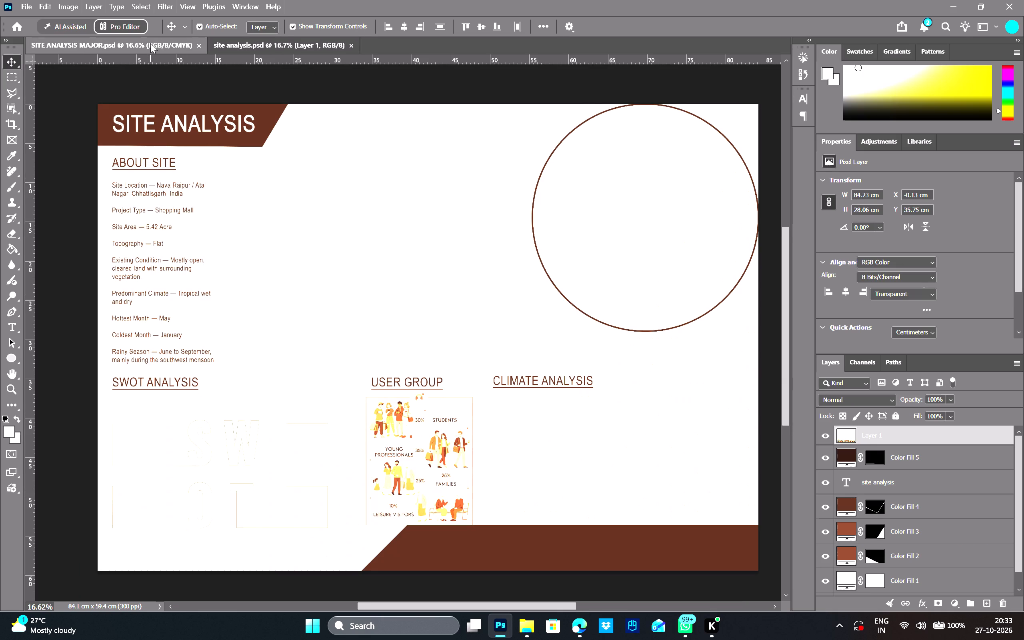
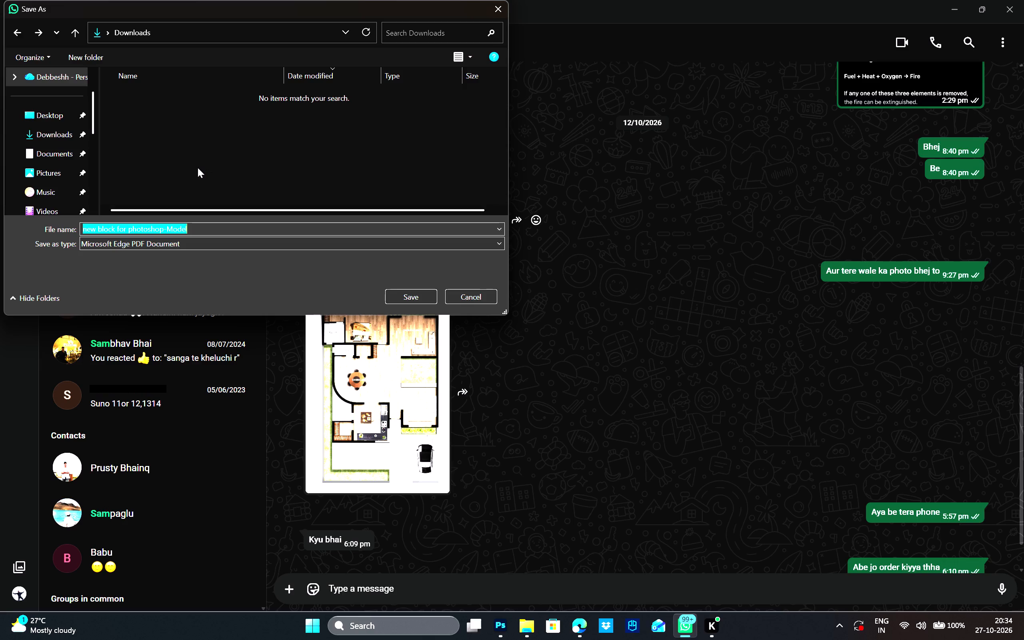
Browse the drives and folders for a place to save the new block for photoshop-Model PDF, dismissing the chat notification.
scroll(64, 181, down, 4)
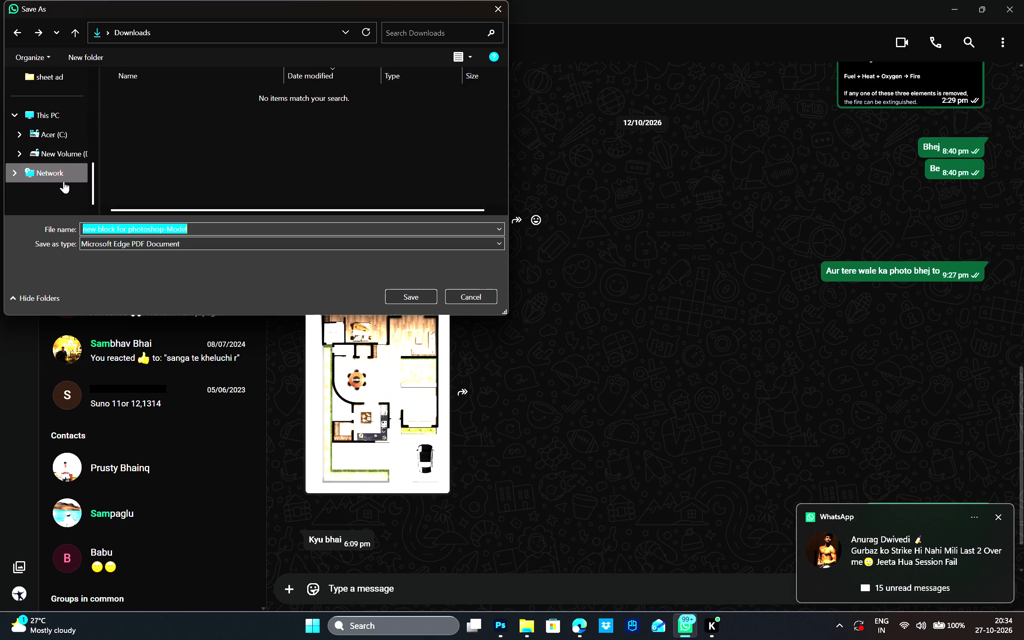
drag(778, 531, 805, 525)
drag(823, 537, 1023, 542)
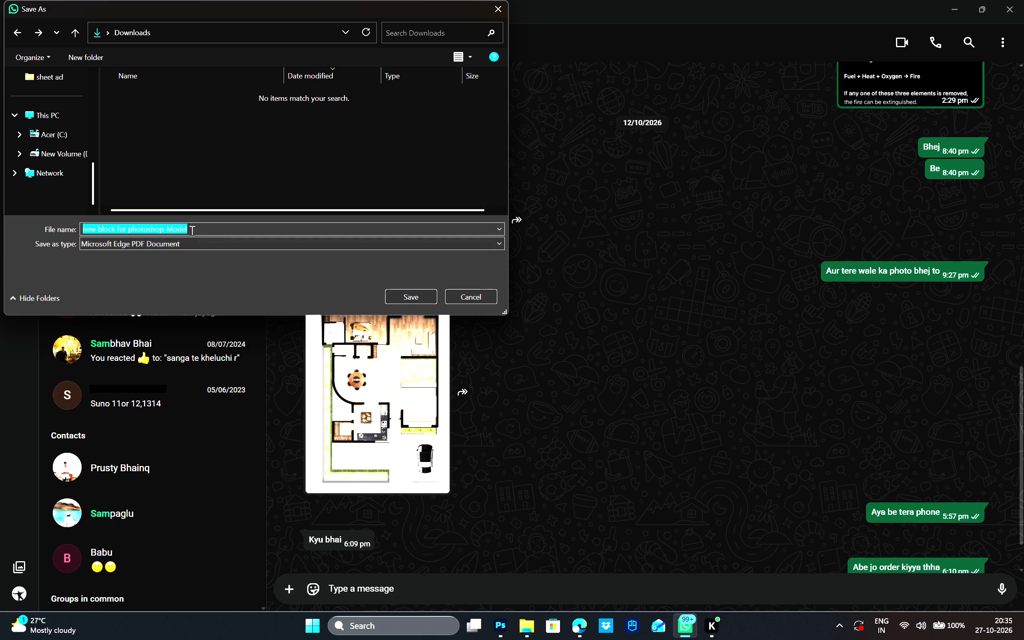
Shorten the file name of the PDF being saved from the chat to "new block".
click(191, 230)
click(192, 230)
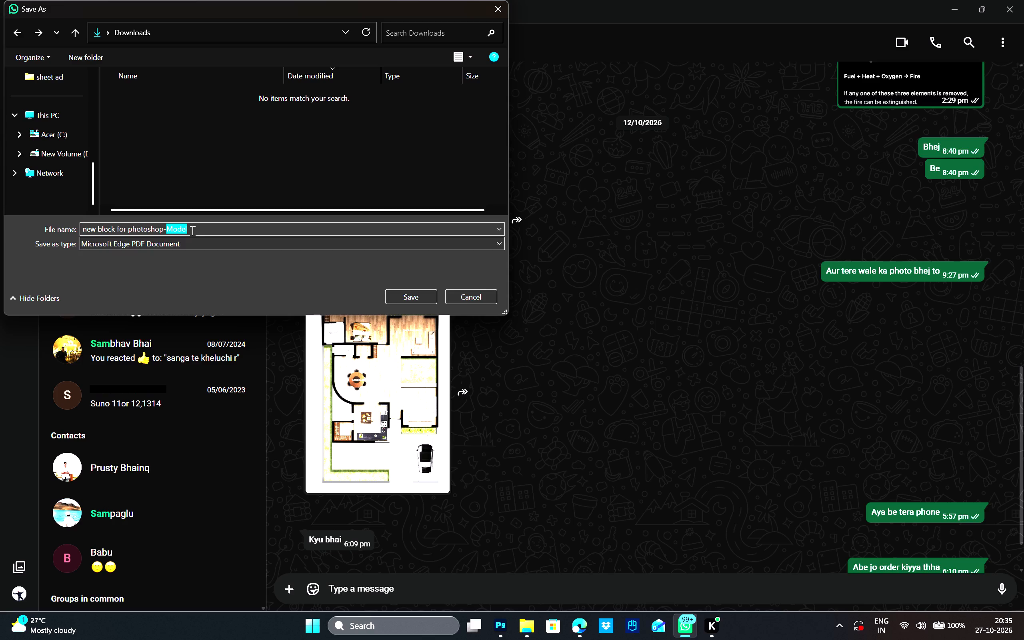
key(BackSpace)
key(BackSpace)
key(BackSpace)
key(BackSpace)
key(BackSpace)
key(BackSpace)
key(BackSpace)
key(BackSpace)
key(BackSpace)
key(BackSpace)
key(BackSpace)
key(BackSpace)
key(BackSpace)
key(BackSpace)
key(BackSpace)
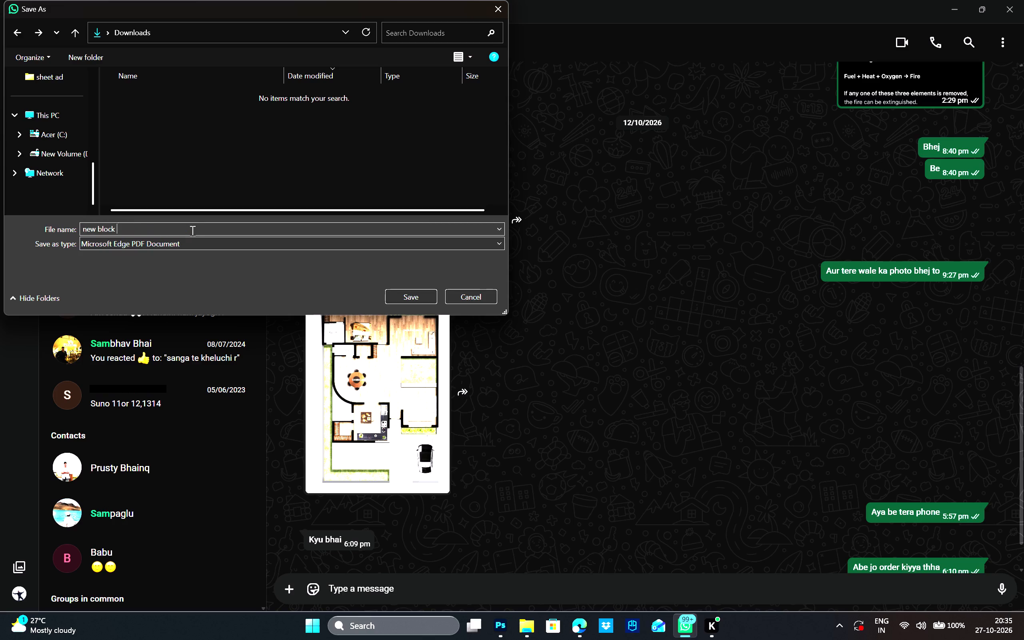
Switch the PDF's save location to New Volume (D:) and browse its folders for the destination.
click(67, 151)
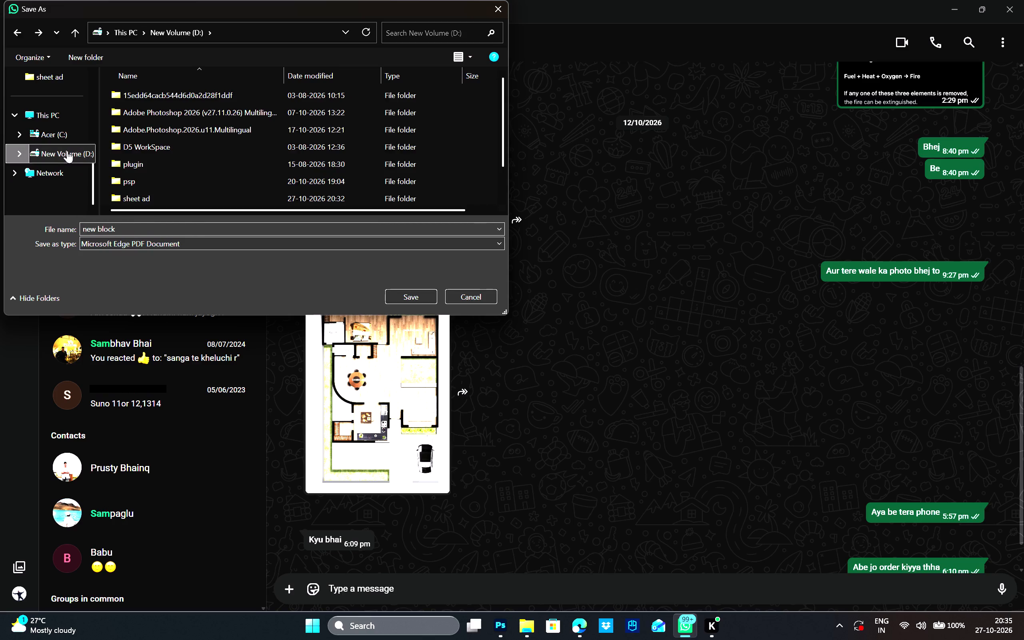
scroll(172, 147, down, 1)
scroll(172, 147, up, 1)
scroll(172, 147, down, 2)
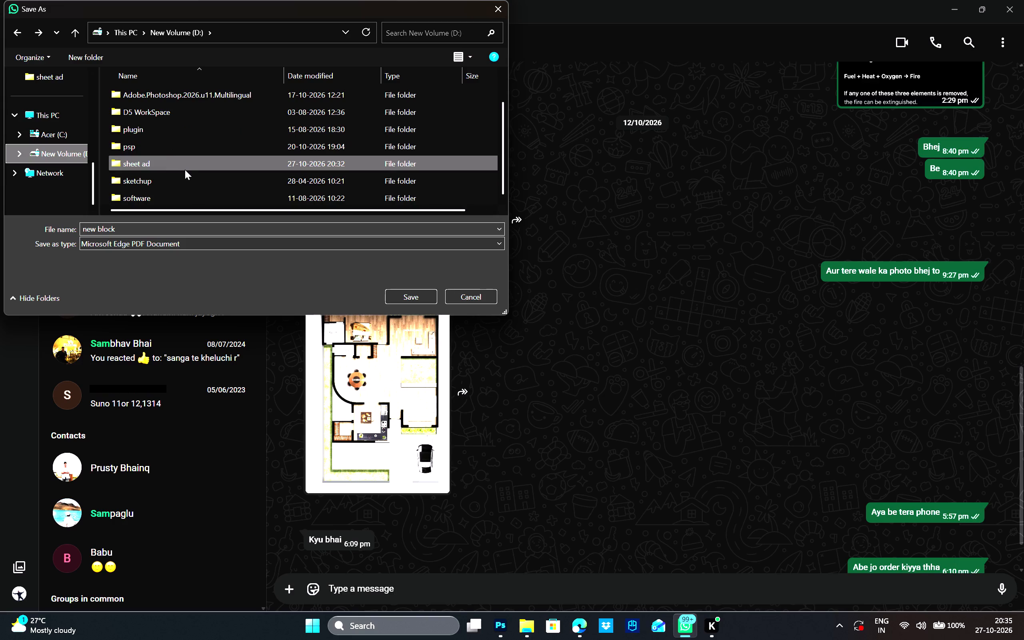
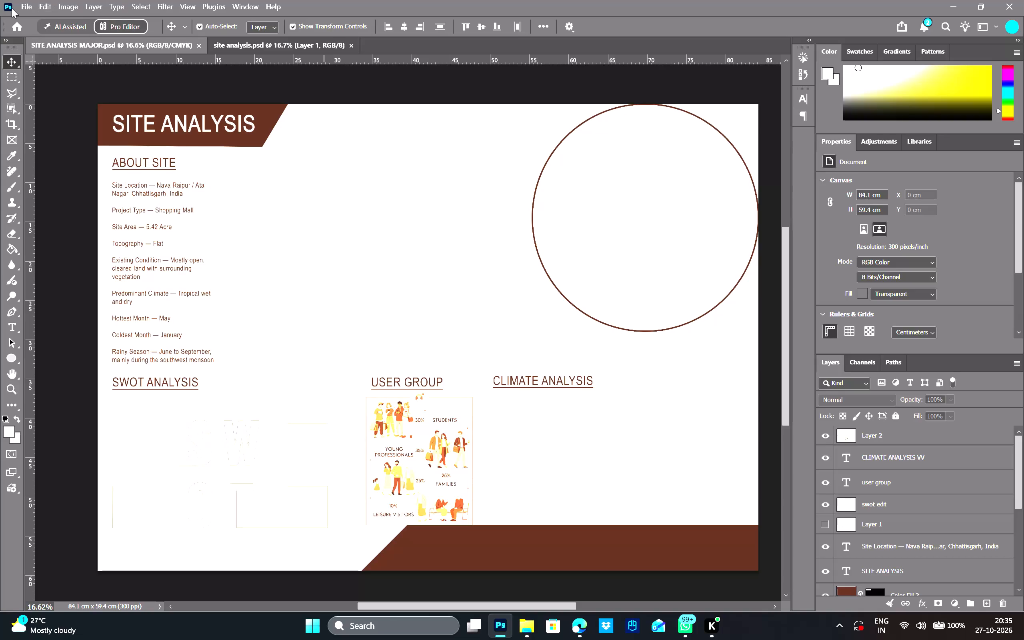
Open the new block PDF from New Volume (D:), importing its single page at 14 x 21.88 cm and 300 pixels/inch.
click(11, 8)
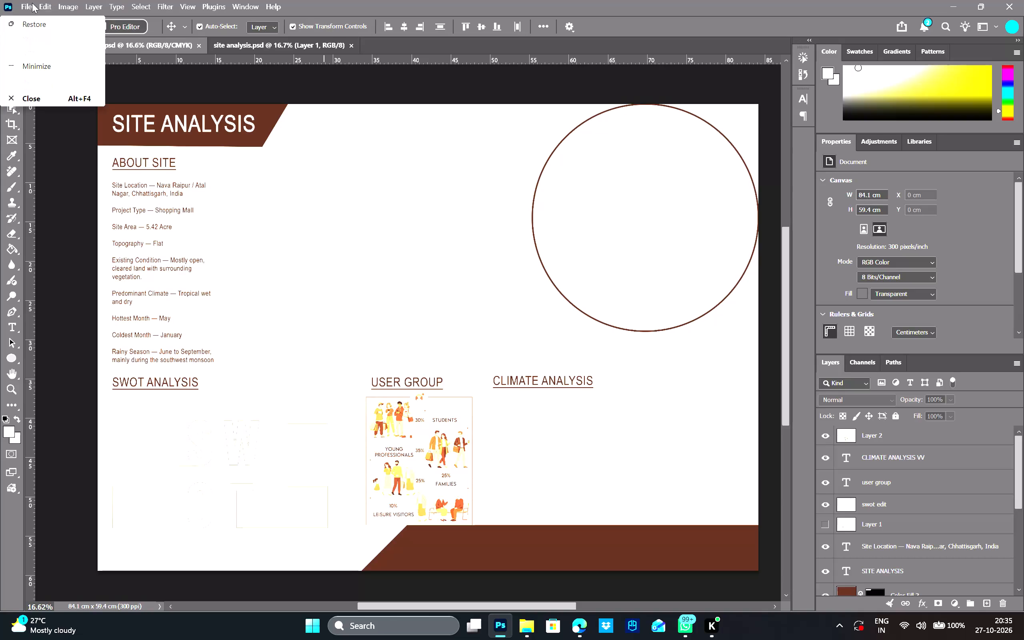
click(32, 2)
click(34, 30)
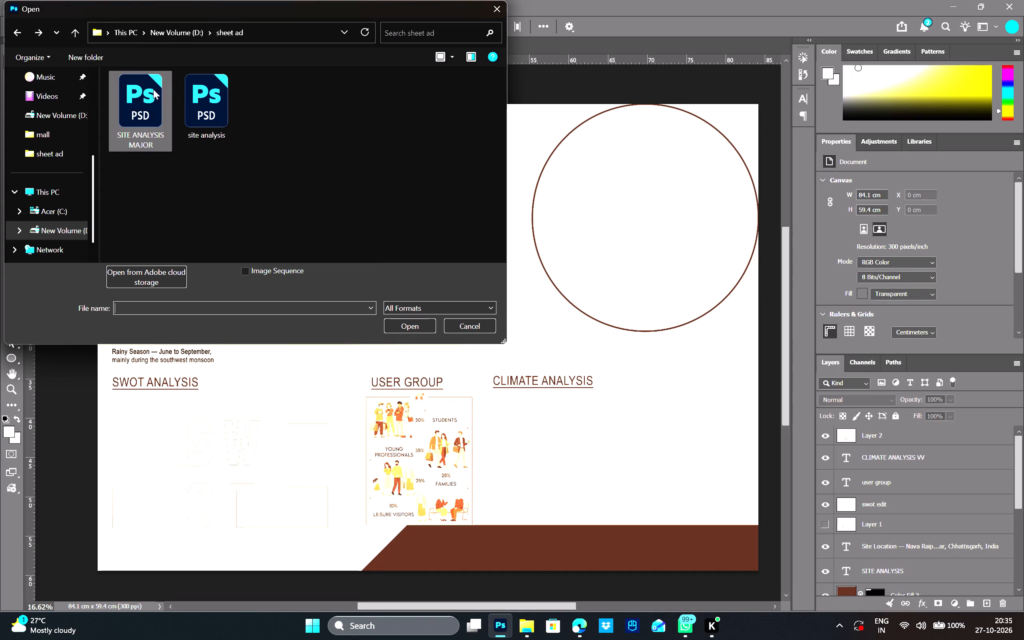
click(49, 229)
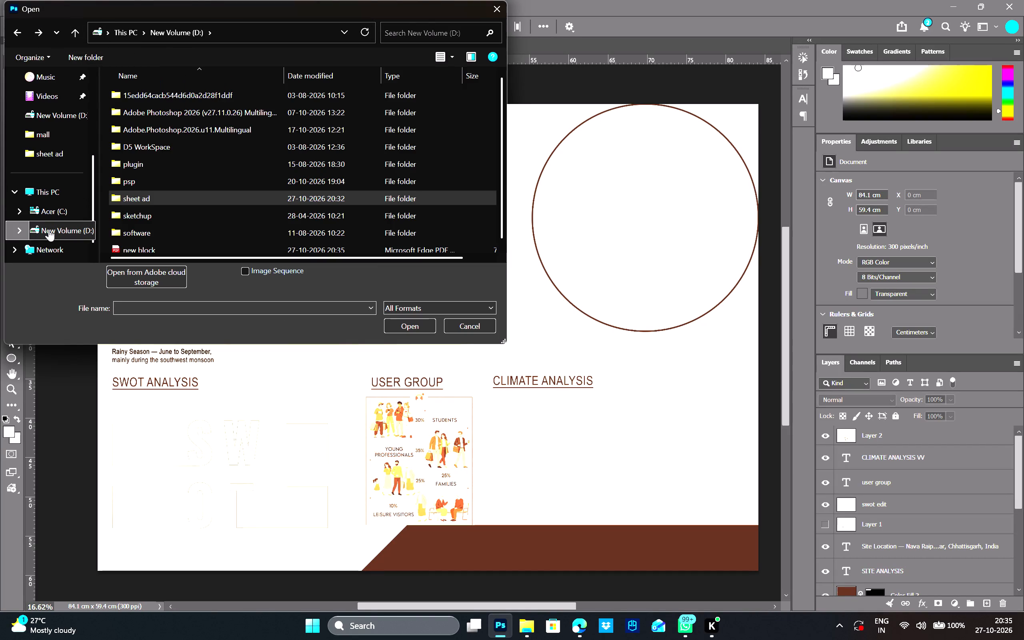
scroll(185, 225, down, 2)
click(187, 239)
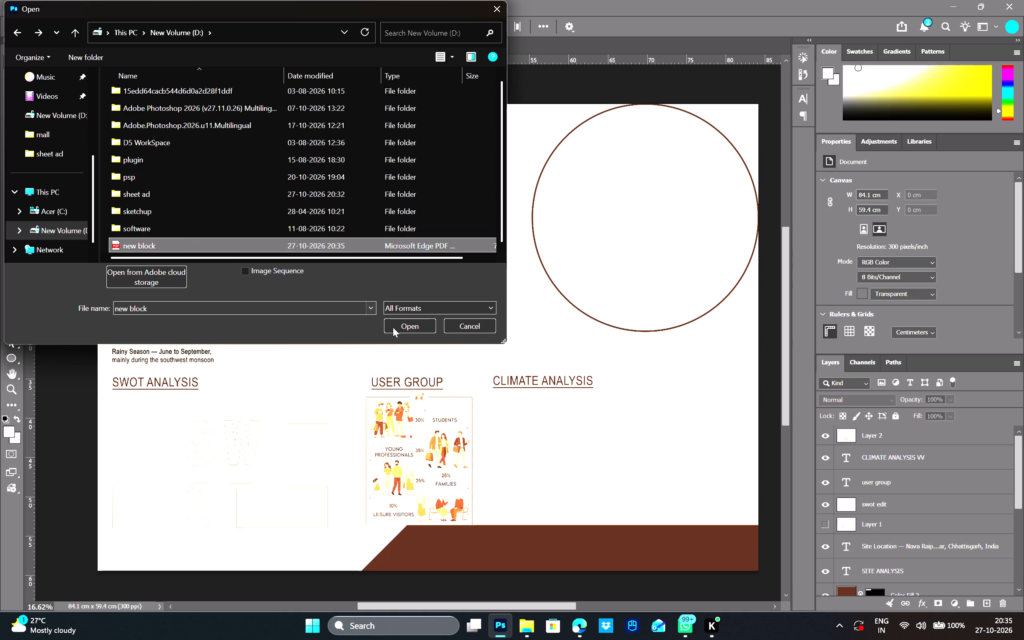
click(393, 328)
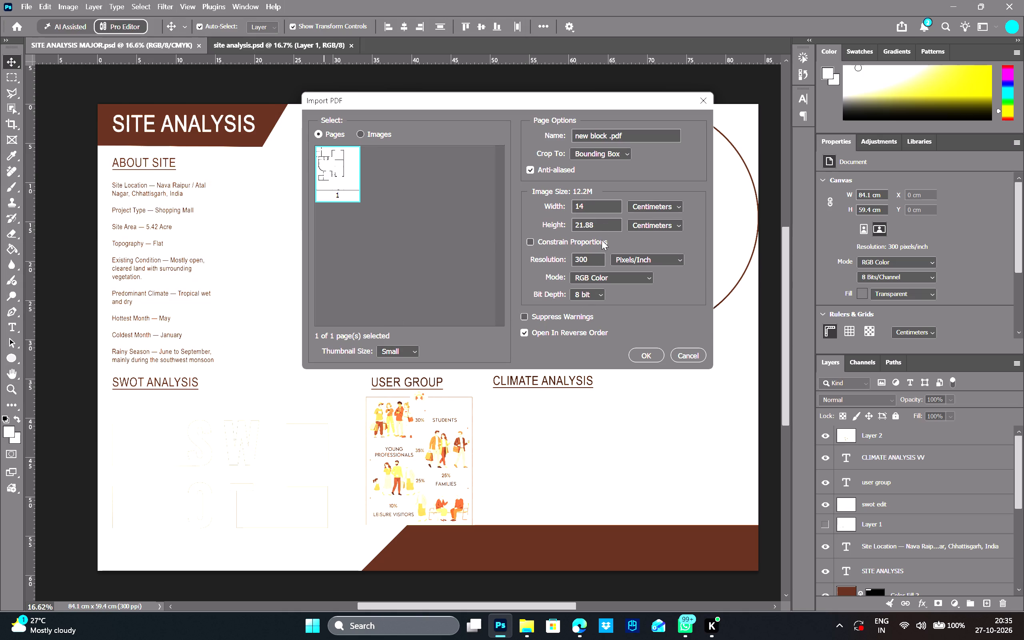
click(645, 354)
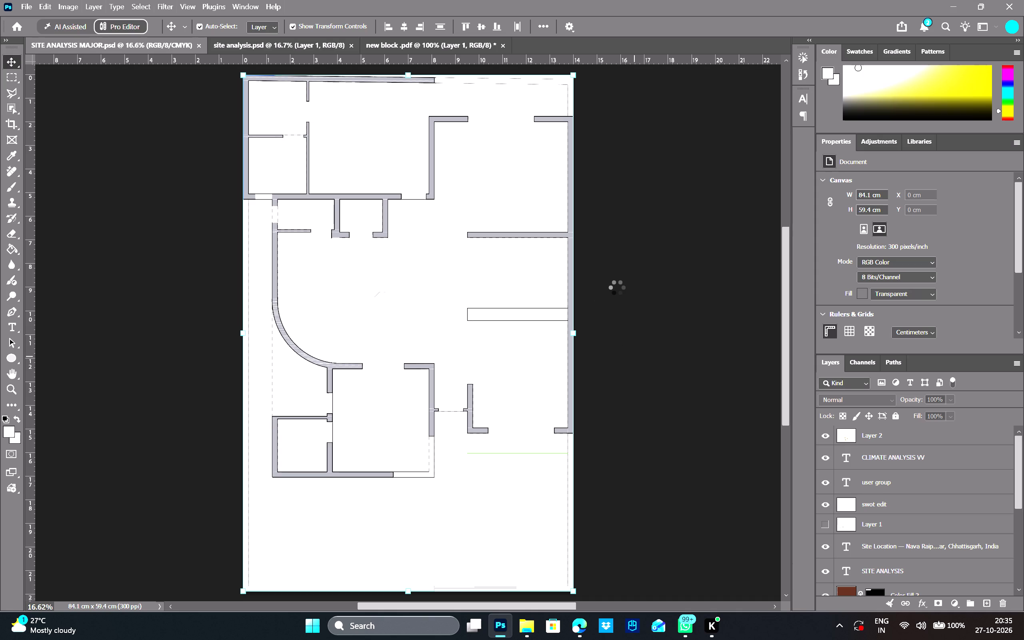
Try to select parts of the block plan on Layer 1 with the Object Selection tool, around the central space and the upper middle room.
click(617, 287)
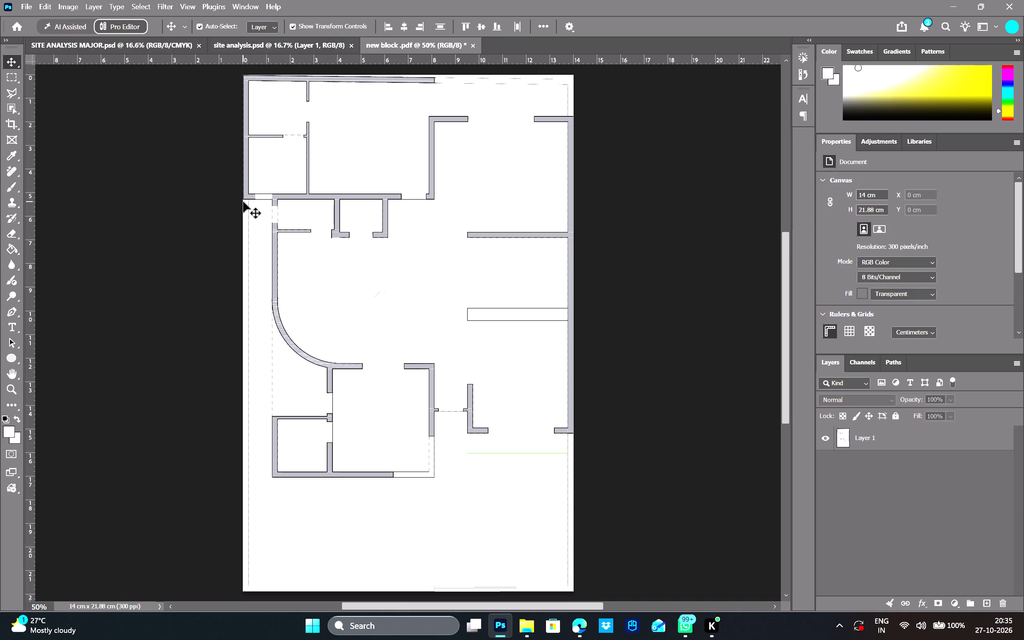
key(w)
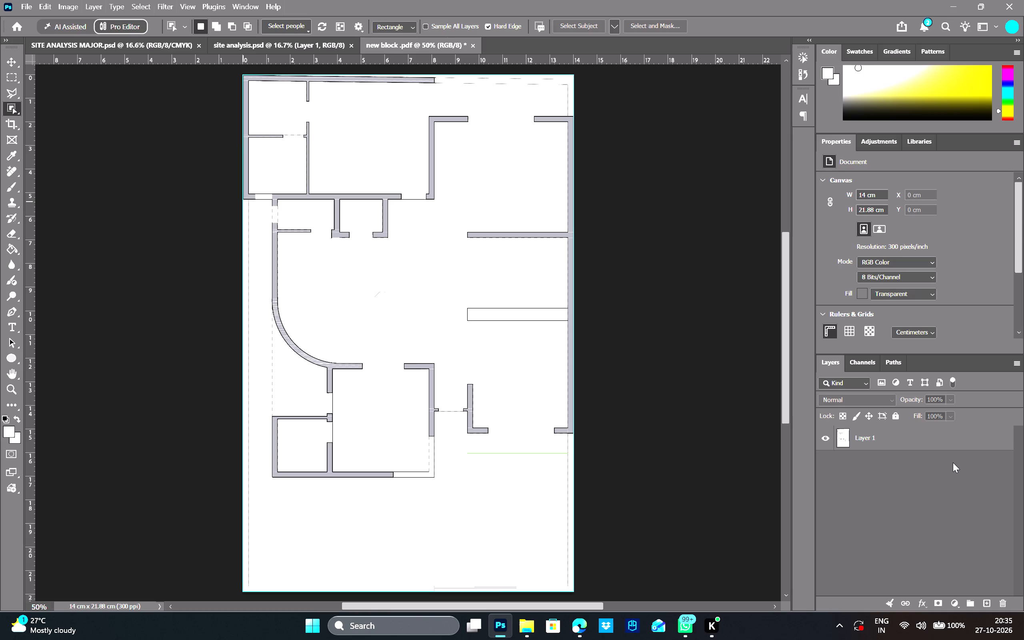
click(921, 434)
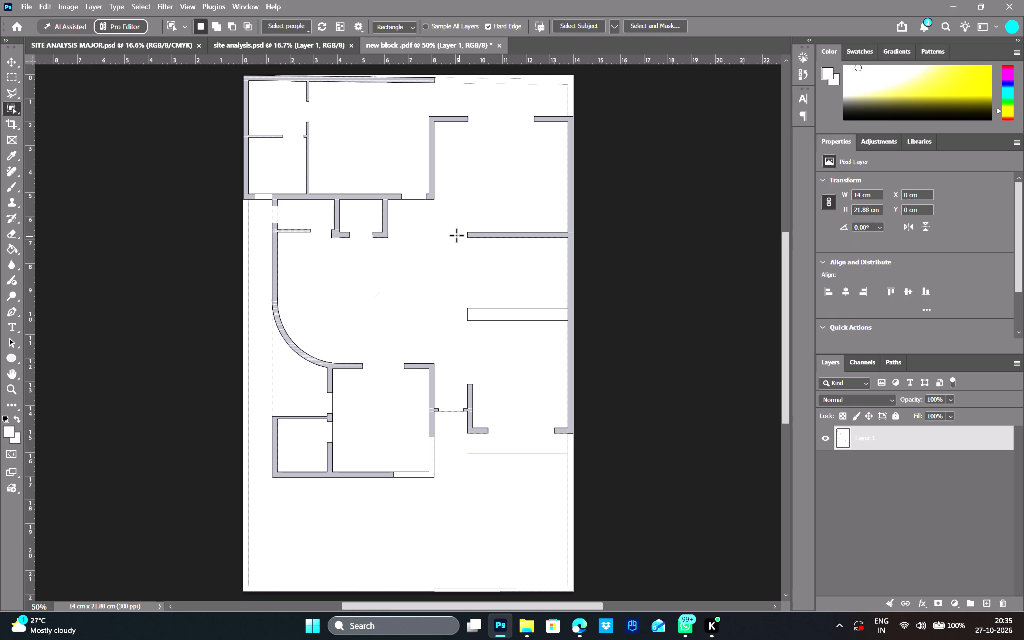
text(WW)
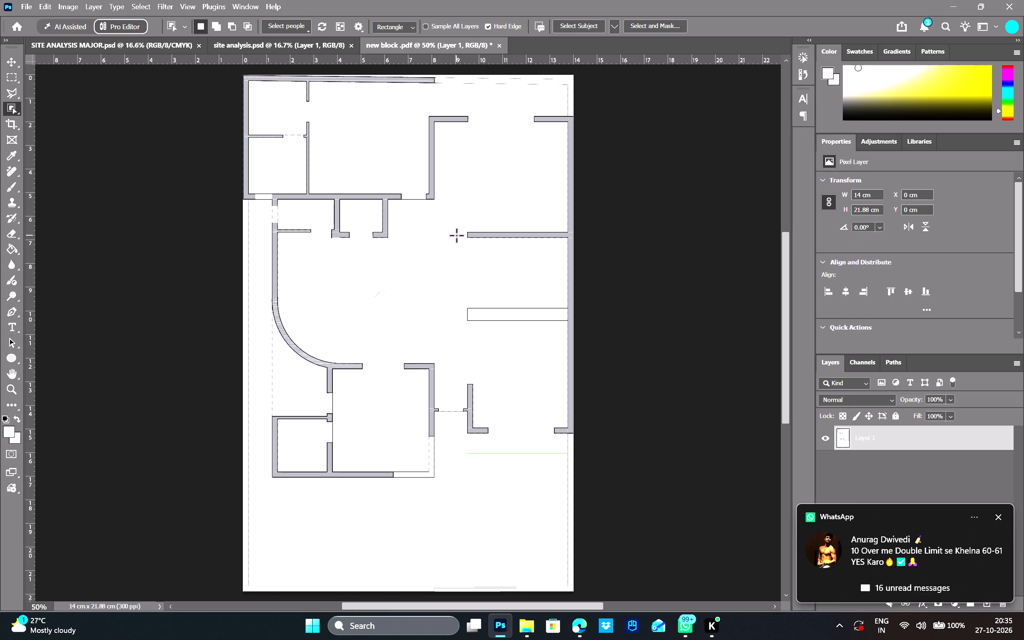
drag(842, 542, 1023, 540)
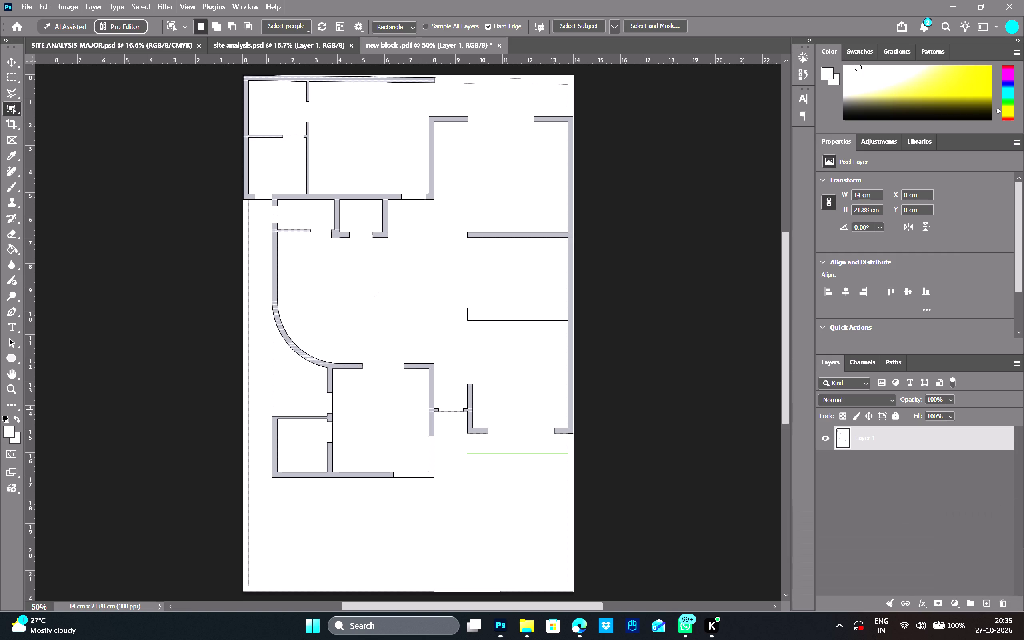
click(372, 299)
click(387, 292)
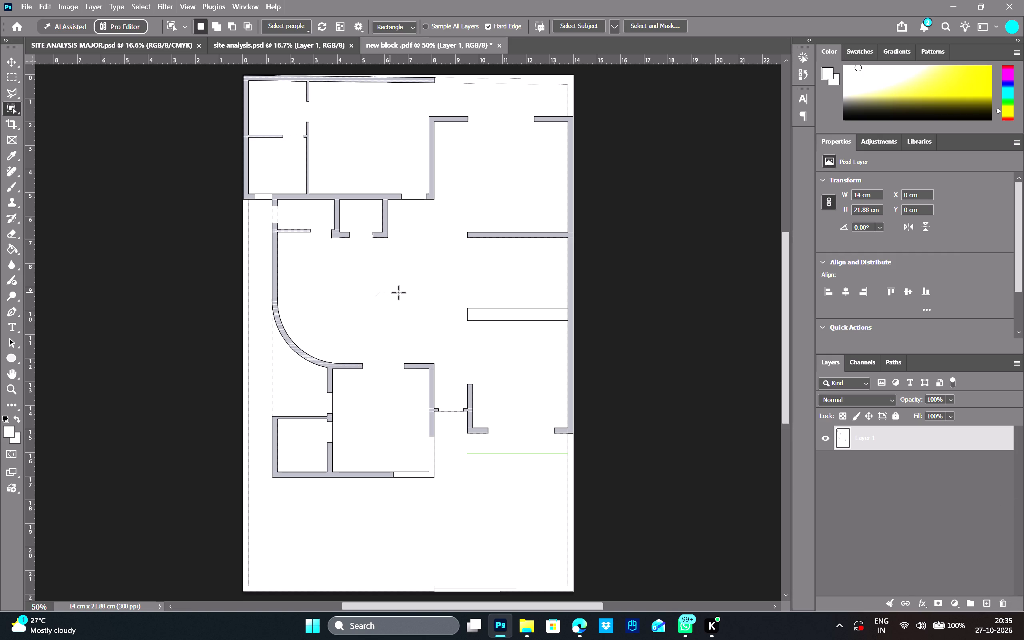
drag(416, 288, 422, 284)
click(434, 231)
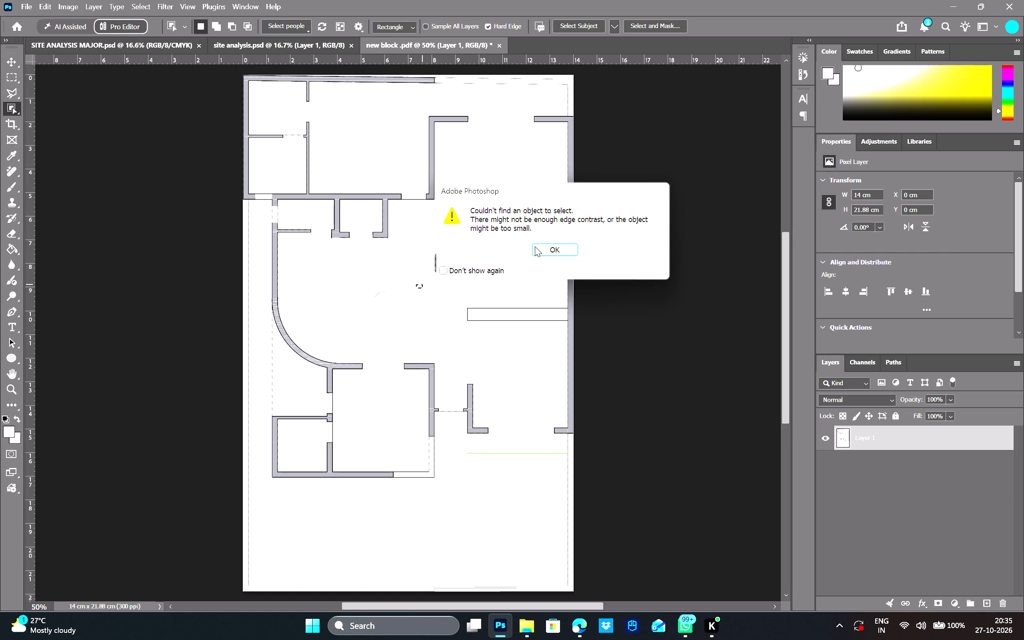
click(537, 247)
drag(336, 136, 427, 204)
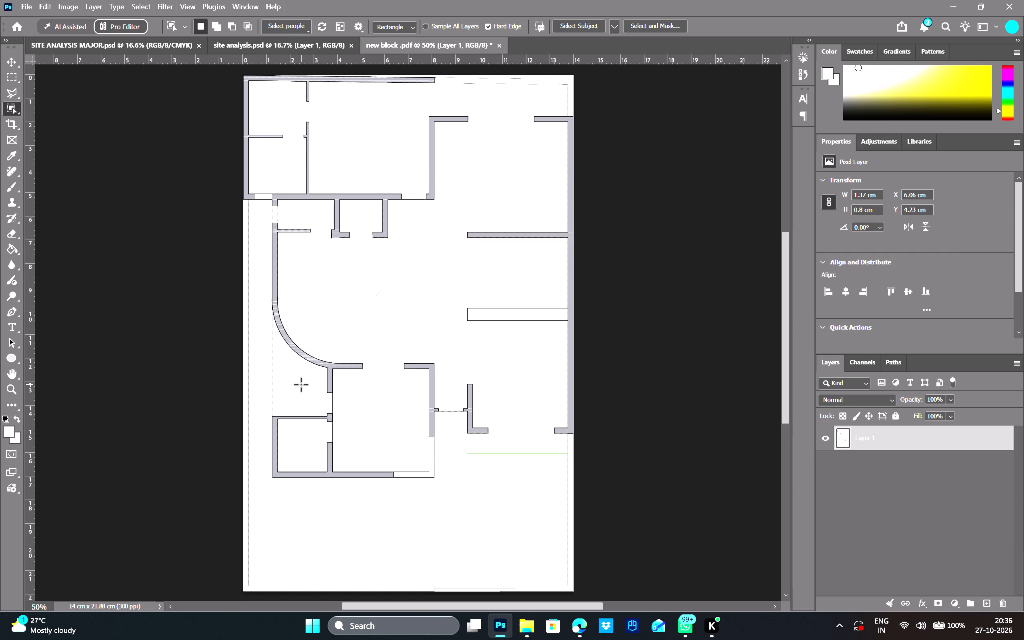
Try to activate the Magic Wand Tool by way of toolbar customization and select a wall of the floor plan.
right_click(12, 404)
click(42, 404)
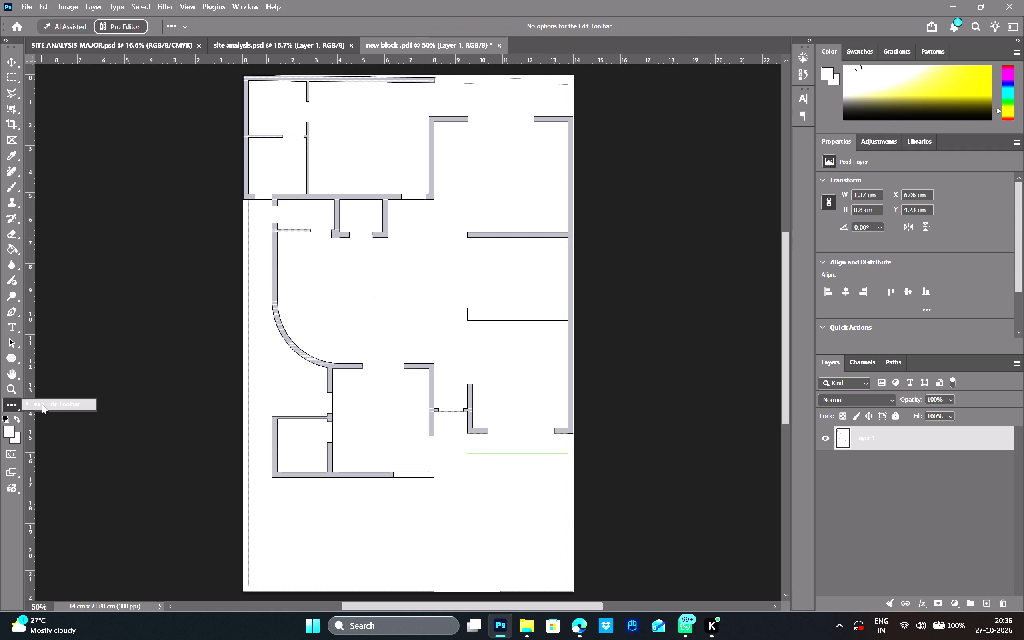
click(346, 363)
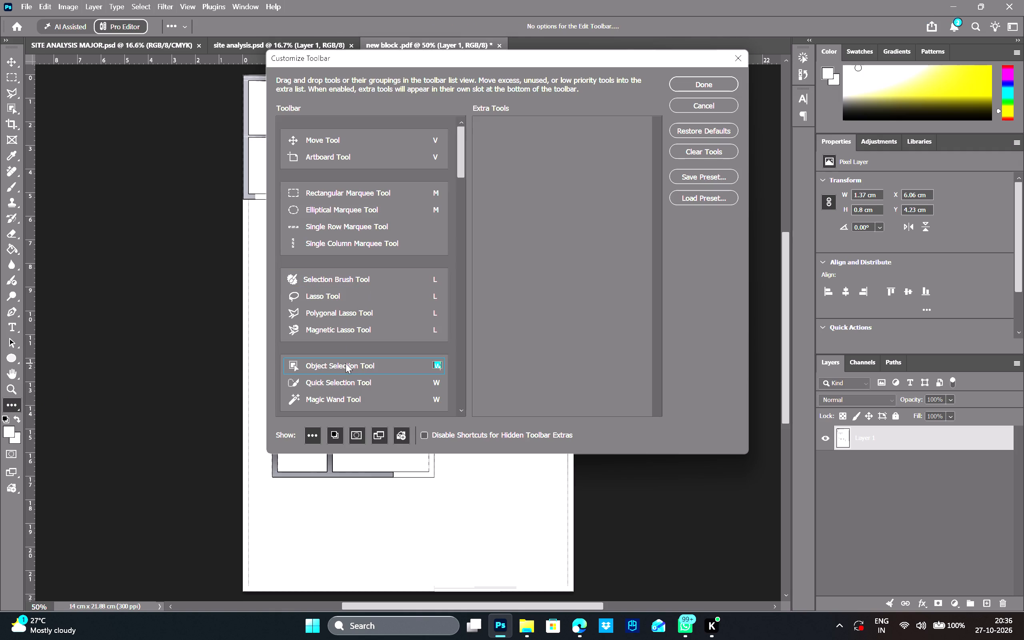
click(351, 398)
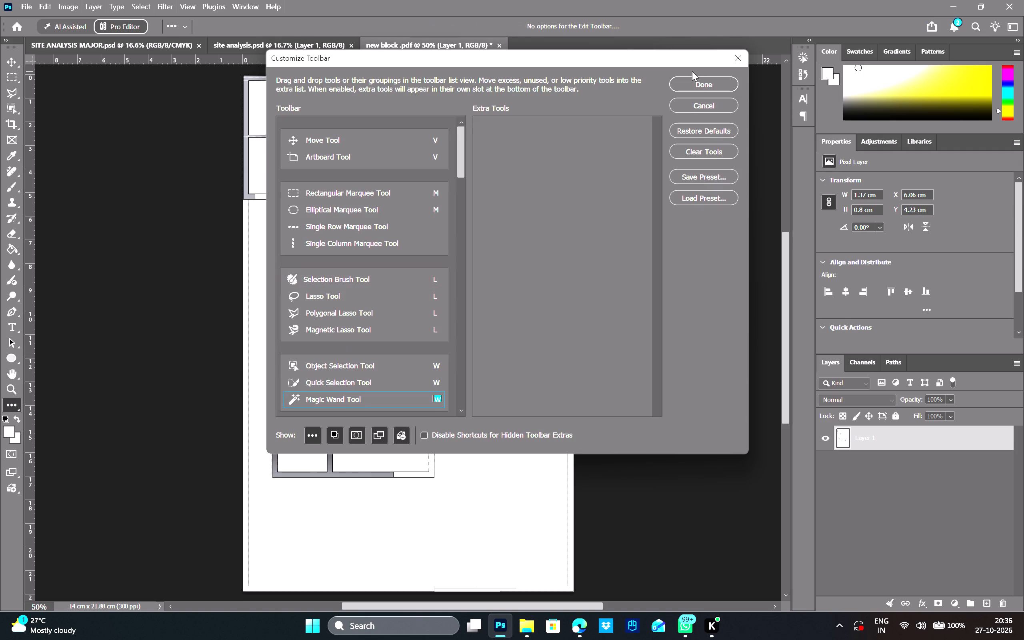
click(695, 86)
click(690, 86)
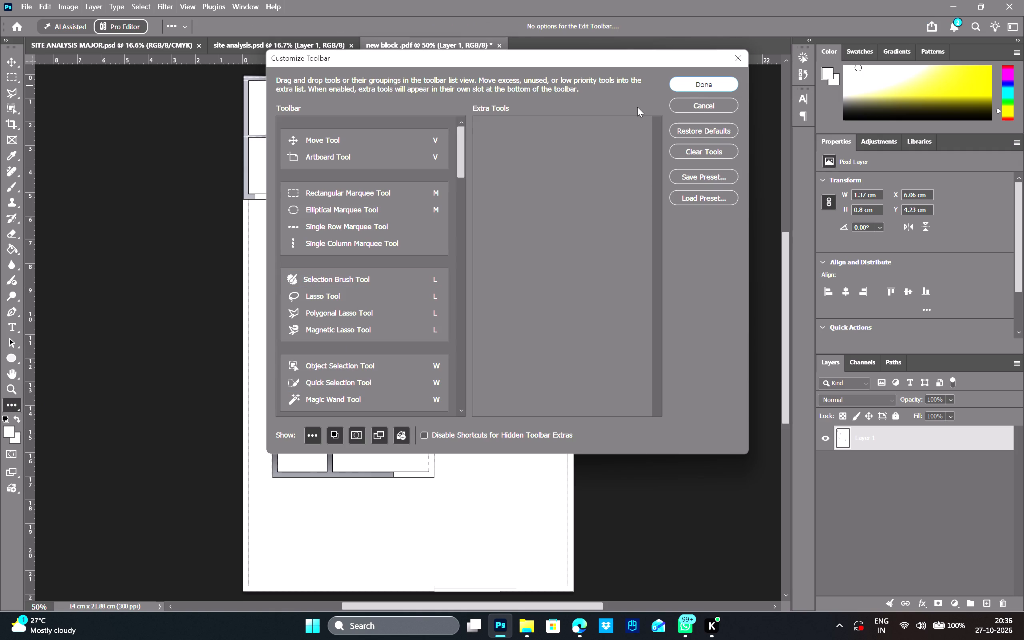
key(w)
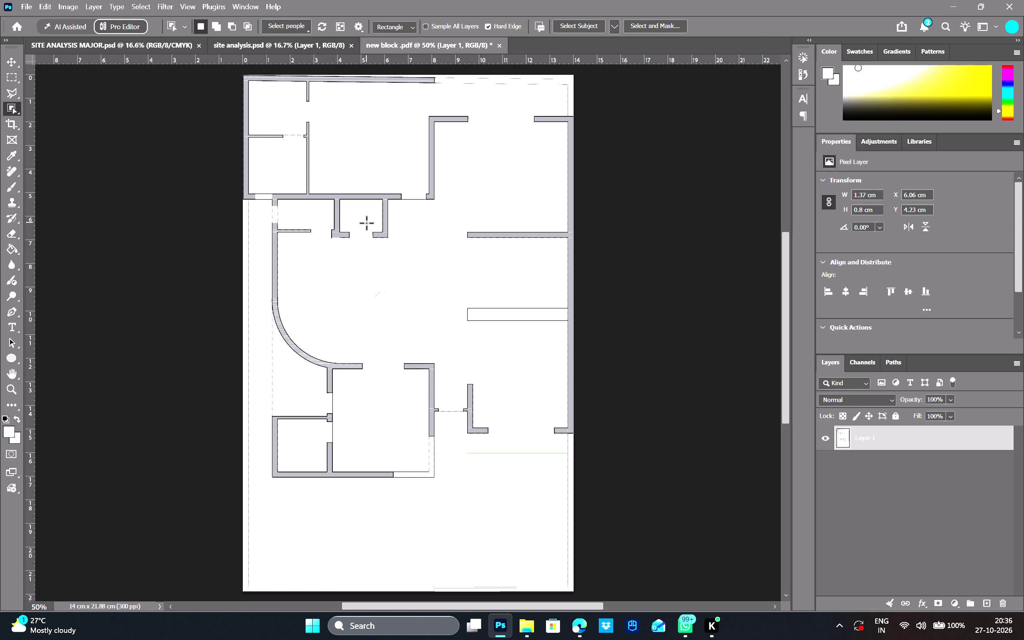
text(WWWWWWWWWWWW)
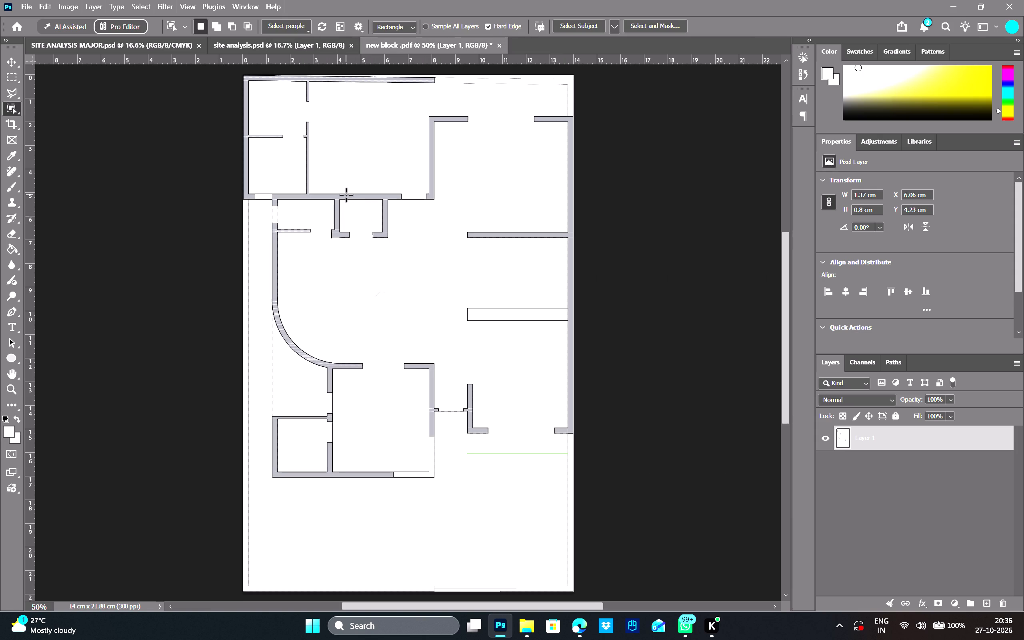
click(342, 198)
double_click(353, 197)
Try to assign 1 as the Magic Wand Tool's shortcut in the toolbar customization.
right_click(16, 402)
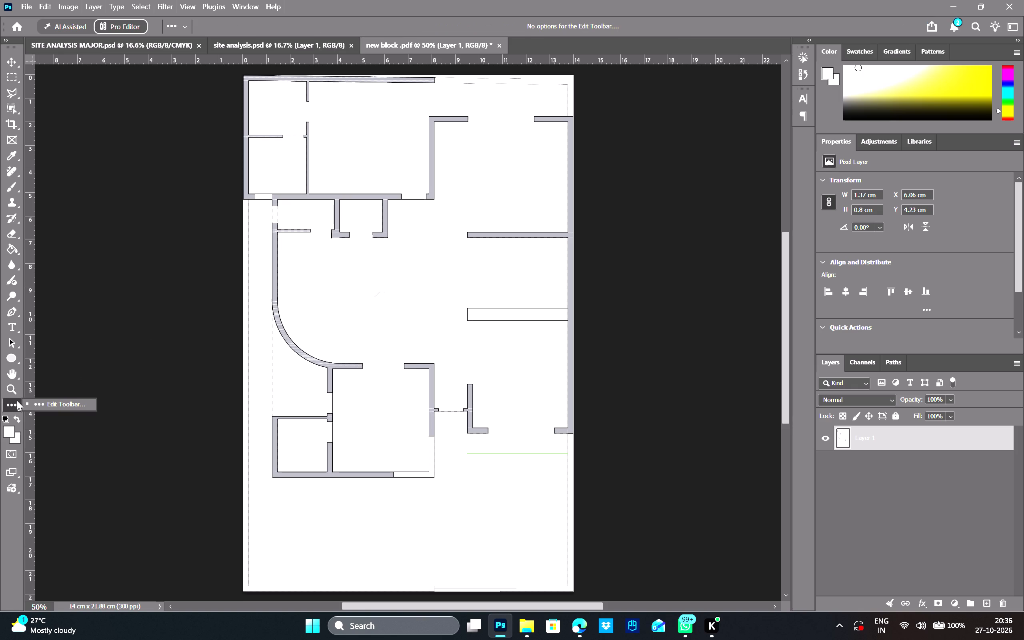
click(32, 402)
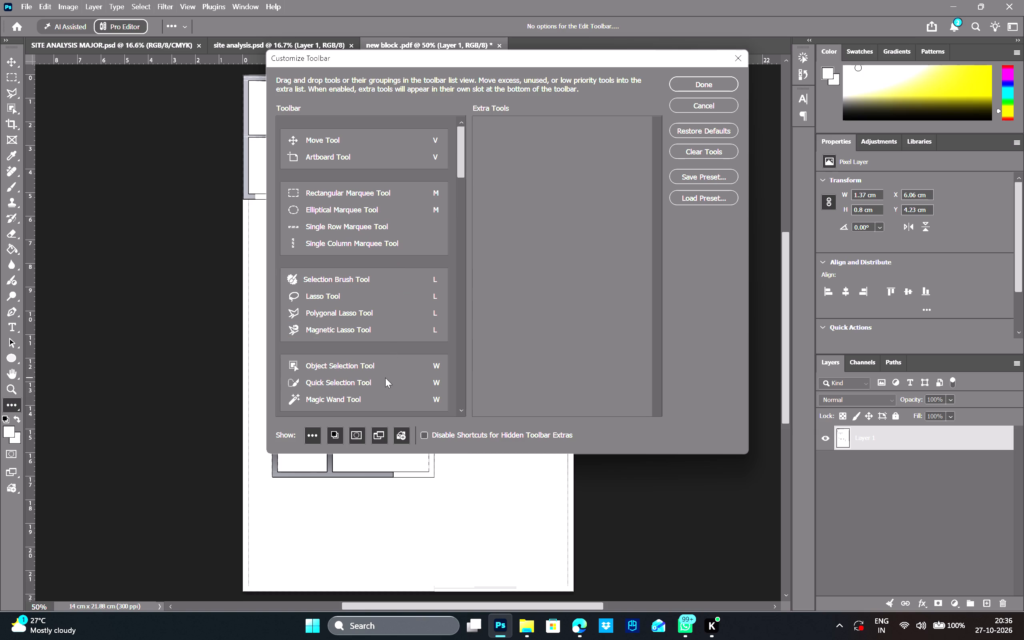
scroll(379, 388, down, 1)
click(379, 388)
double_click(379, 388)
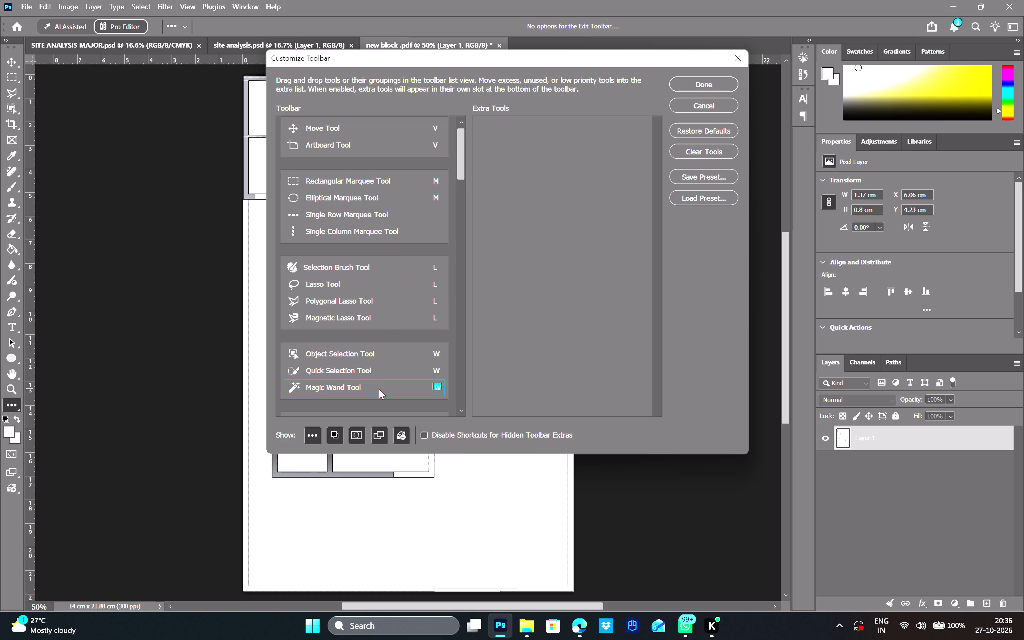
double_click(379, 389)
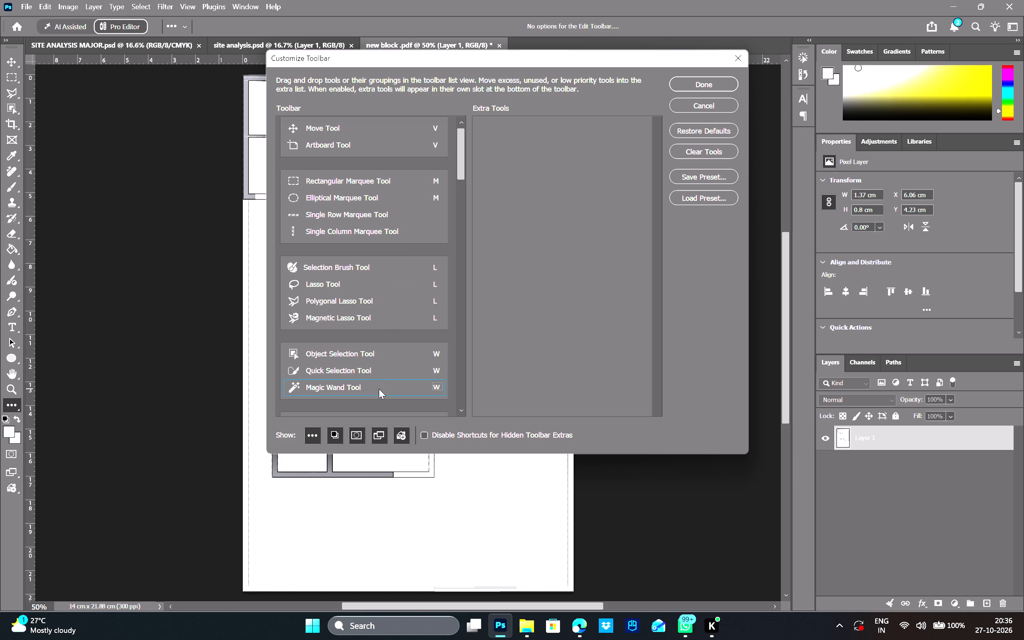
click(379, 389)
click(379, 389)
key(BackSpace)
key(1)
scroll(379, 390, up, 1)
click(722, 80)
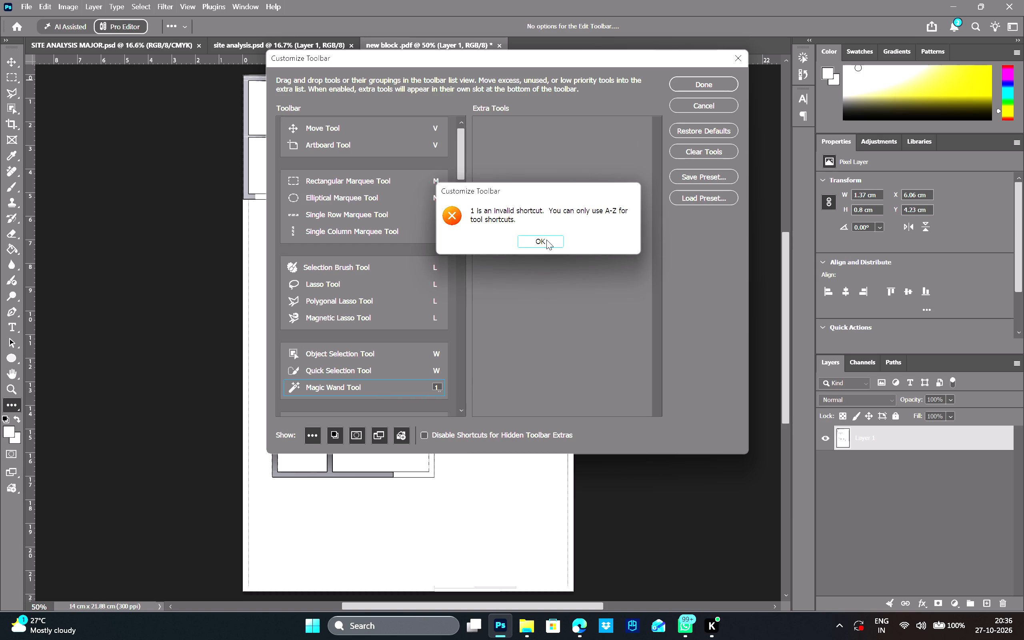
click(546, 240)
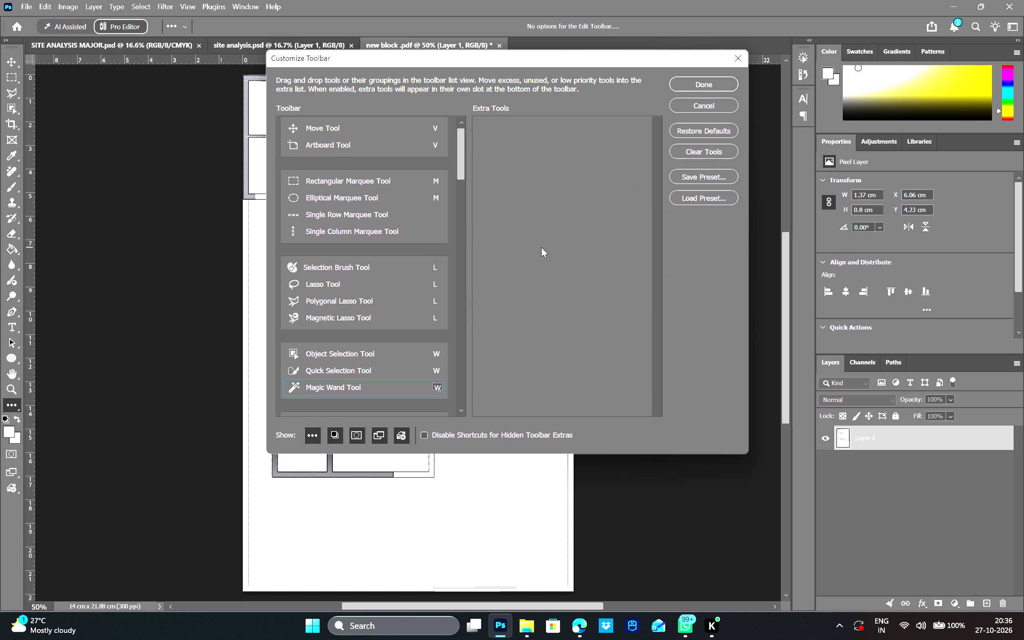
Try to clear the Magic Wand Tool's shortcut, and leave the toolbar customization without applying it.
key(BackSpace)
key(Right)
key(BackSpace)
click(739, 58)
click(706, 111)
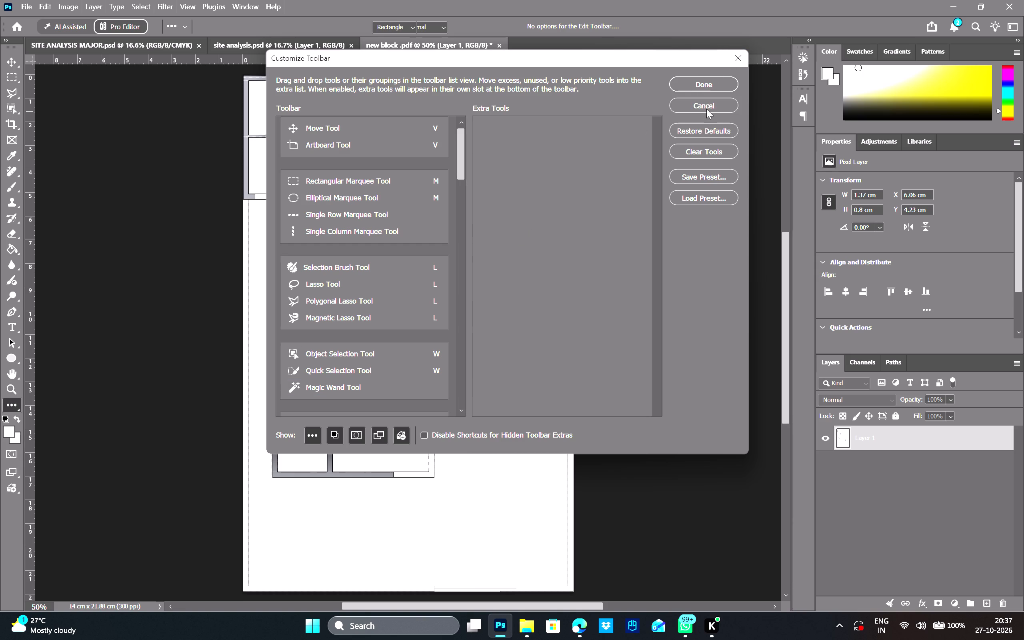
On the SITE ANALYSIS MAJOR sheet, shift the user group illustration slightly left to about X 33.42 cm, Y 34.54 cm and deselect it.
click(81, 39)
click(82, 43)
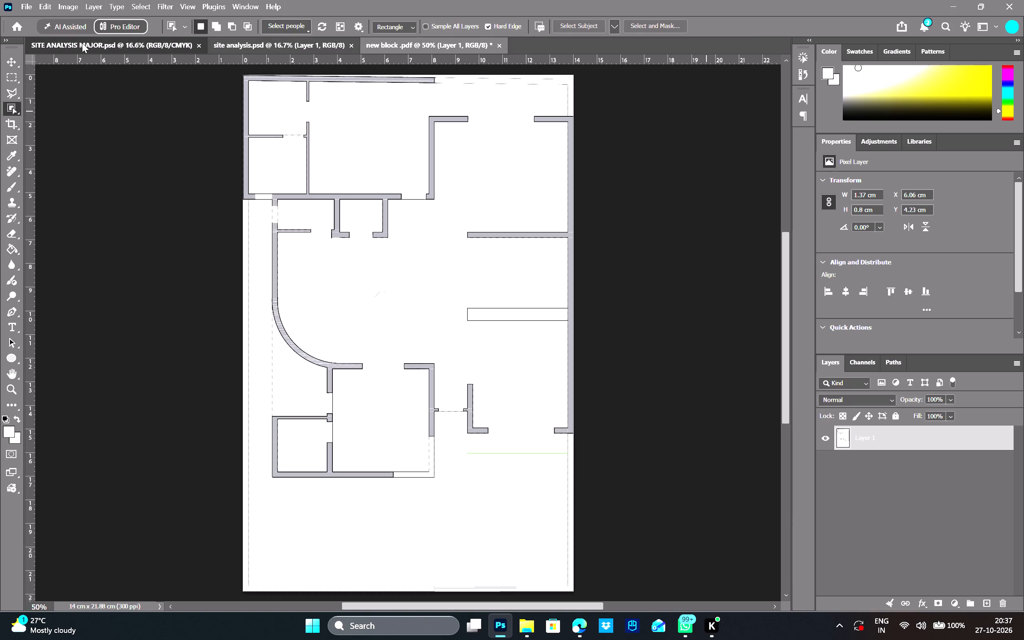
click(244, 40)
click(246, 45)
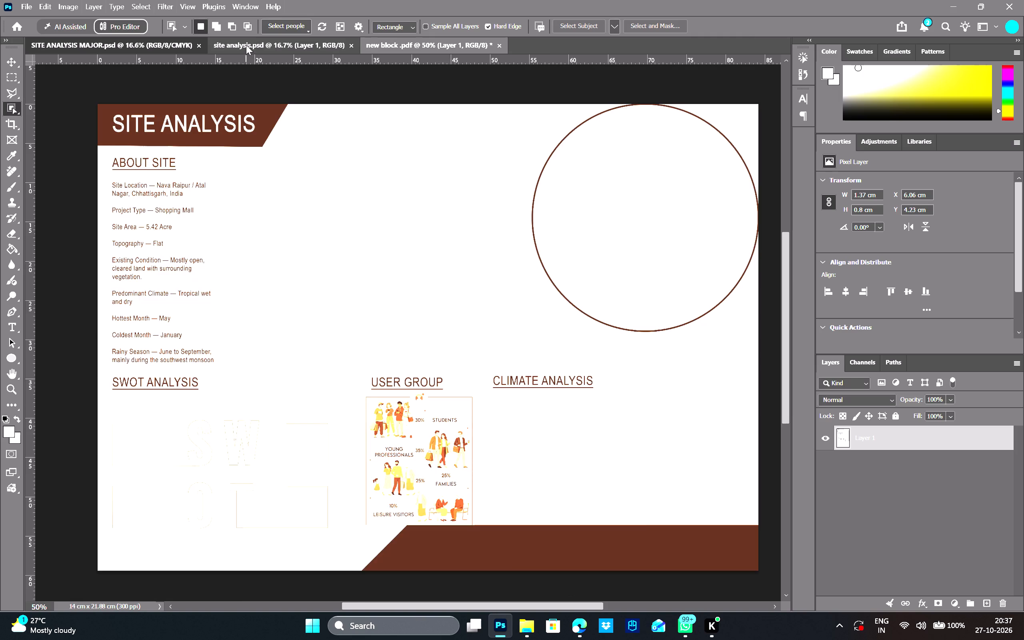
click(174, 42)
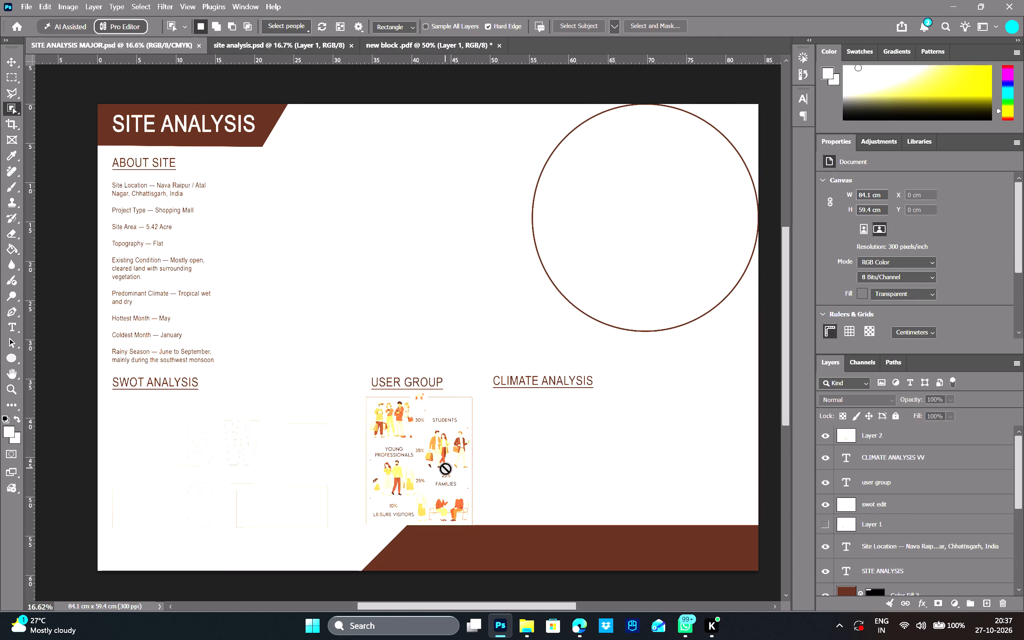
key(v)
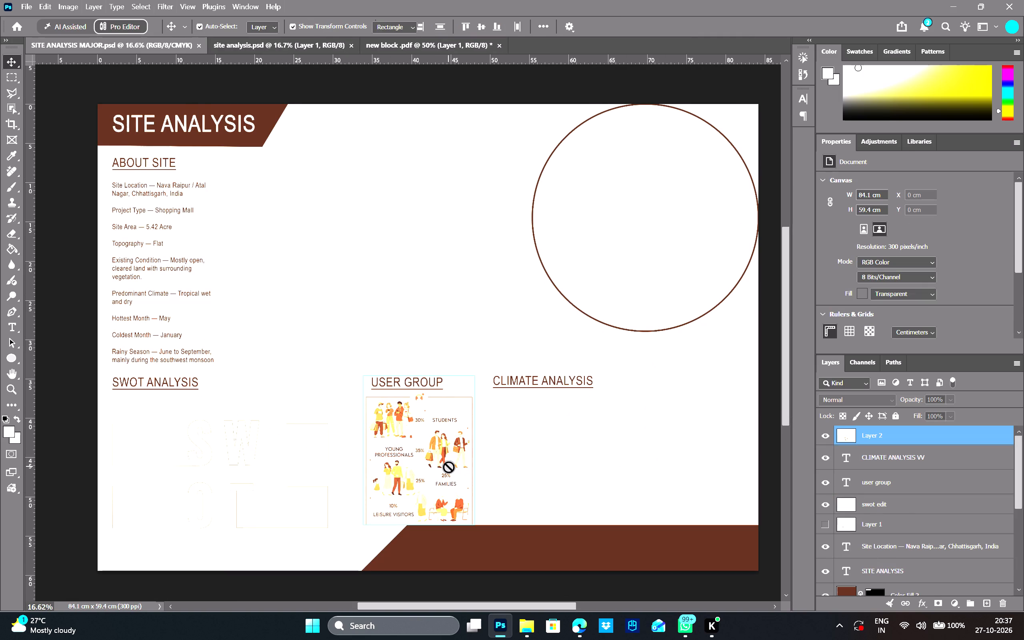
key(v)
drag(437, 475, 440, 468)
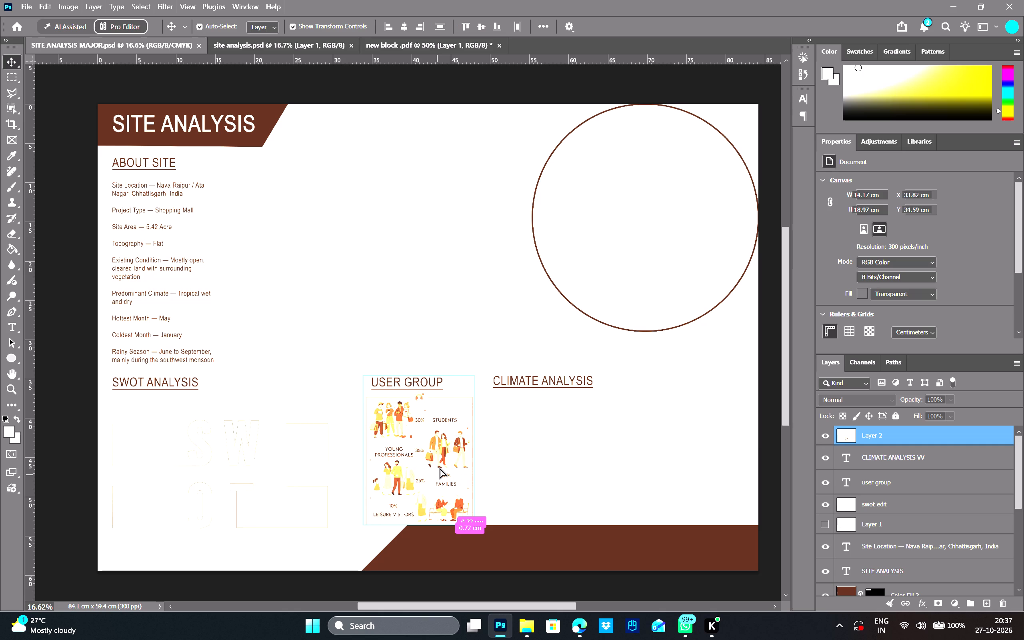
drag(440, 468, 439, 450)
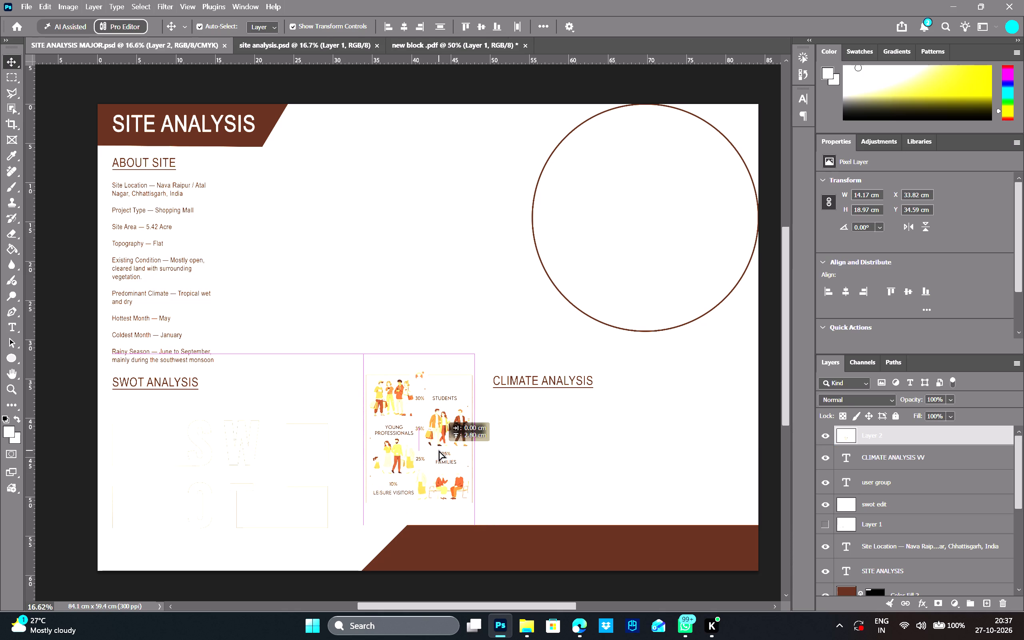
drag(439, 450, 439, 466)
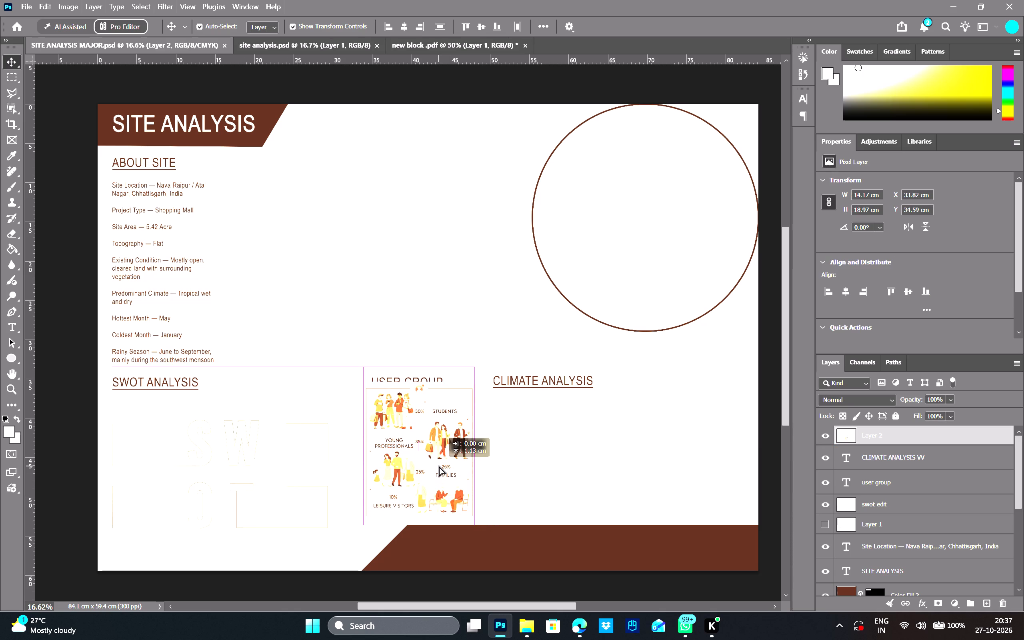
drag(439, 466, 439, 466)
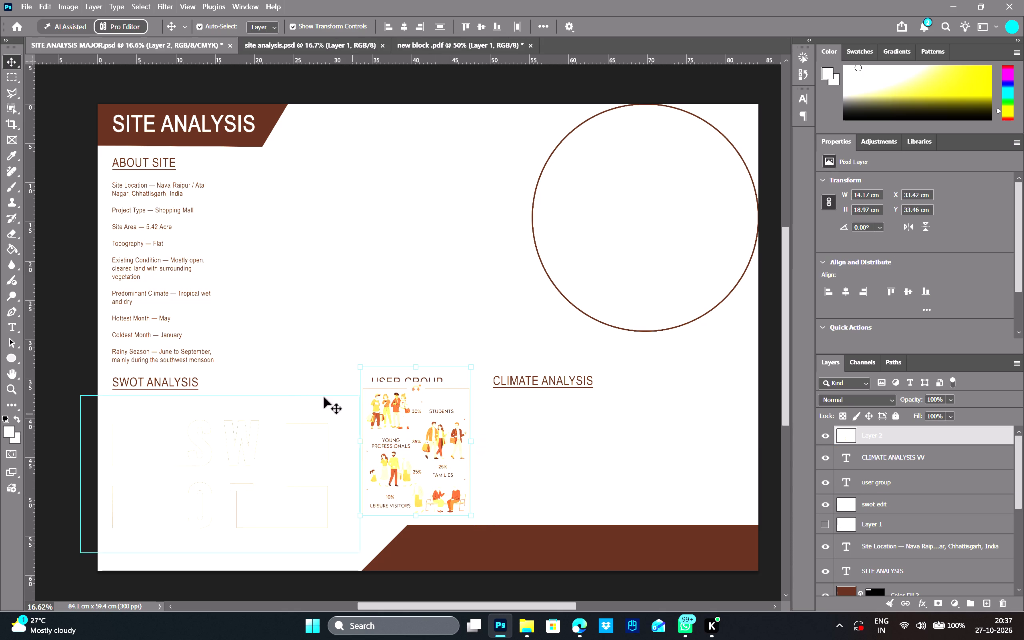
drag(380, 416, 381, 424)
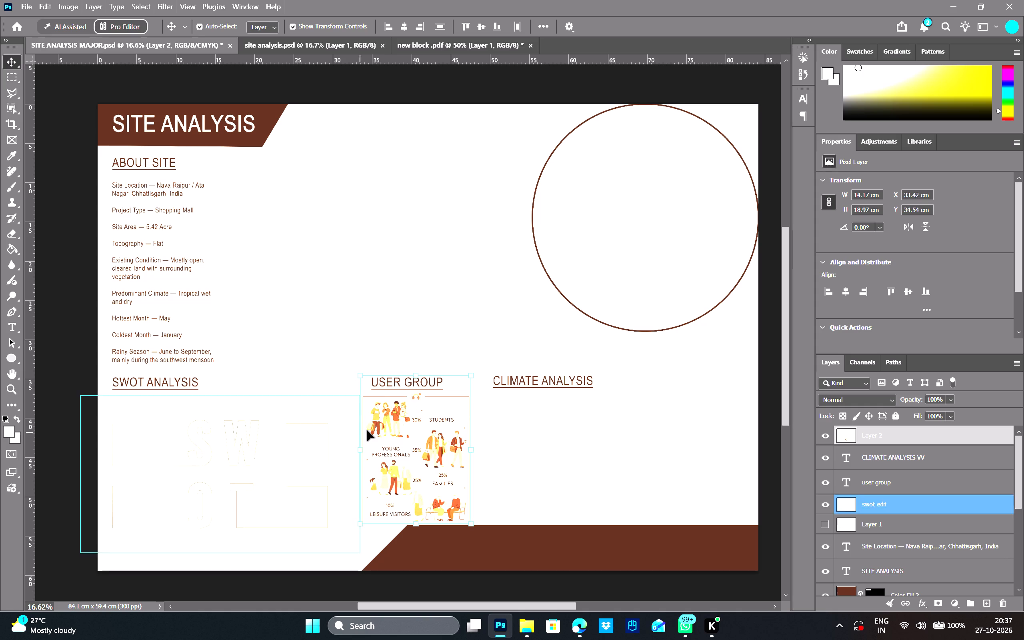
drag(387, 431, 391, 431)
click(82, 405)
click(48, 345)
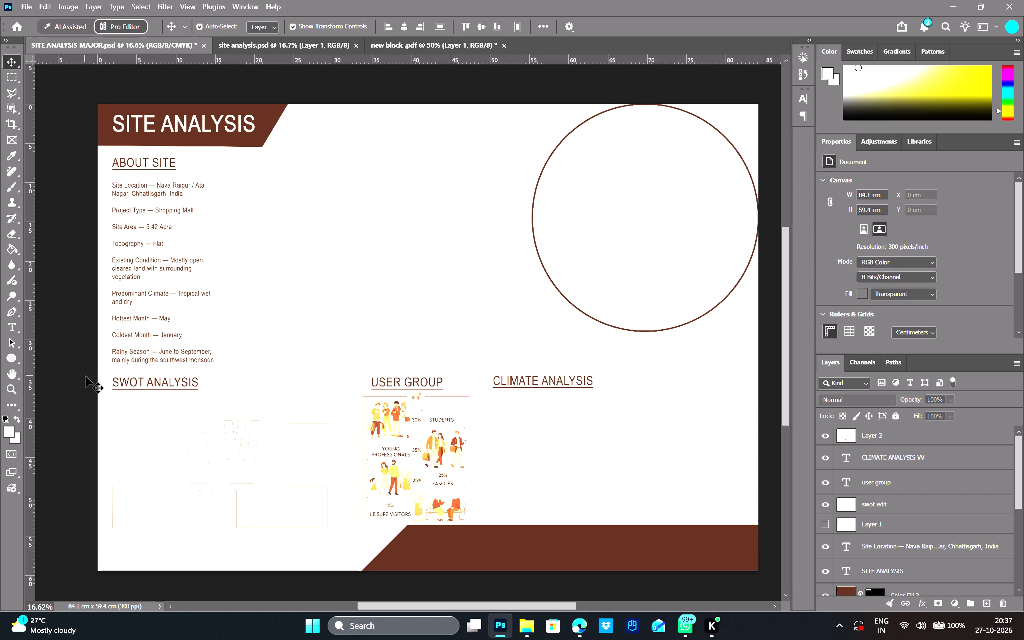
Switch to the new block PDF floor plan and make Layer 1 the active layer.
click(454, 51)
click(438, 227)
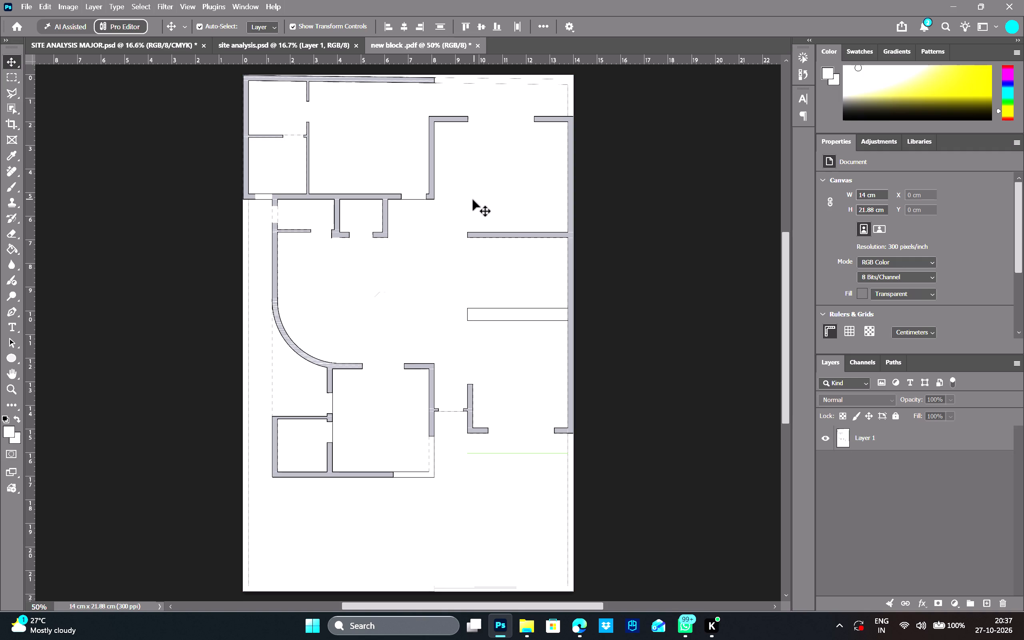
key(w)
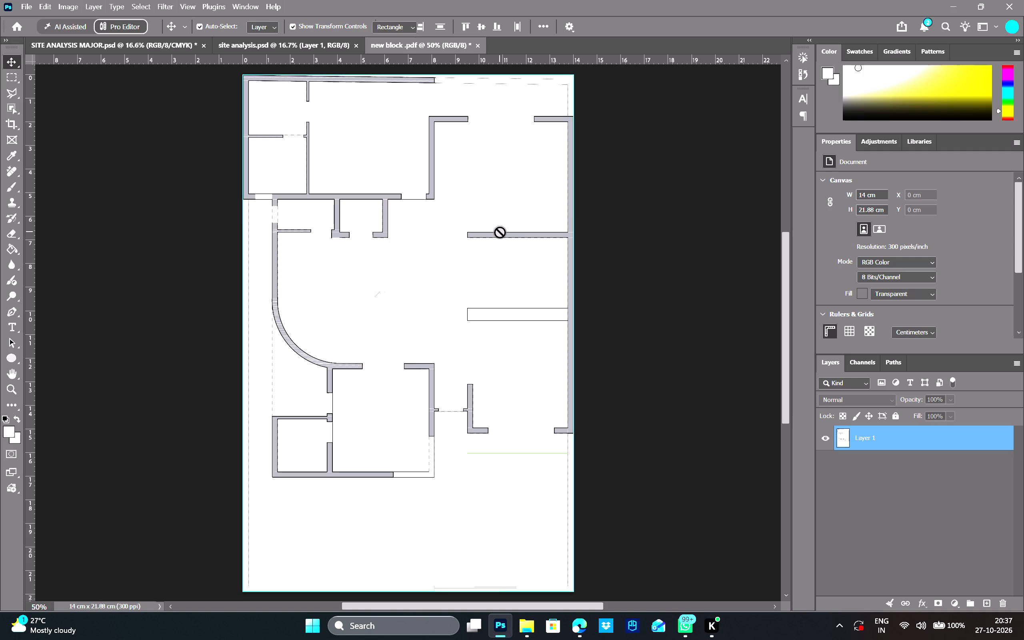
double_click(455, 206)
click(540, 238)
click(876, 448)
click(870, 442)
click(870, 436)
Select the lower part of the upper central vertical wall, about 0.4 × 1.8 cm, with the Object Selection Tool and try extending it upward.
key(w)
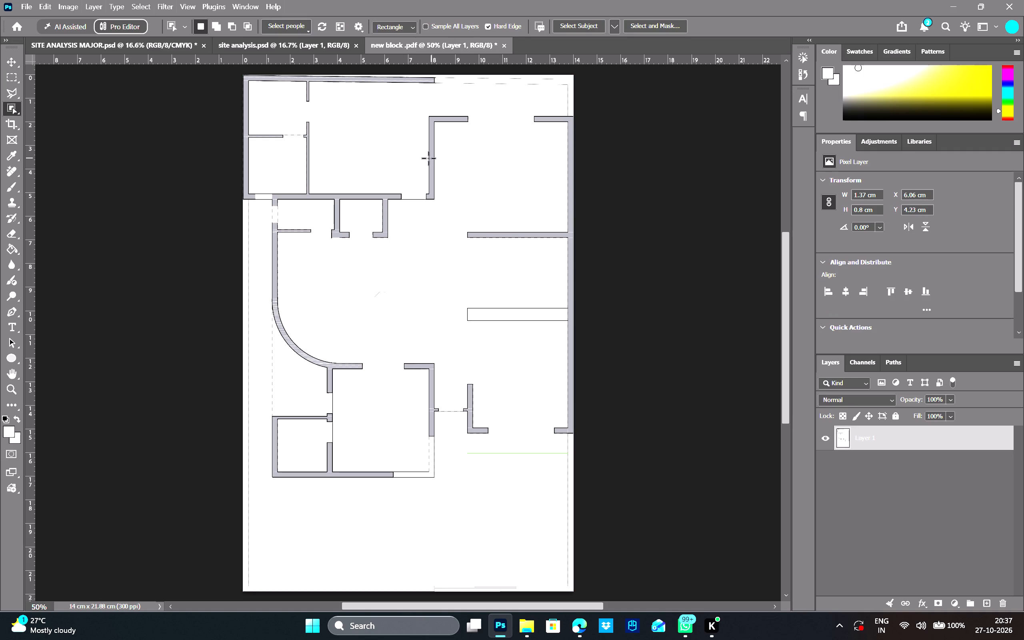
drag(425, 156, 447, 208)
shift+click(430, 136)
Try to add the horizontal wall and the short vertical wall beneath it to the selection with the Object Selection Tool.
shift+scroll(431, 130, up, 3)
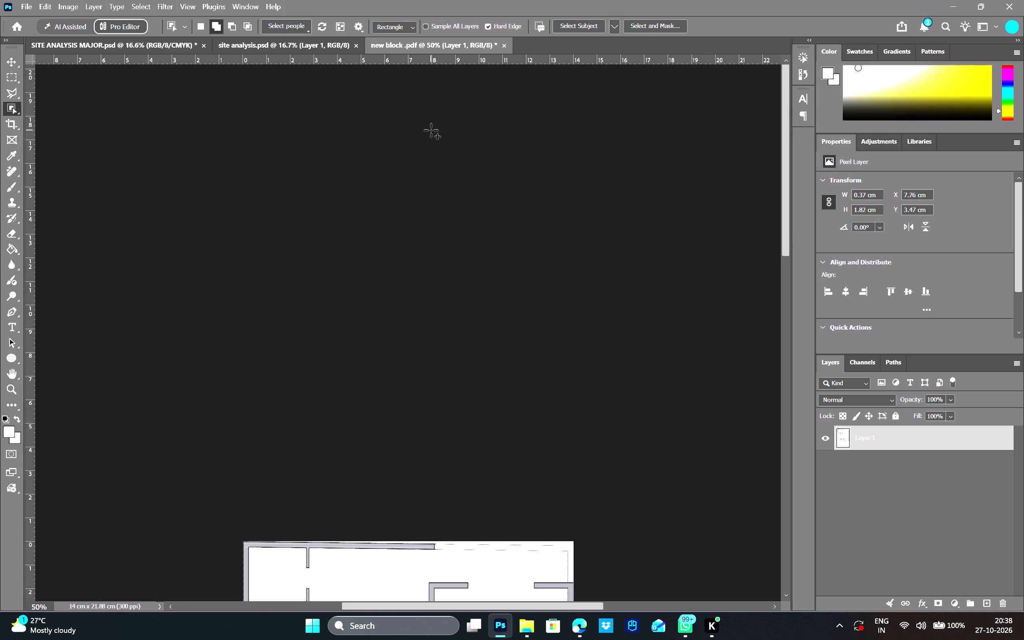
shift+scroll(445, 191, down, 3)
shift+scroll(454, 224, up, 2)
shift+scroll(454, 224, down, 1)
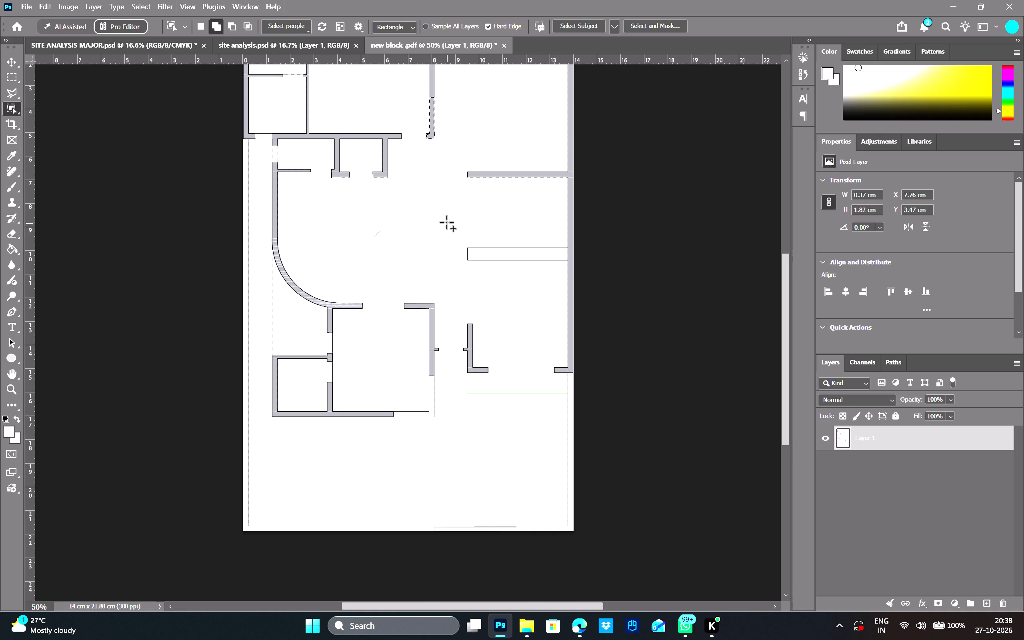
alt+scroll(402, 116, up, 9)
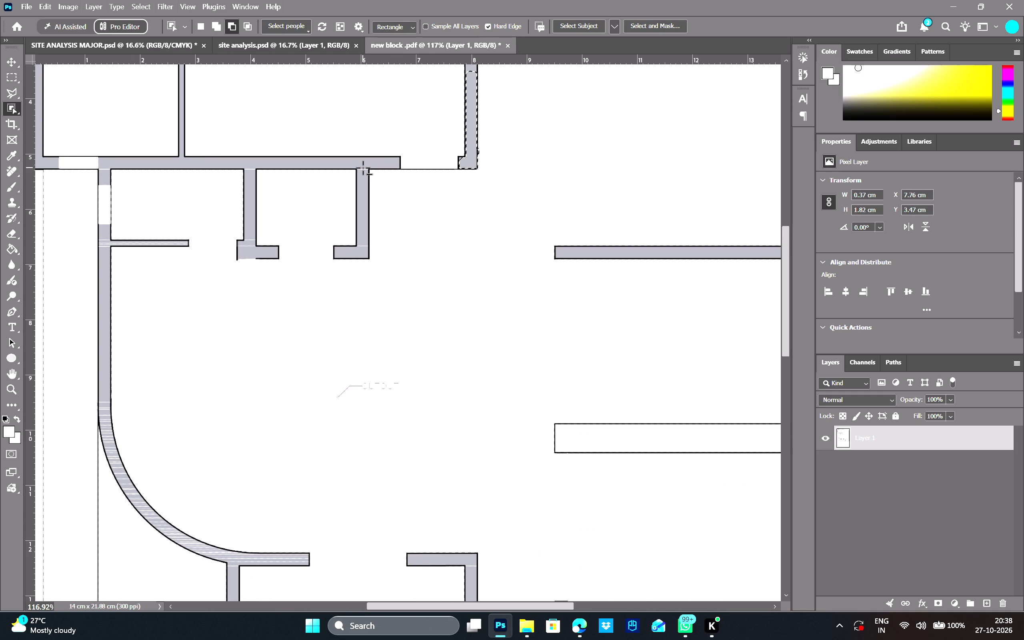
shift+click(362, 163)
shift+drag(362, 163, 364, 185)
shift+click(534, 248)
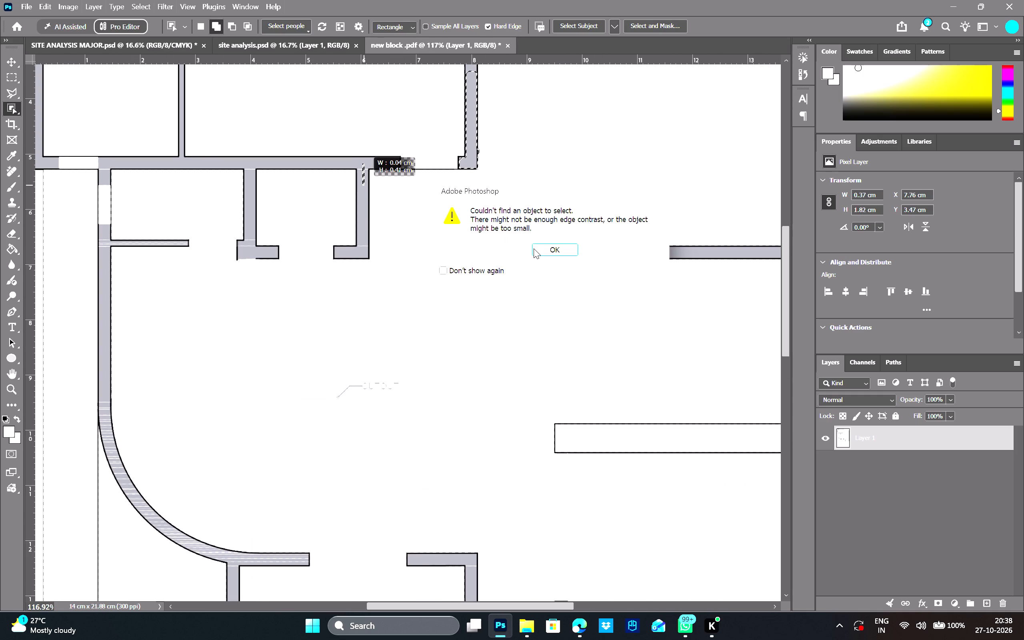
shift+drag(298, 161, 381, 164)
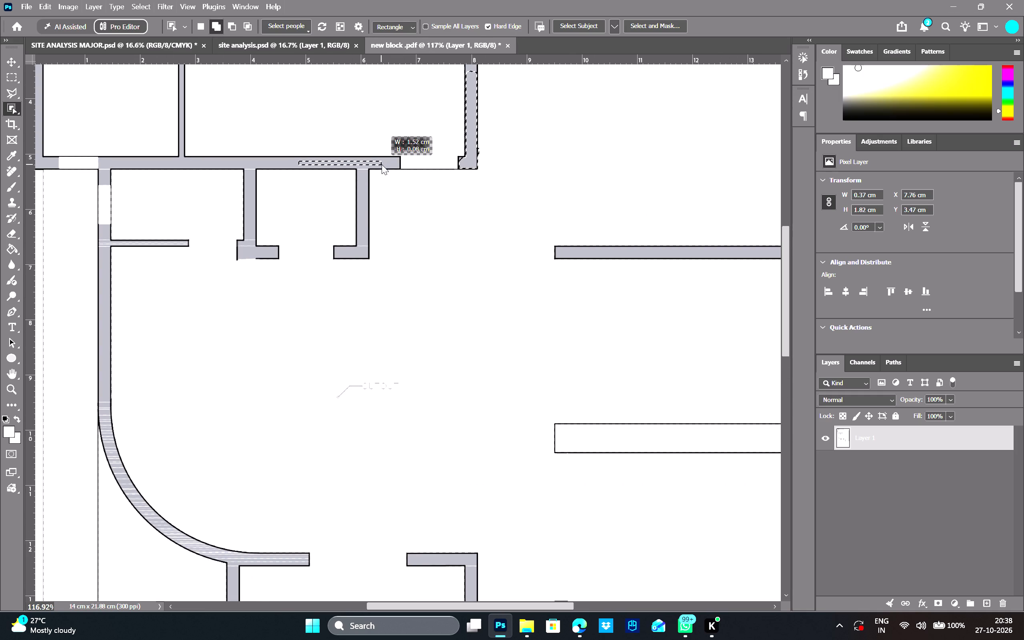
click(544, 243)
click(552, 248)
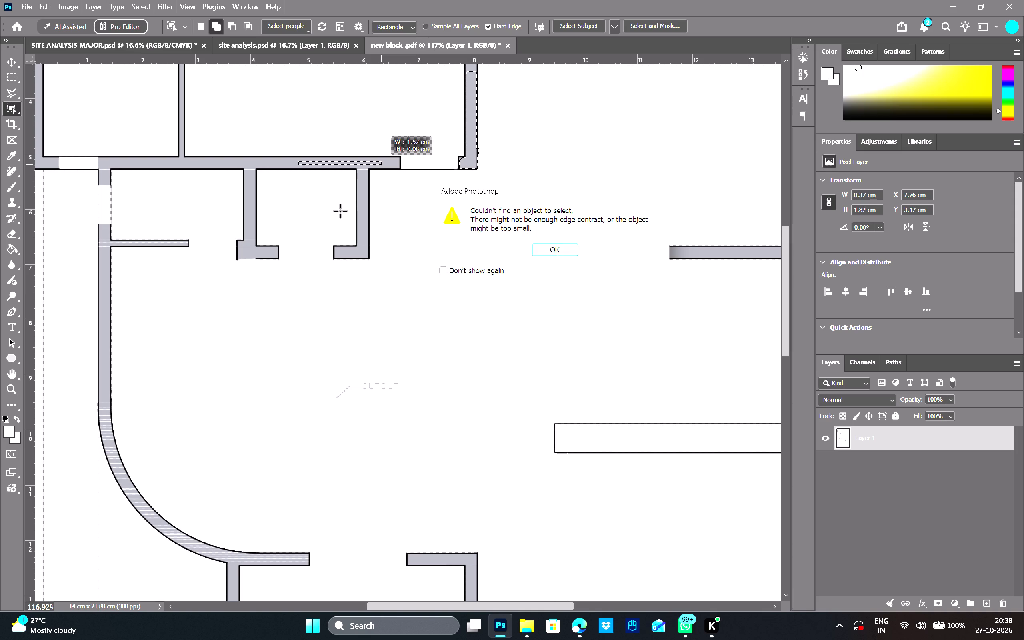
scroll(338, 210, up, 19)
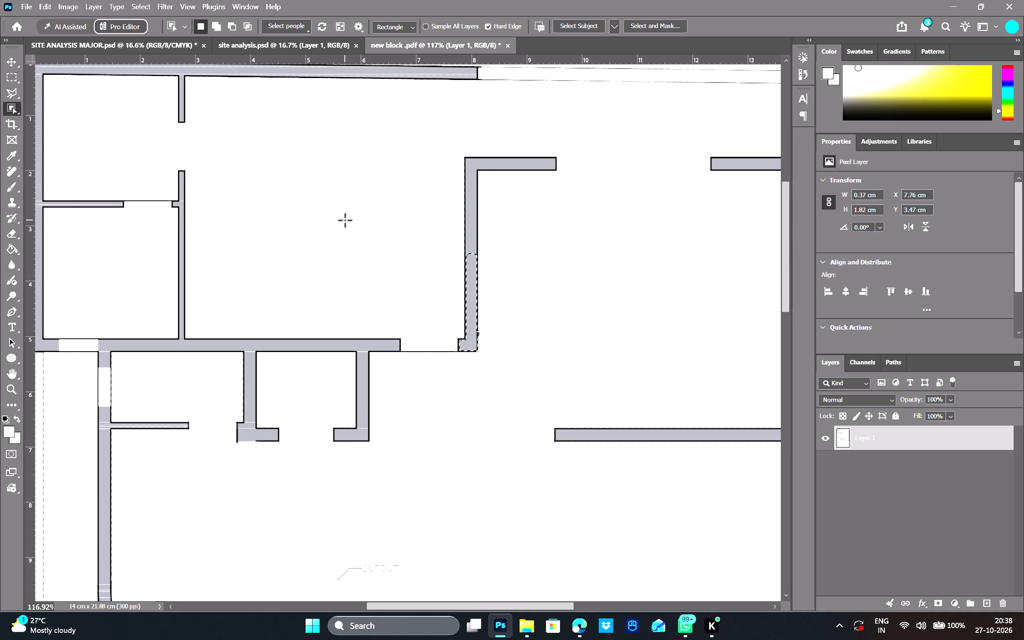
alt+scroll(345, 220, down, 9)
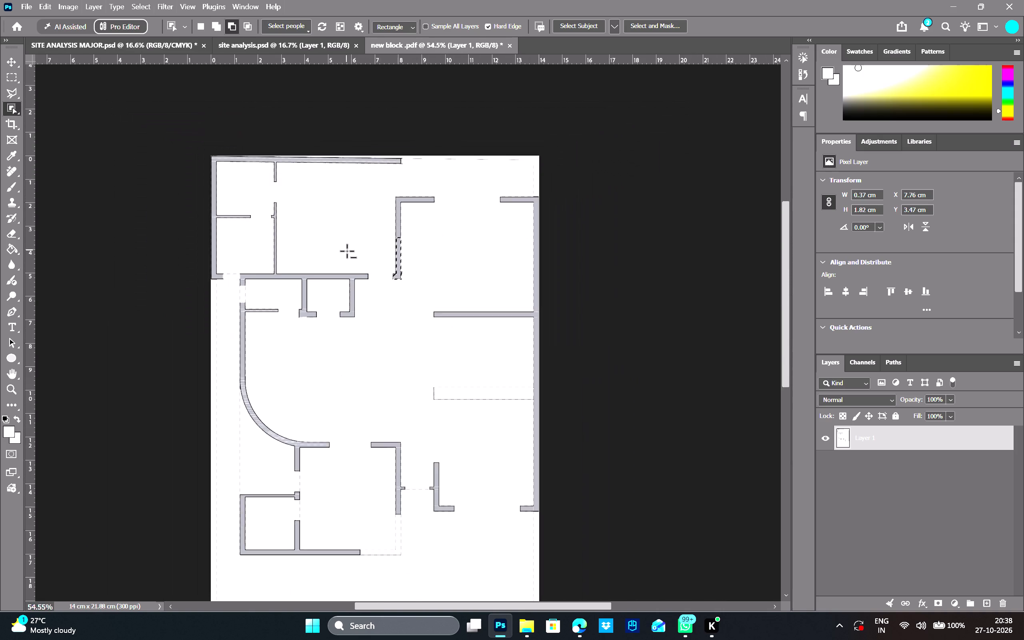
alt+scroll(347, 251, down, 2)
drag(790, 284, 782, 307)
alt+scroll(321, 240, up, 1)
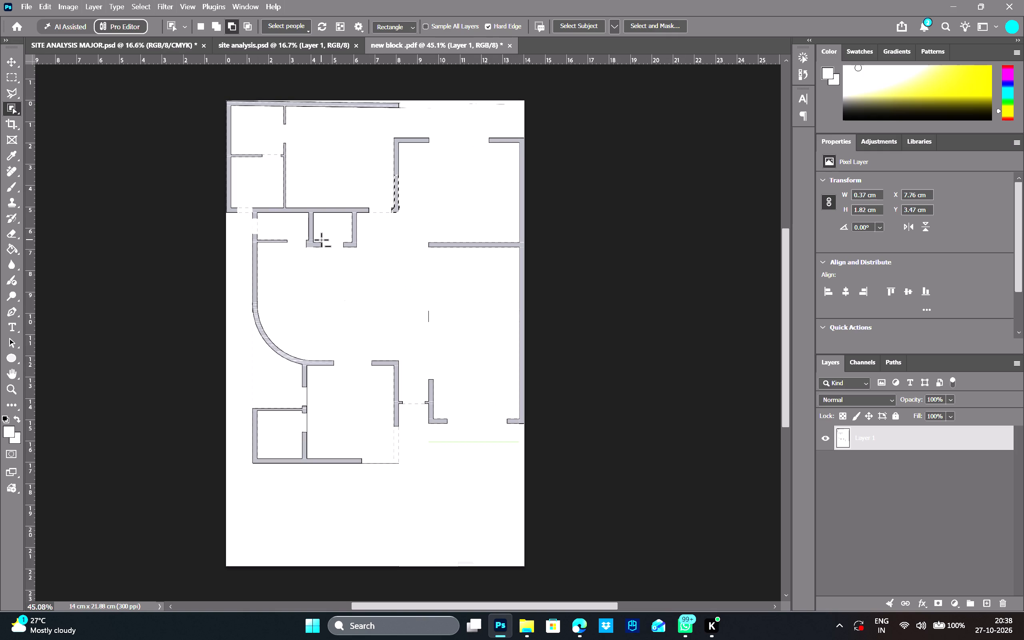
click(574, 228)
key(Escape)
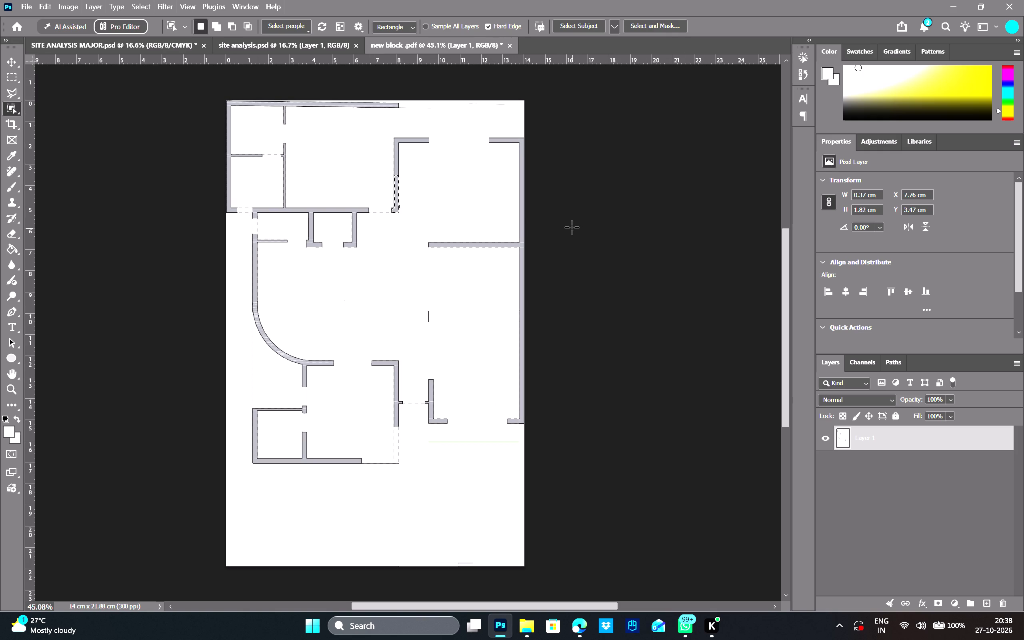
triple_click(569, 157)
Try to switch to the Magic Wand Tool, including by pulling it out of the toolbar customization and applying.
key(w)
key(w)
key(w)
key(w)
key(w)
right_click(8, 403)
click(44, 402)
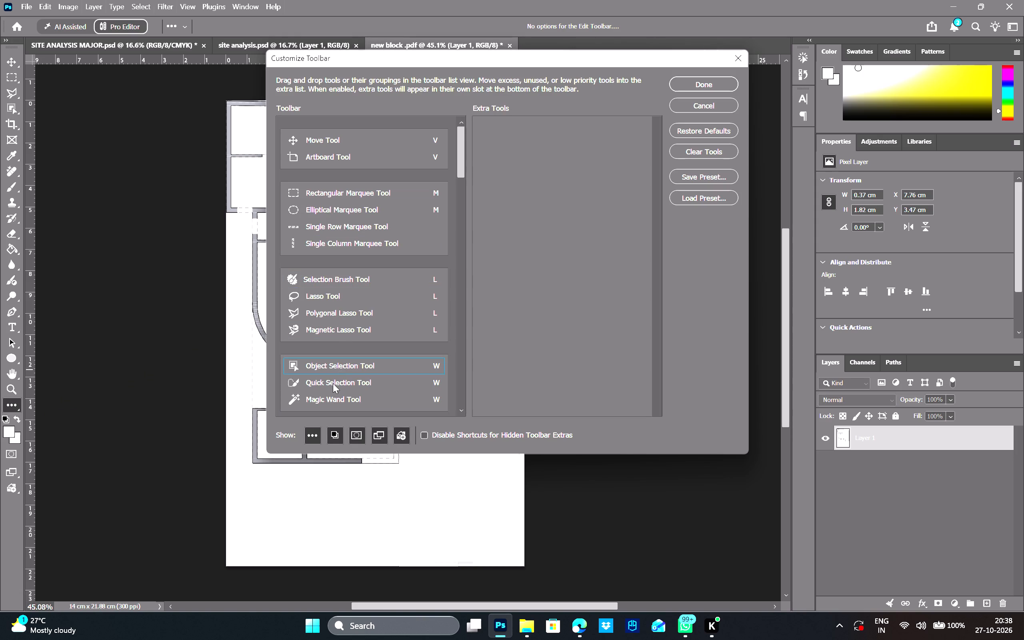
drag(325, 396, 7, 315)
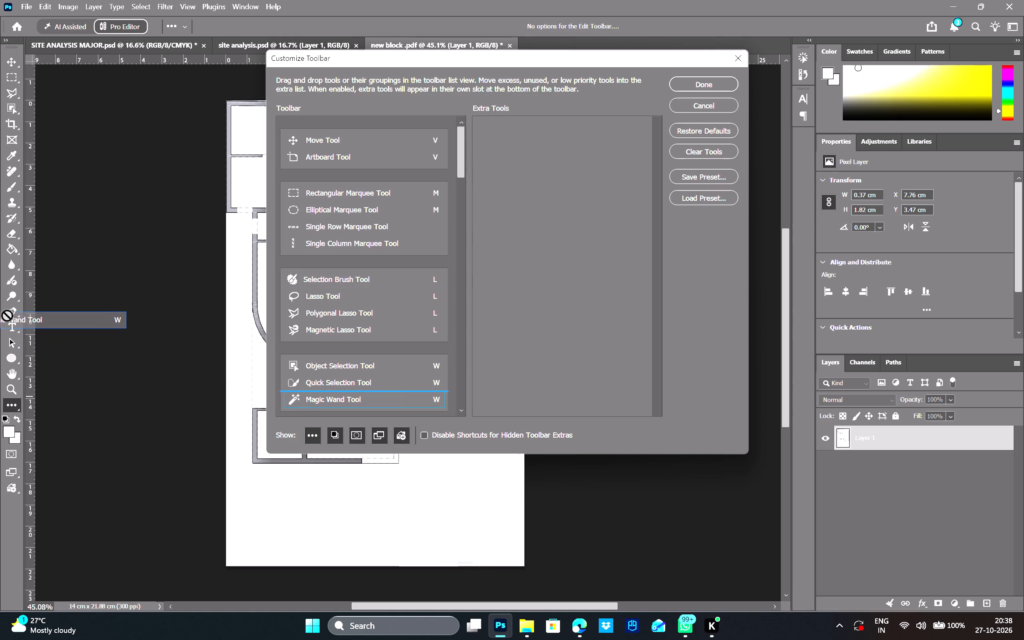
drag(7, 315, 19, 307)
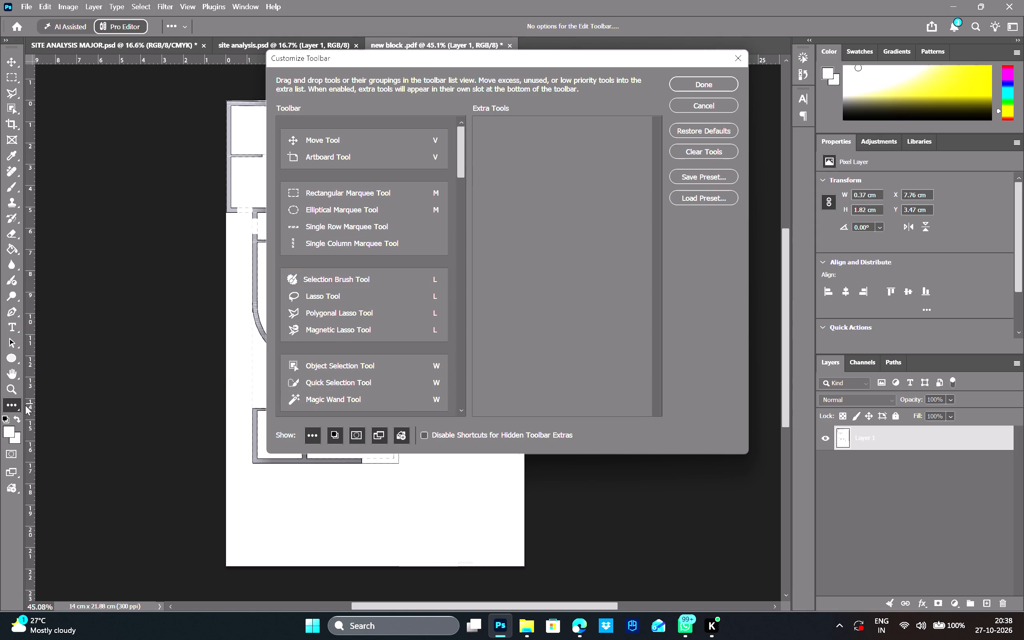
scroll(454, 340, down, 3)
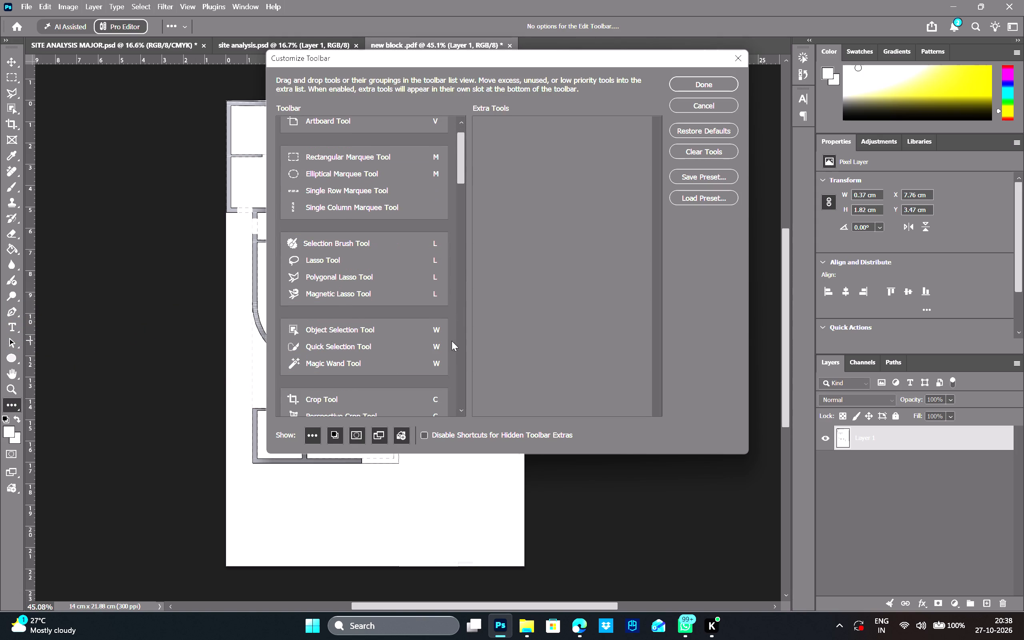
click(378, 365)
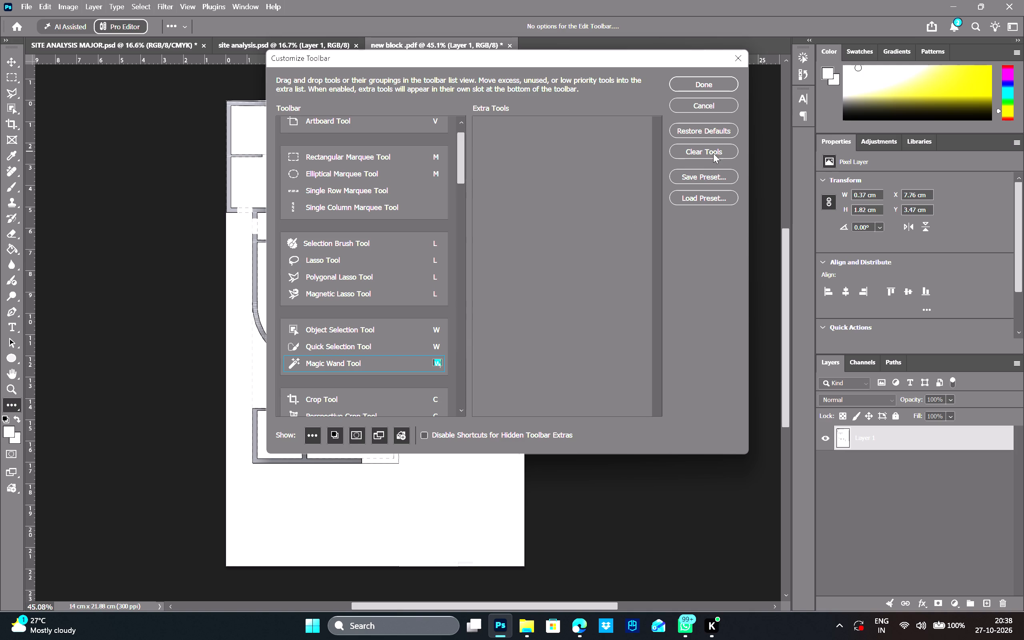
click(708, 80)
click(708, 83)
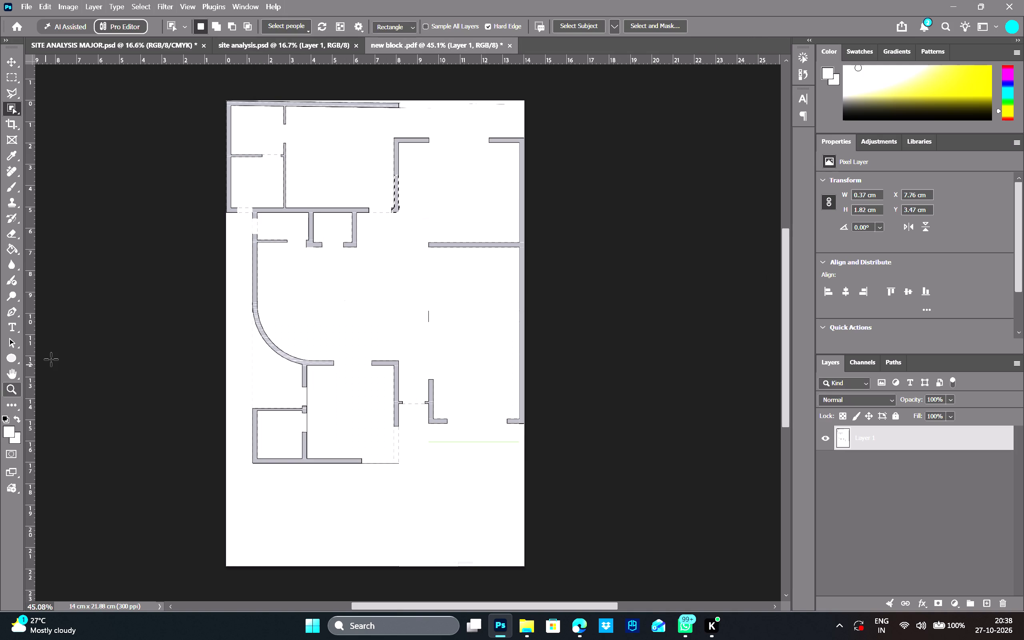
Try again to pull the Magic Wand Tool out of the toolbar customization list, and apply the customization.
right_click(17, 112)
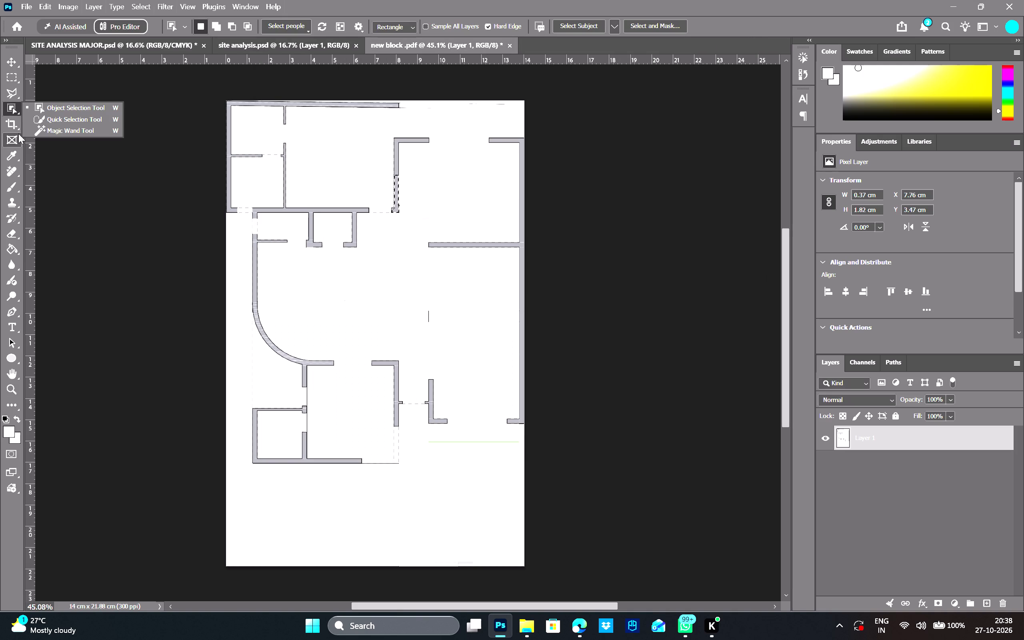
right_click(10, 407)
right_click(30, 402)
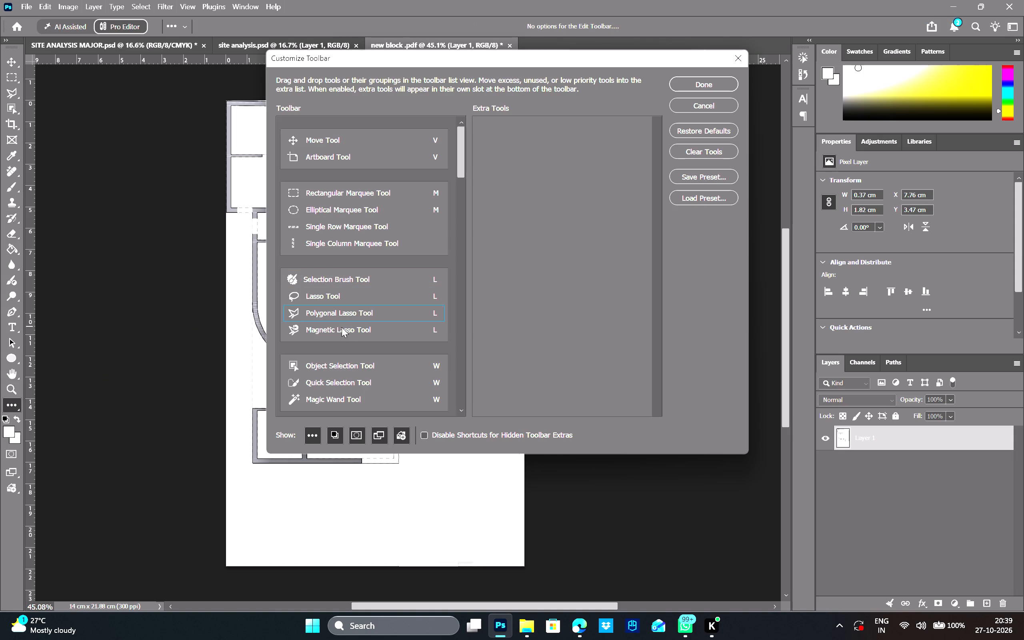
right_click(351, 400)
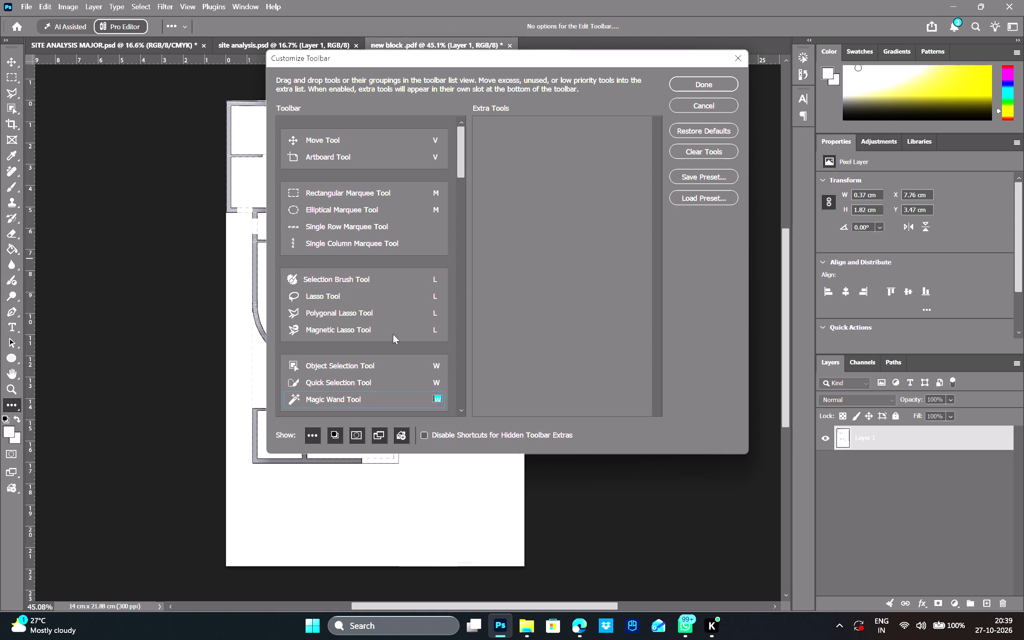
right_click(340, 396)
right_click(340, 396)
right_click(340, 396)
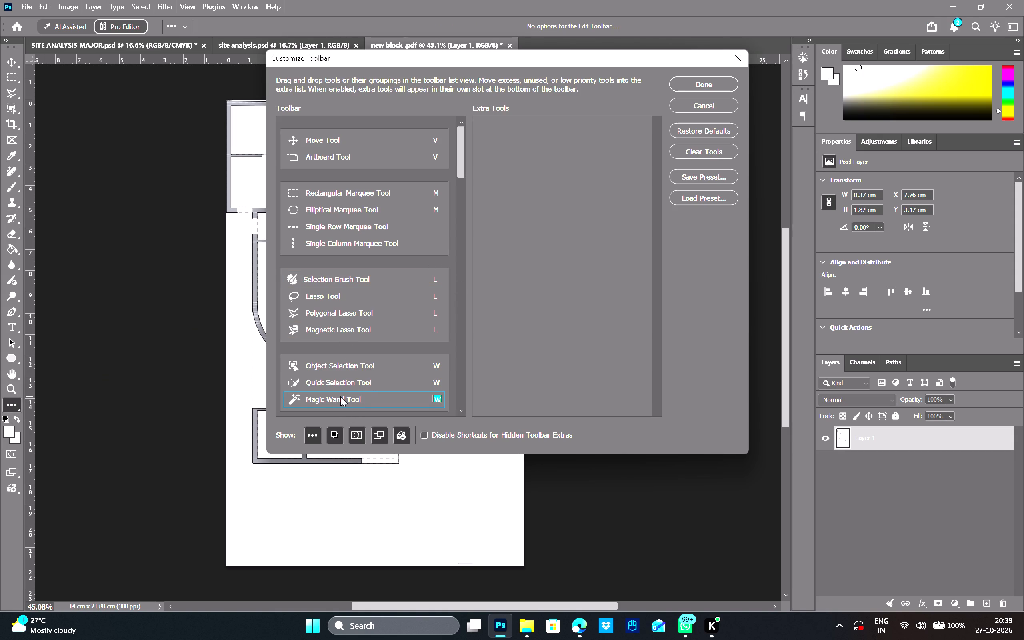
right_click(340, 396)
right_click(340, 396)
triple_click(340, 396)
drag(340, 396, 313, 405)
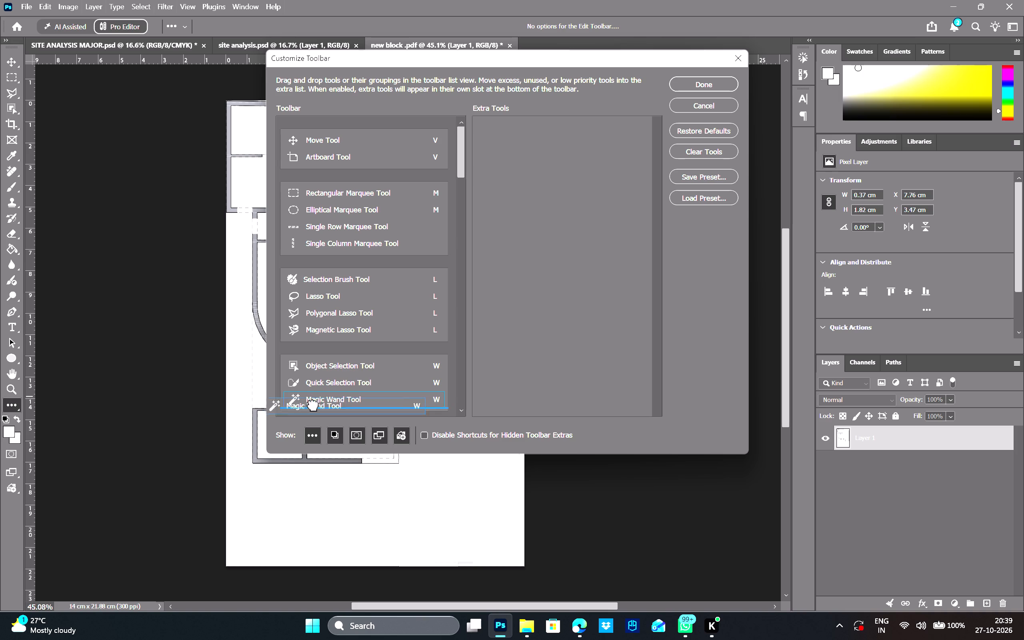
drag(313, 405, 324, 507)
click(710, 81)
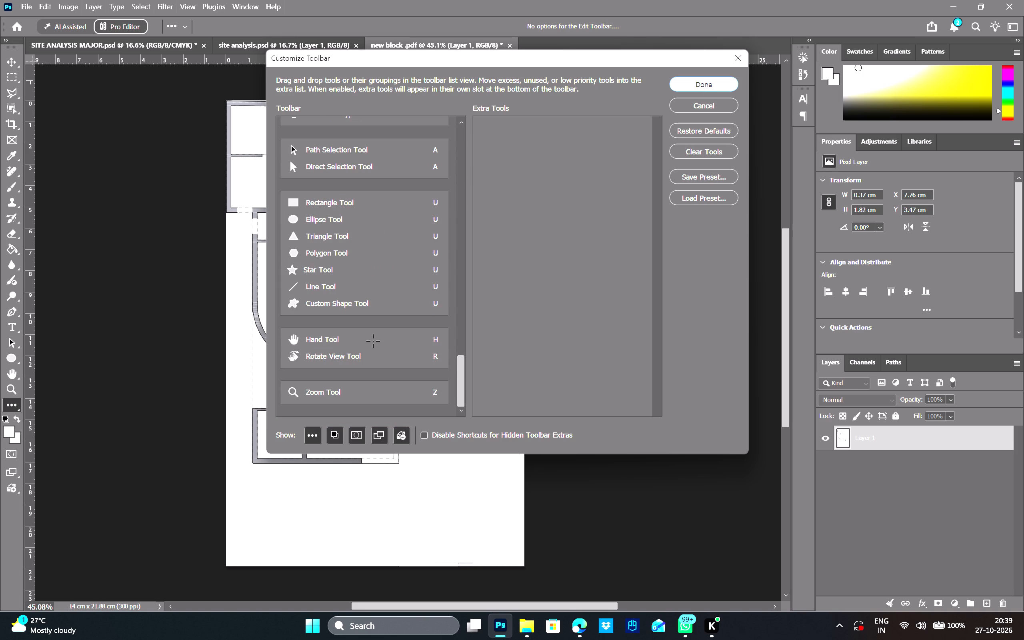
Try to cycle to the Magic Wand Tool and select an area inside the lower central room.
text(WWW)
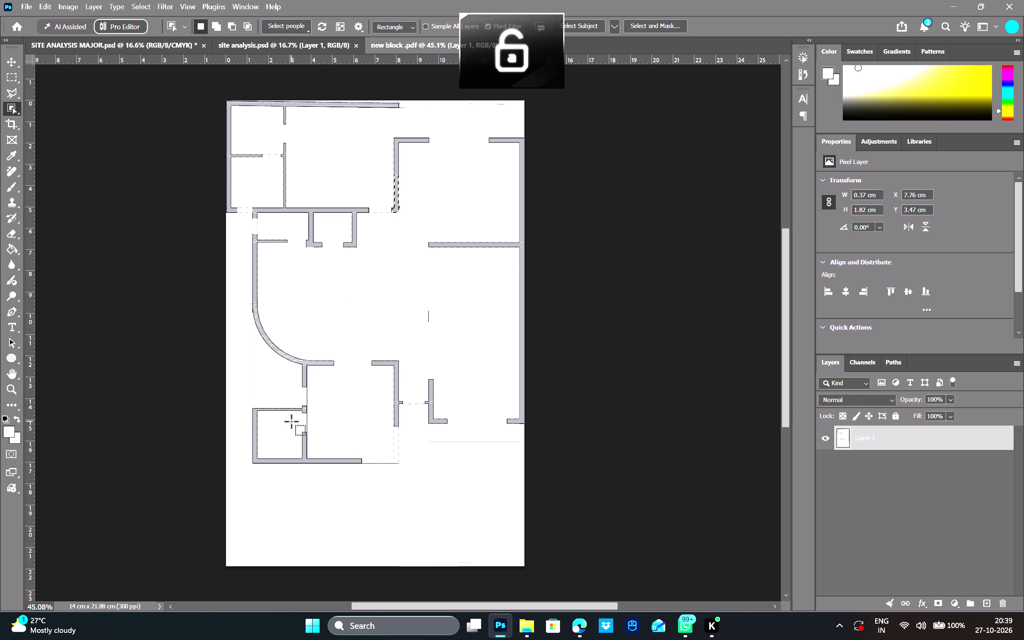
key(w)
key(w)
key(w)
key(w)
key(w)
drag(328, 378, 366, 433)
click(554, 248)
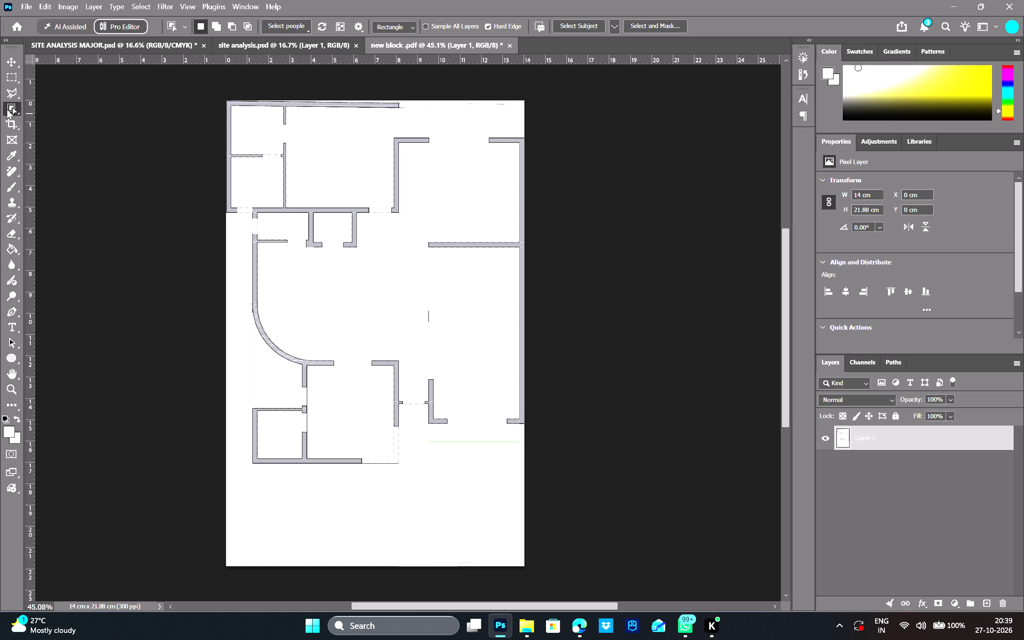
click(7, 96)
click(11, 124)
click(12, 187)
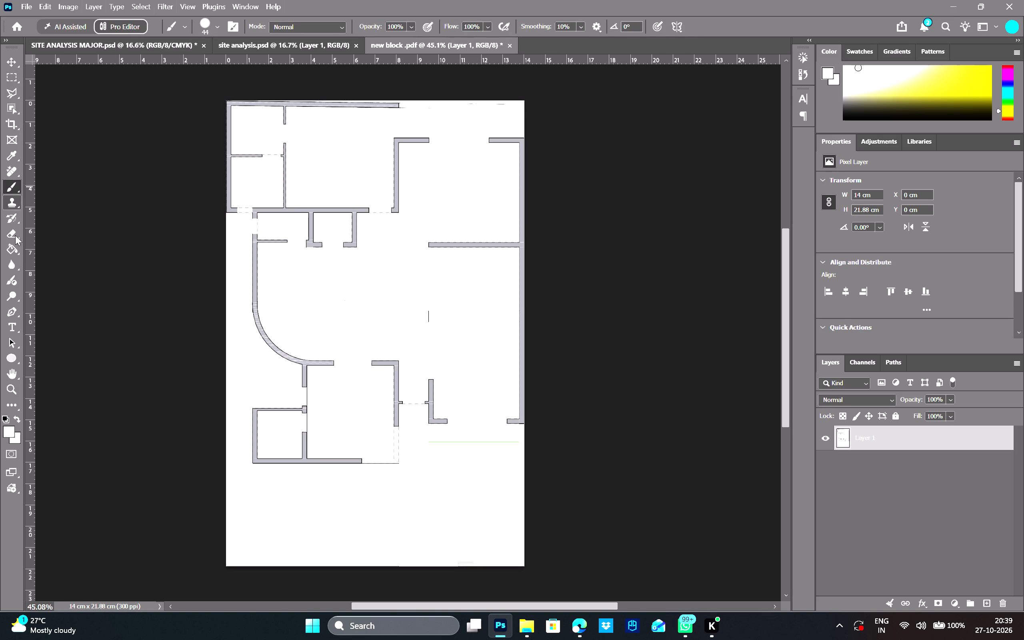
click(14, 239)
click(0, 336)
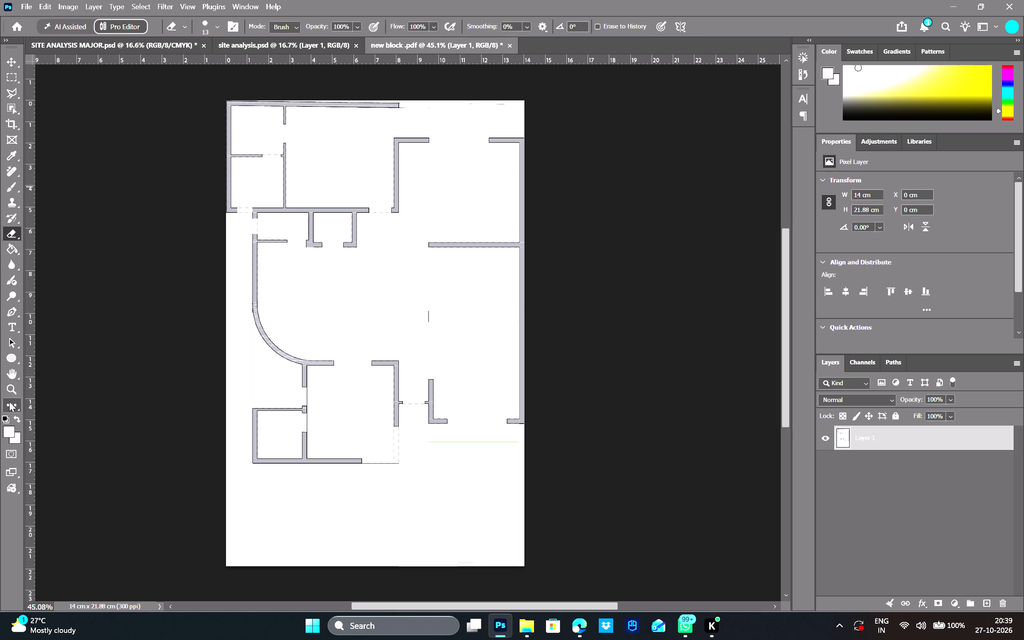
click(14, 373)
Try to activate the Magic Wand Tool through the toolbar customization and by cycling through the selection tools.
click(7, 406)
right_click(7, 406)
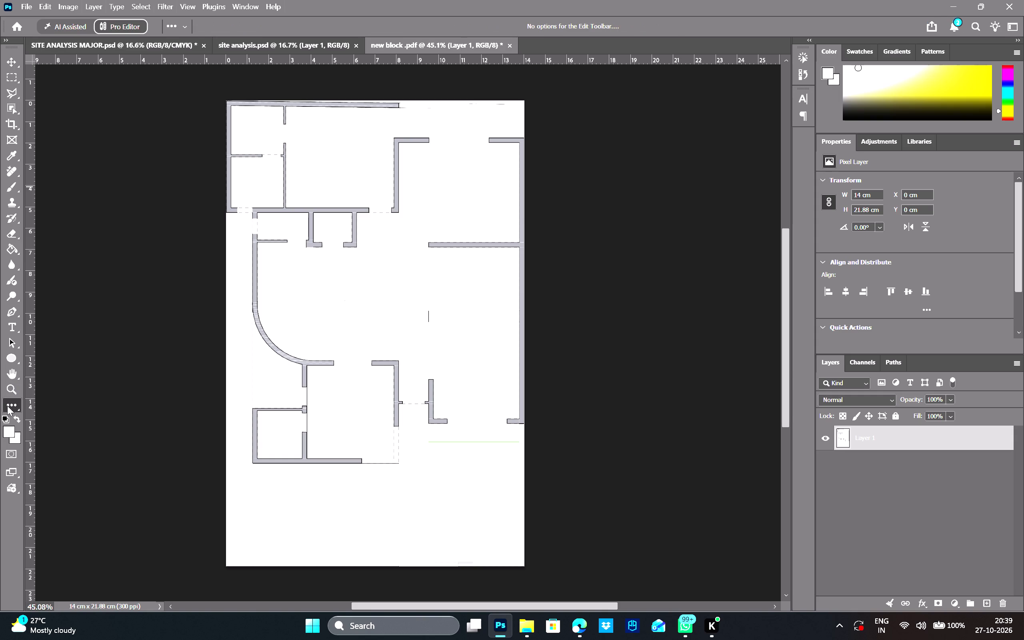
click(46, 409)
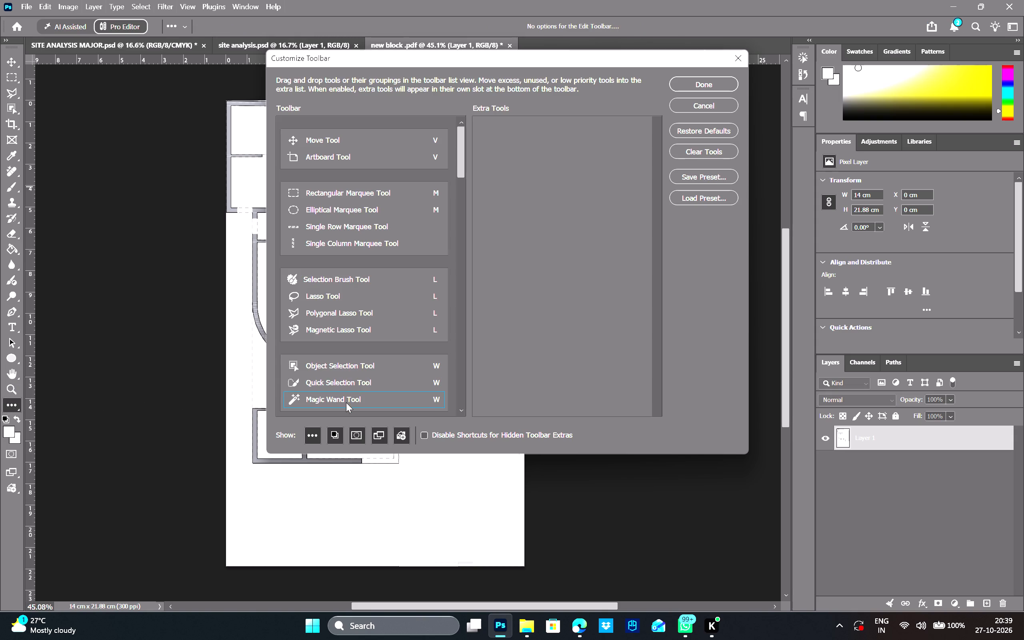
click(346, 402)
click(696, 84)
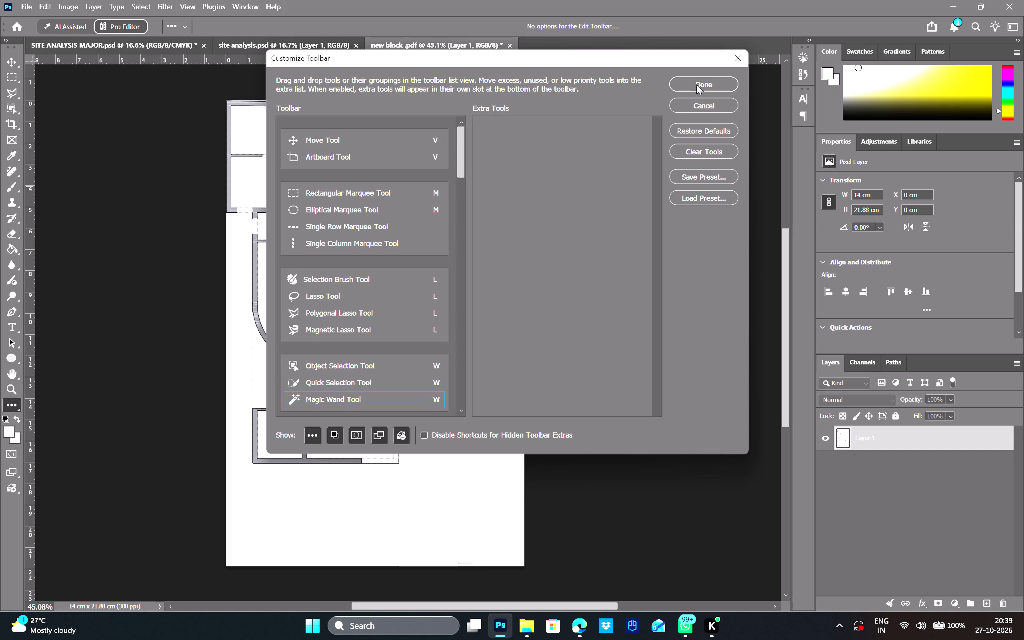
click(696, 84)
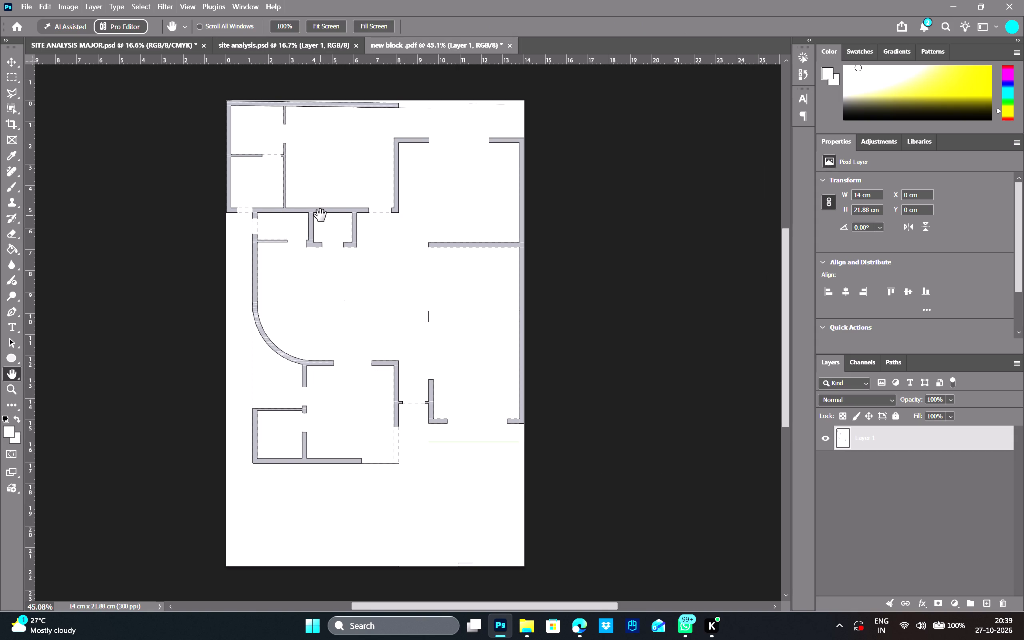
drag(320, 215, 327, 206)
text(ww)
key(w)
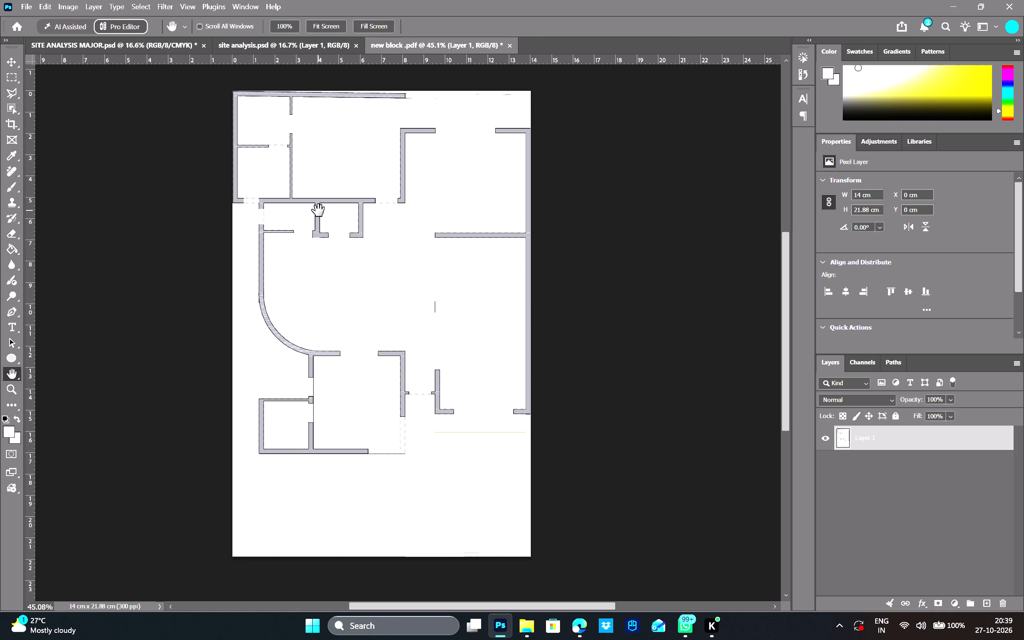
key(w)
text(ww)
Switch from the Object Selection Tool to the Magic Wand Tool.
right_click(8, 104)
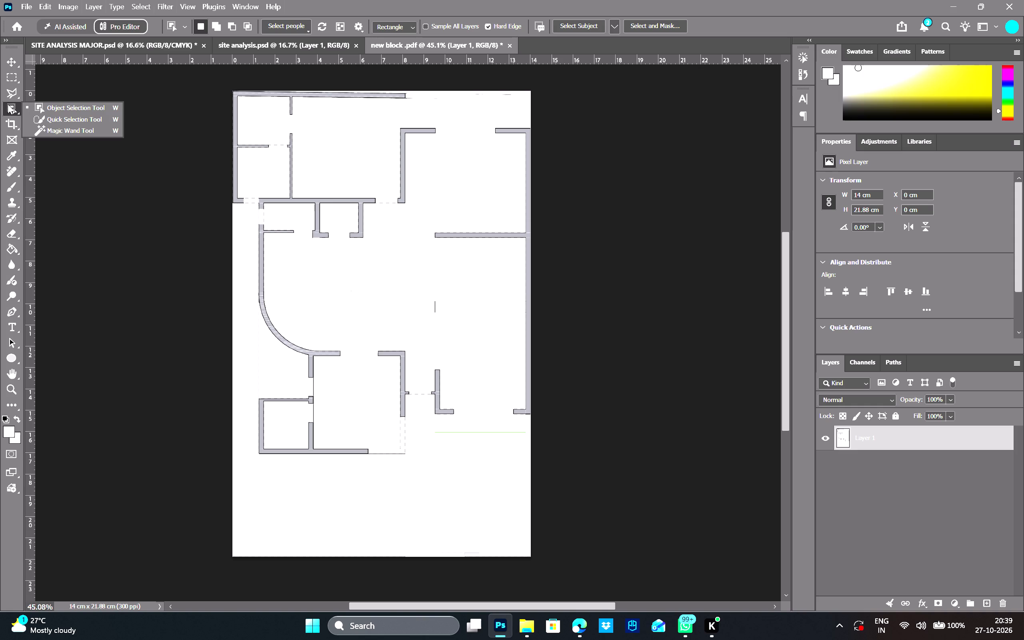
click(43, 128)
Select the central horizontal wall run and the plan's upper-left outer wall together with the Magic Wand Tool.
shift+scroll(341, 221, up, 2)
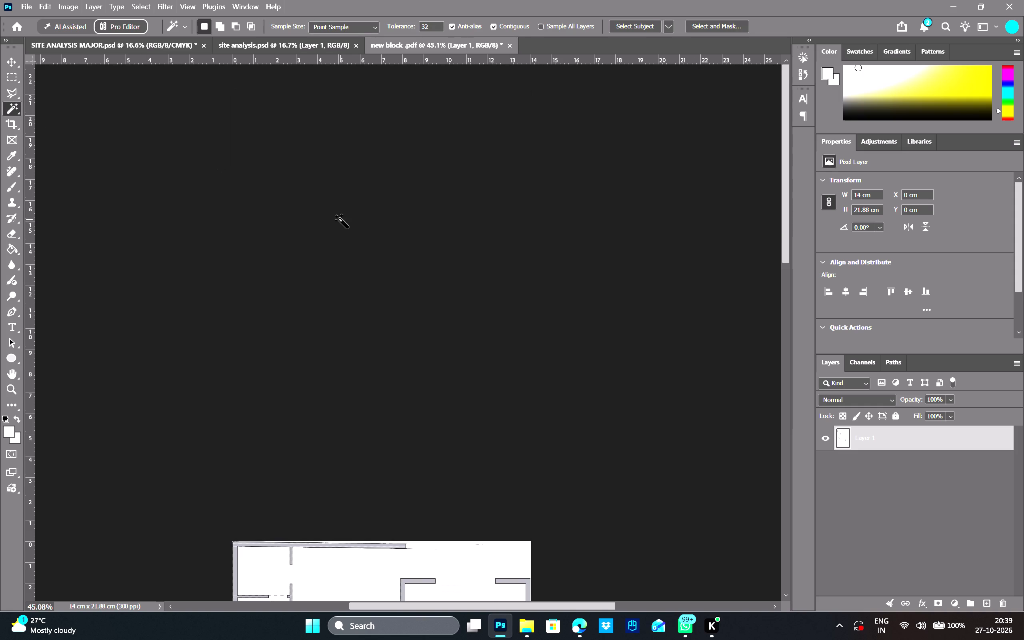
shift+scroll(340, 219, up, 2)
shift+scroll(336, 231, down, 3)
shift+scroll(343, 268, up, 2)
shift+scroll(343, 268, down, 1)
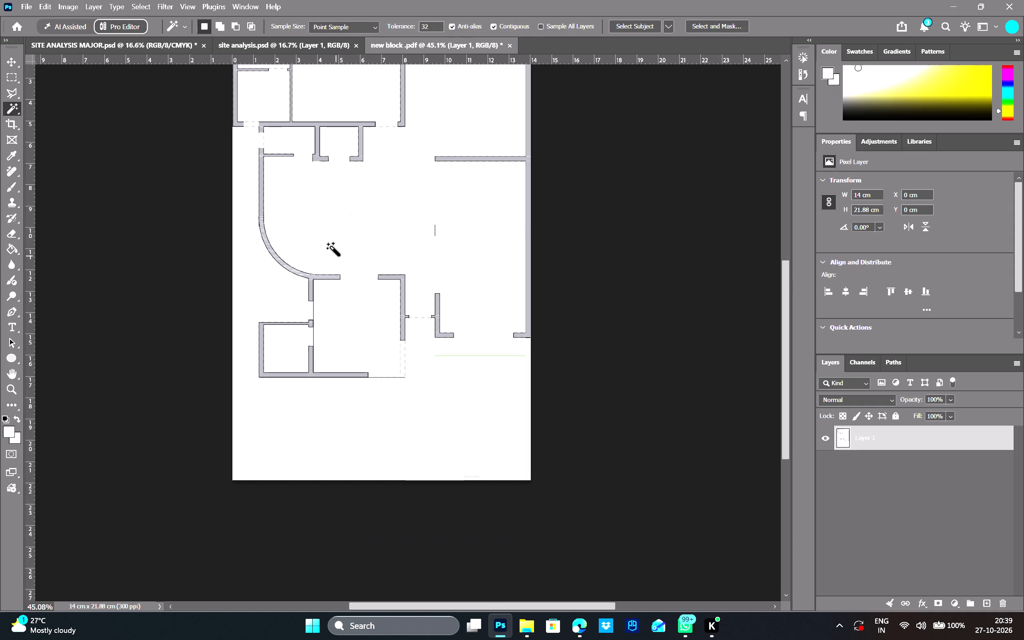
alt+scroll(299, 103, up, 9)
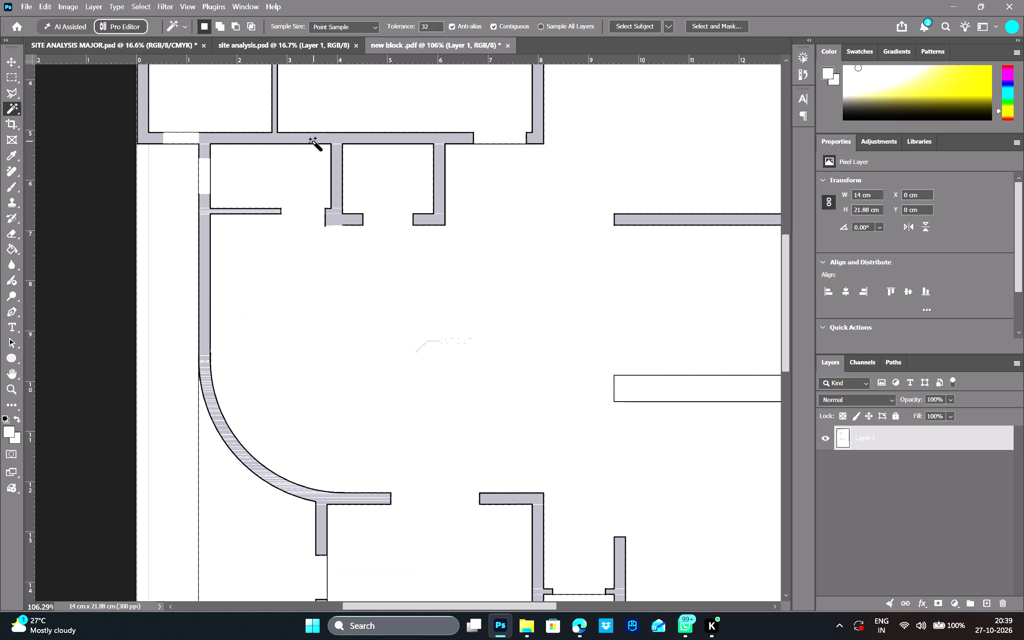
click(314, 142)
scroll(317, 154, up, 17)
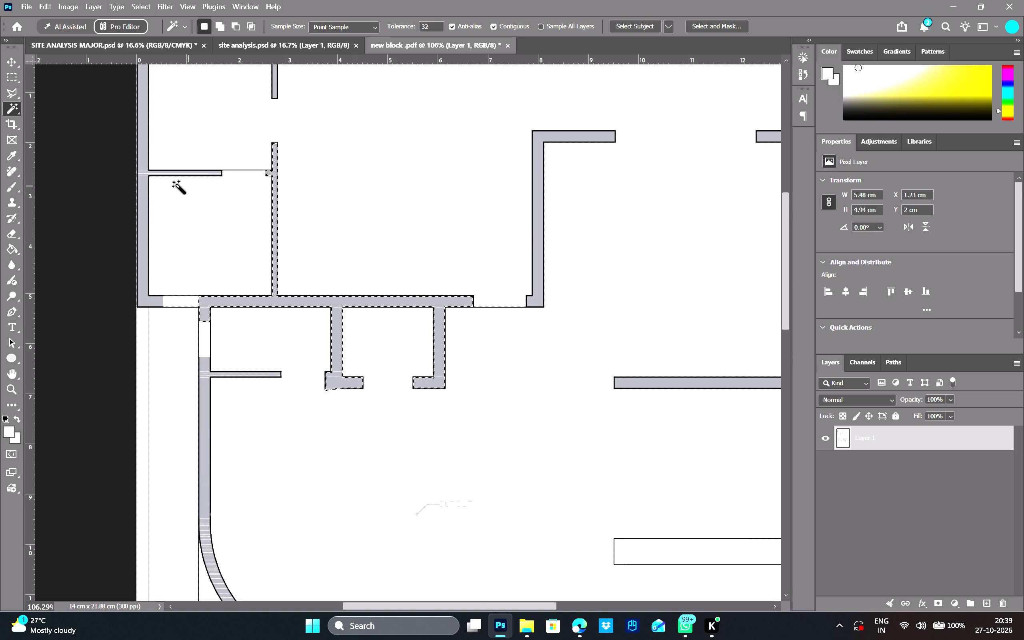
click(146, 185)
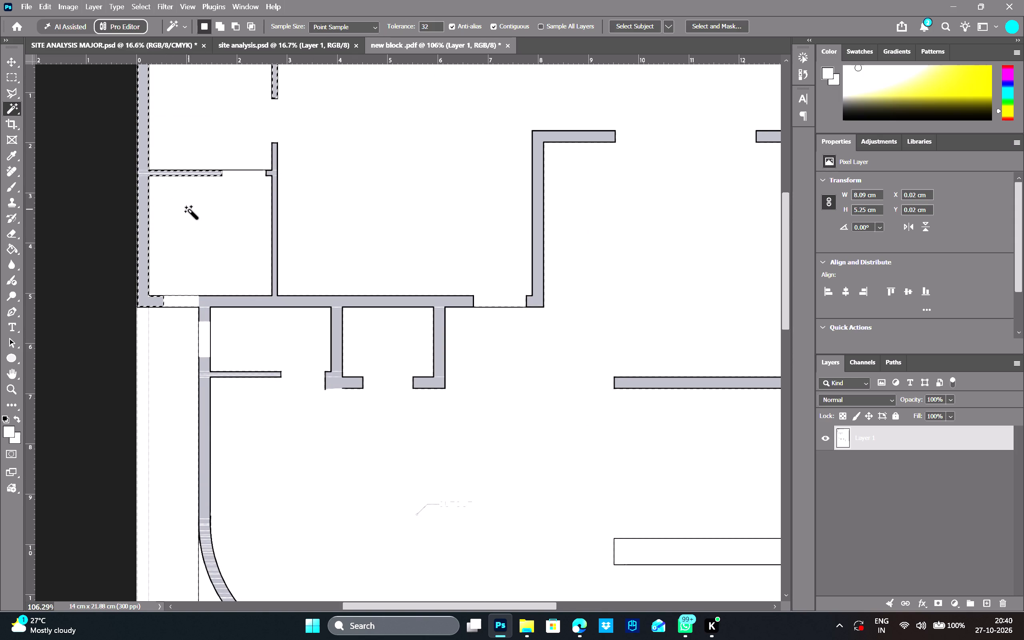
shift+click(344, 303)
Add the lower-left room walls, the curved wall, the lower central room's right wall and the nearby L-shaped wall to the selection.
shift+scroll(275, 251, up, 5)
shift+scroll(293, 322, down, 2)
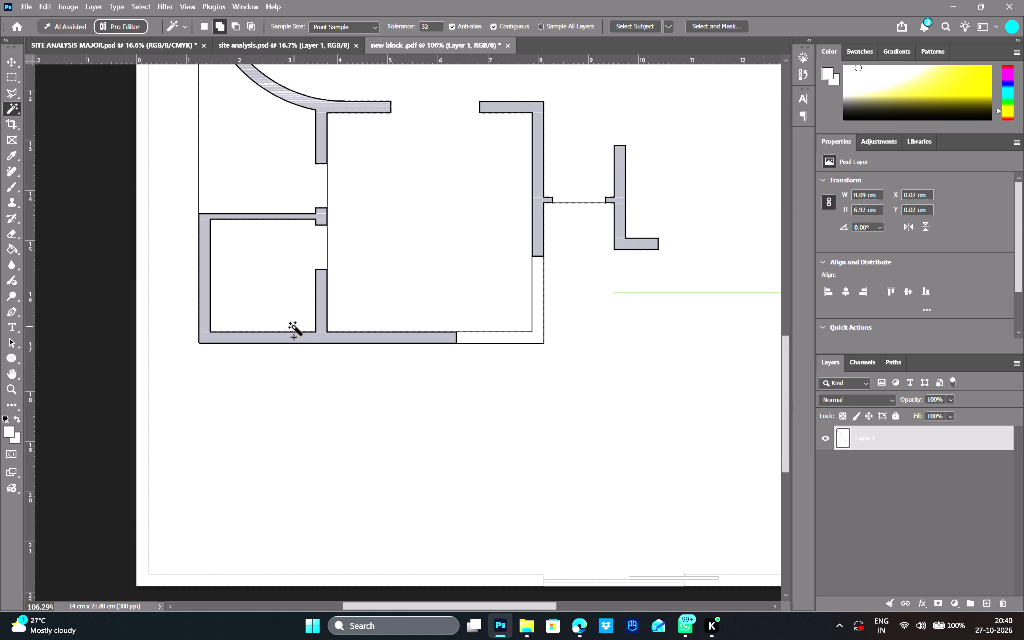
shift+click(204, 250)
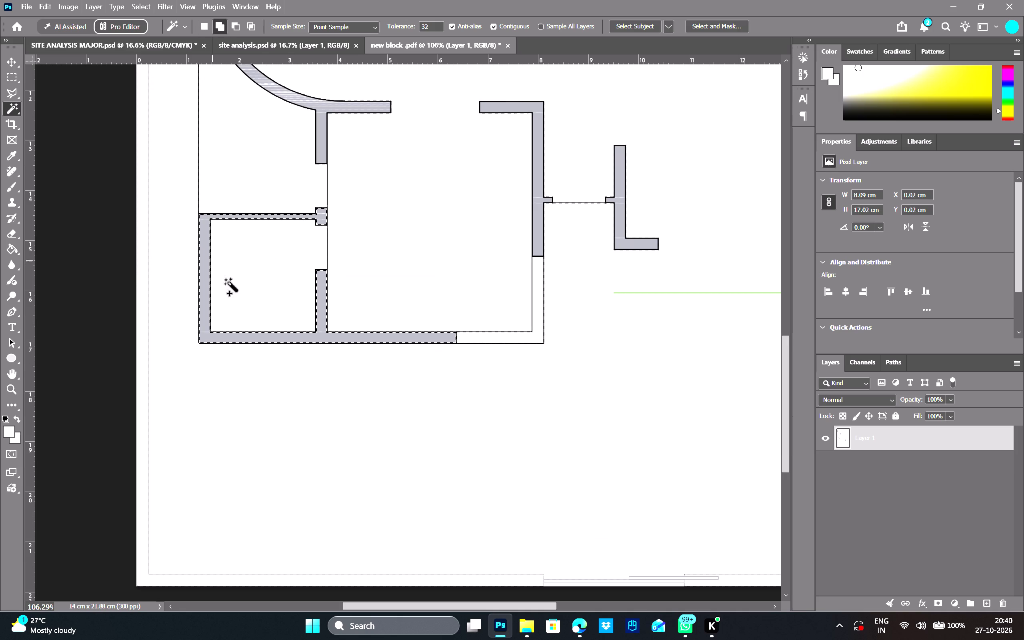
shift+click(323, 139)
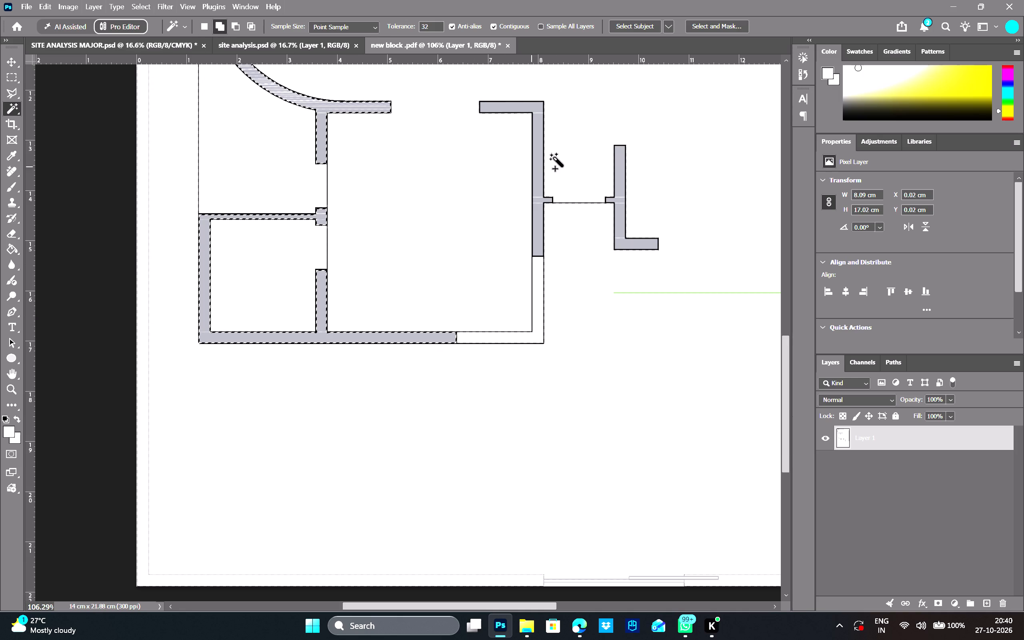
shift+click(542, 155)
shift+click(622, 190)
Start a new selection with the upper-right room's left wall, and add the plan's right outer wall with its horizontal partition.
scroll(597, 194, up, 20)
scroll(597, 194, up, 17)
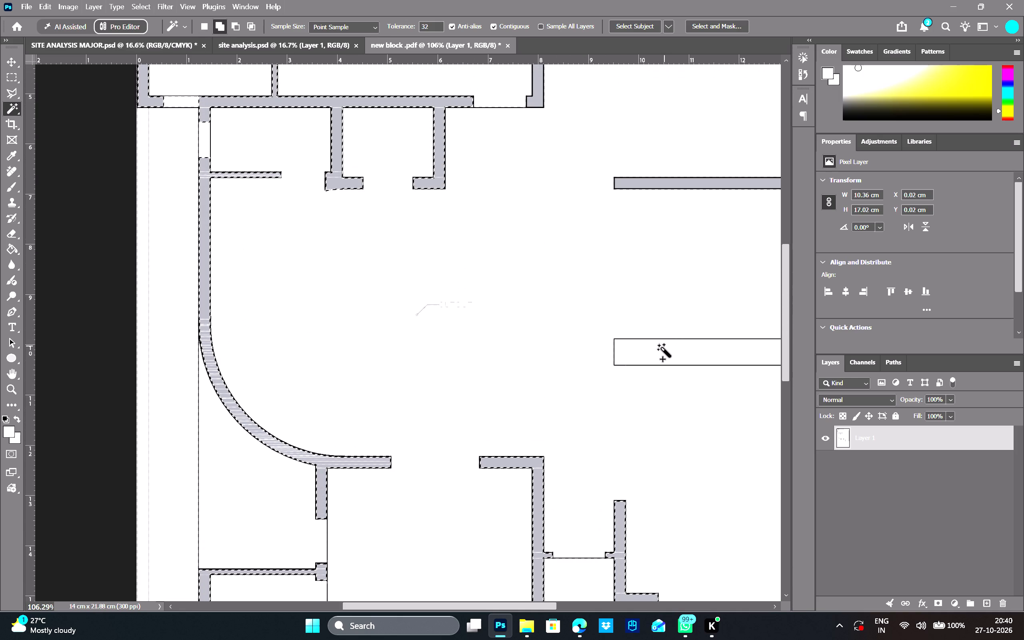
shift+scroll(653, 192, up, 3)
shift+scroll(644, 274, down, 3)
shift+scroll(642, 283, up, 3)
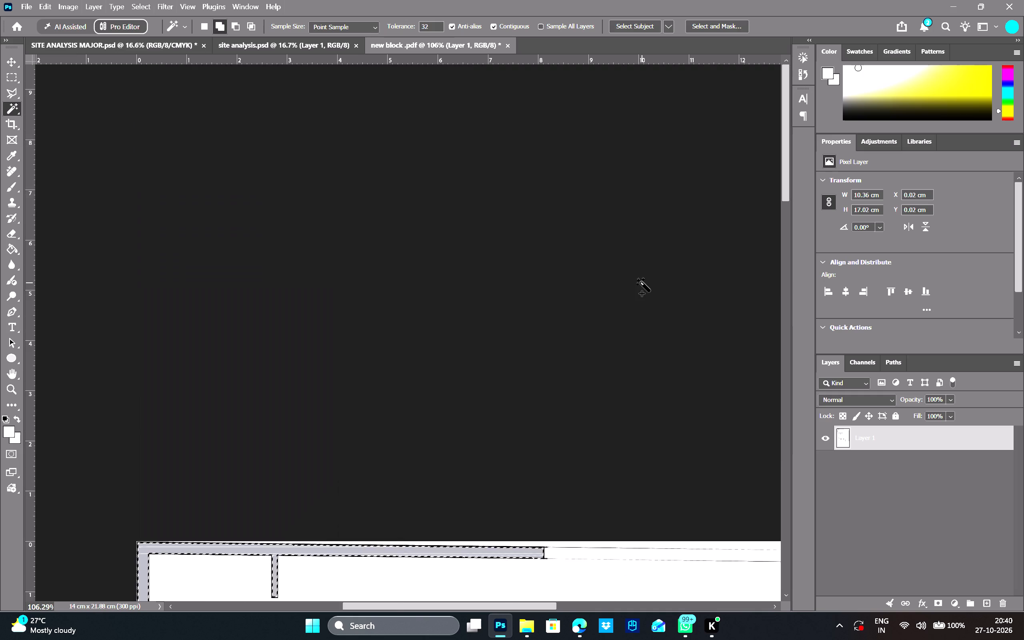
shift+scroll(642, 283, down, 1)
click(535, 236)
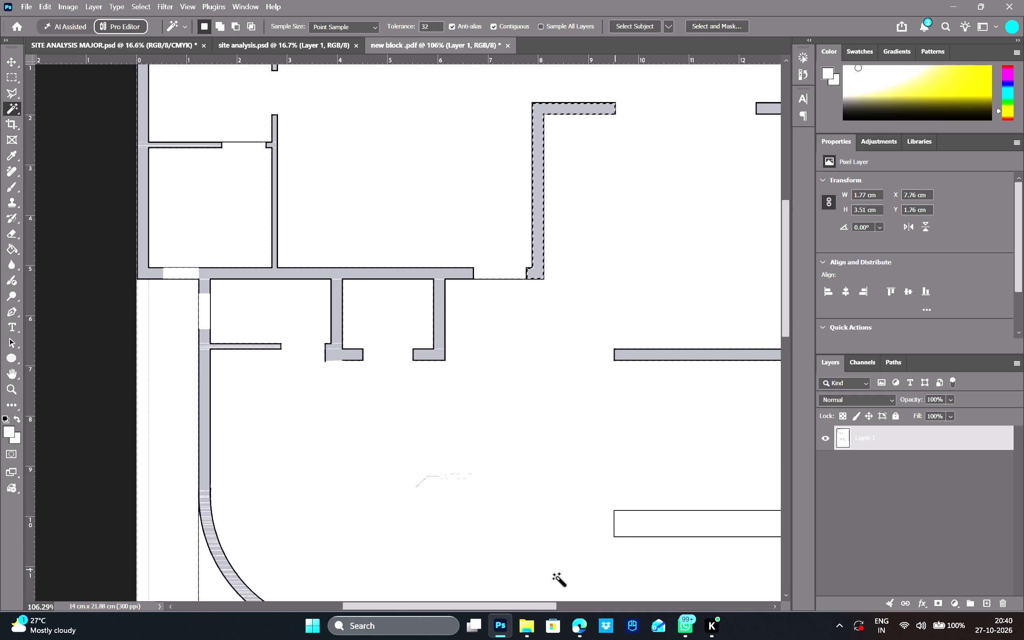
drag(520, 605, 568, 601)
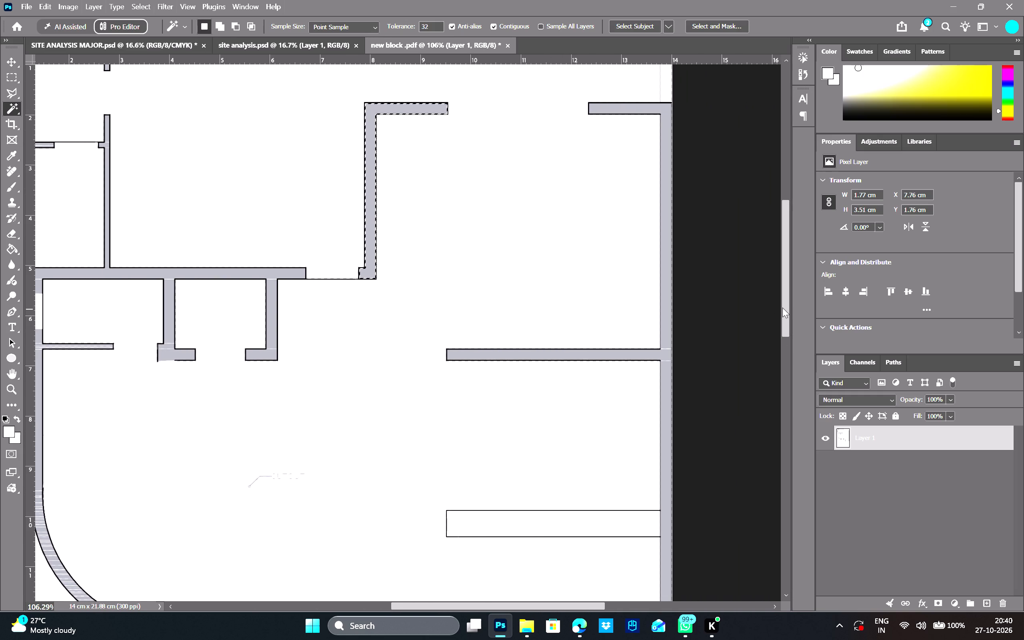
drag(785, 305, 784, 272)
shift+click(652, 243)
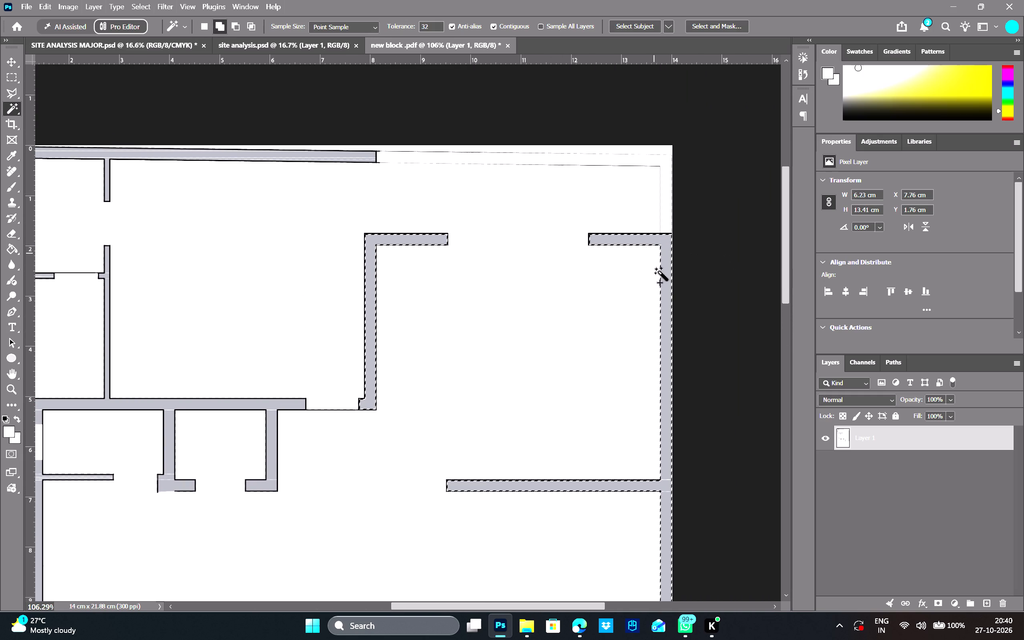
Add the upper-left outer wall, the thin vertical partition with the central wall run, and the curved wall to the selection.
shift+scroll(553, 435, down, 2)
shift+scroll(483, 403, up, 2)
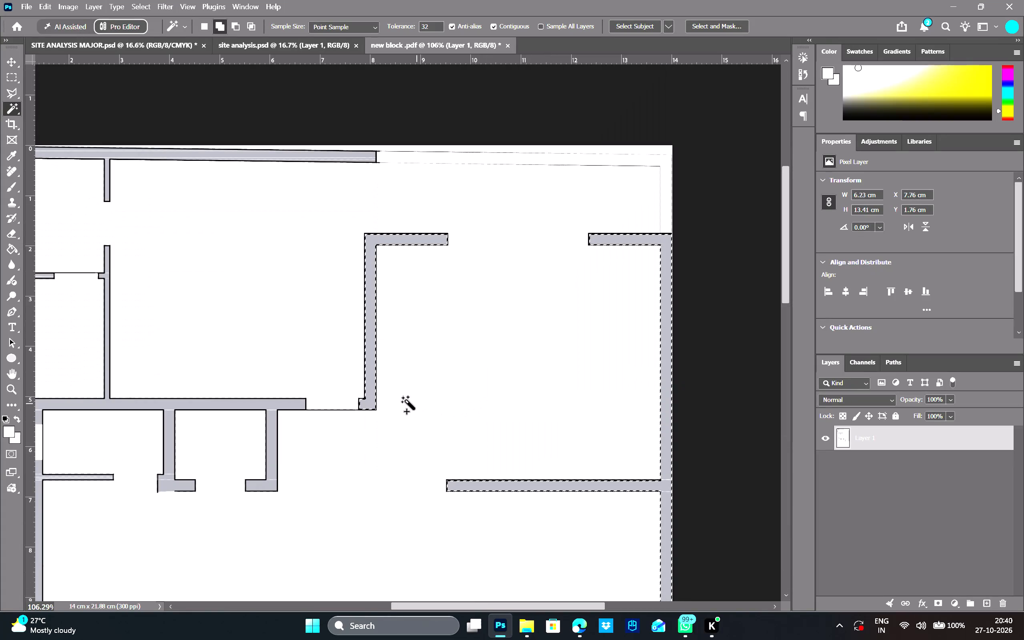
alt+scroll(564, 352, down, 1)
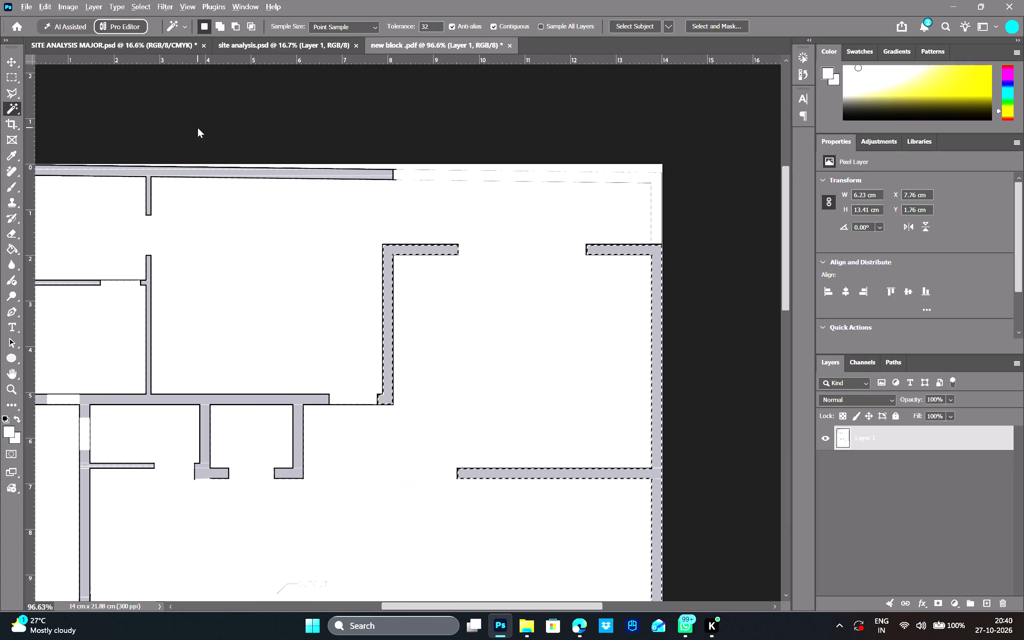
alt+scroll(198, 128, down, 2)
scroll(241, 234, down, 2)
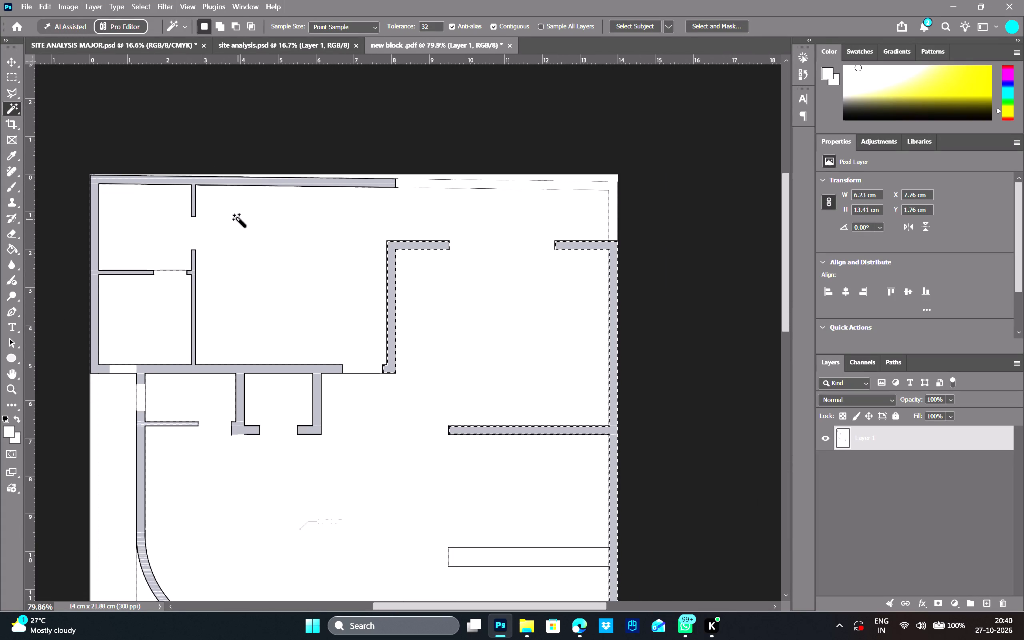
shift+click(272, 181)
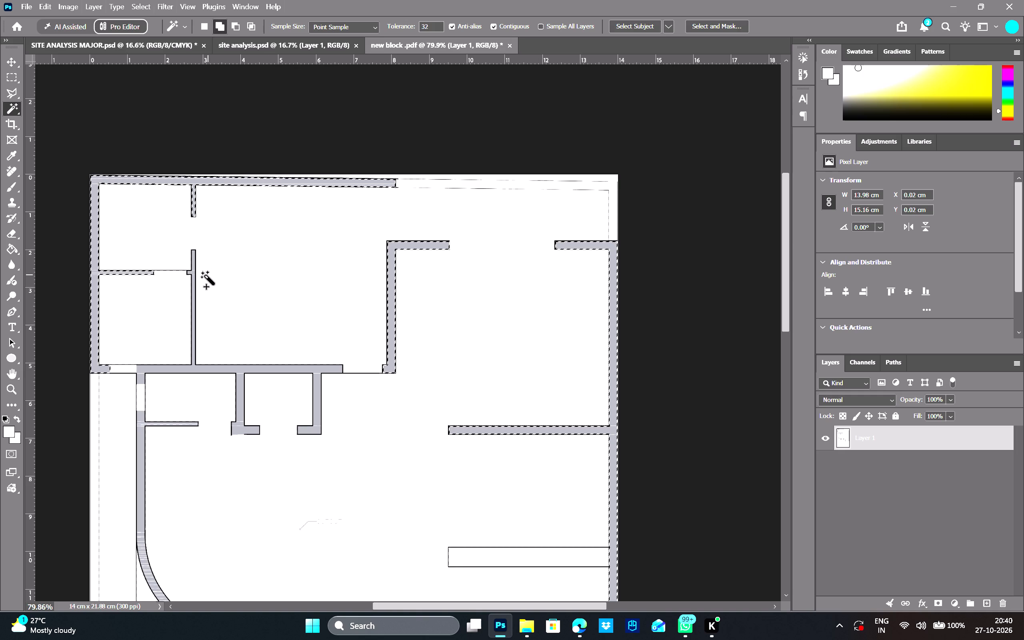
shift+click(195, 274)
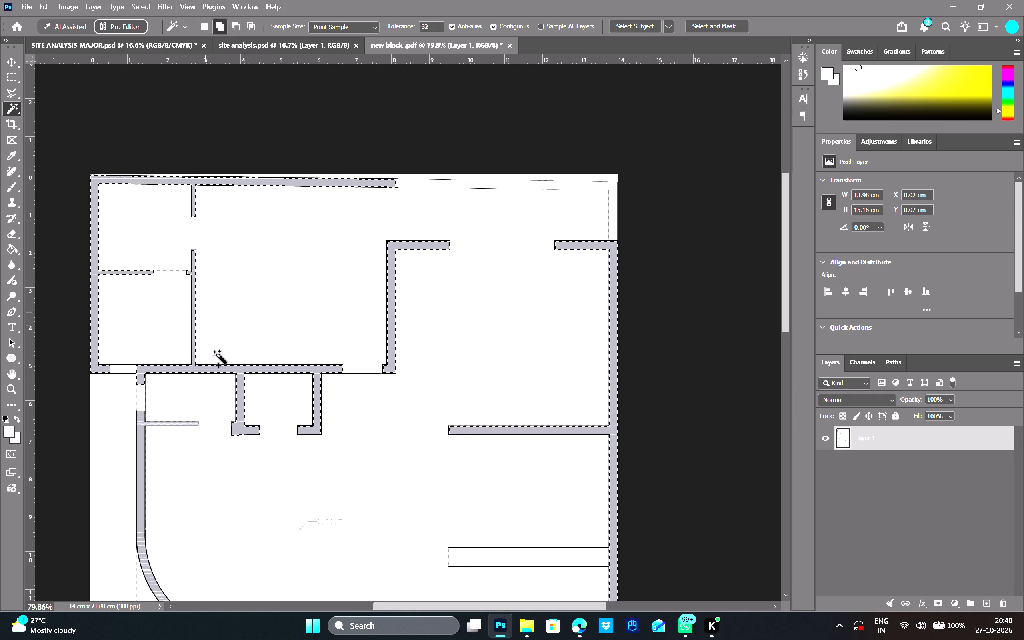
shift+click(143, 459)
Add the lower-left room walls, the lower central room's right wall and the short L-shaped wall beside it to the selection.
shift+scroll(570, 486, down, 1)
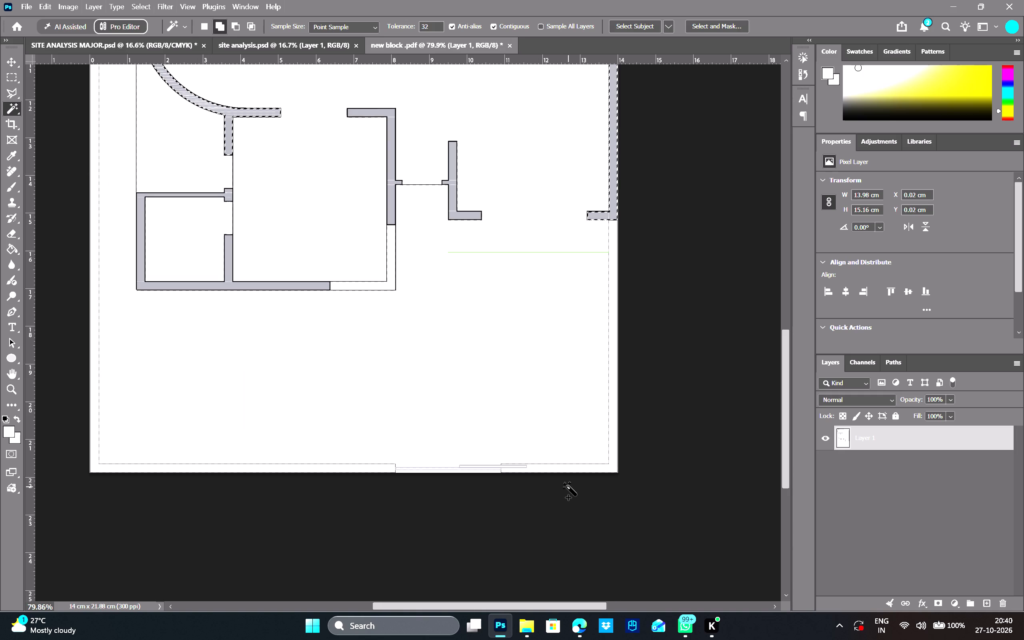
shift+click(316, 288)
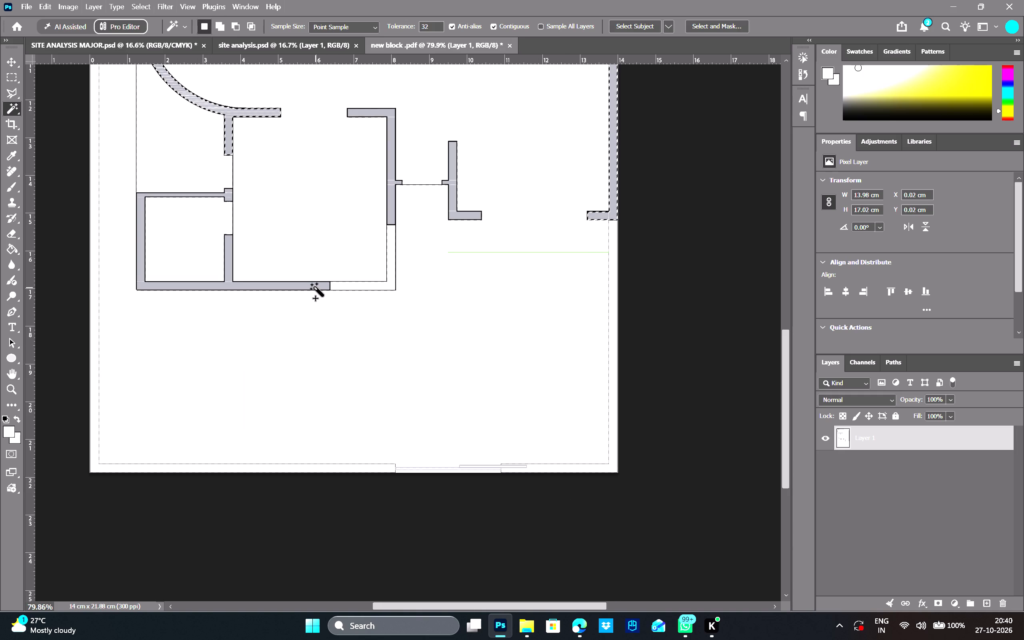
shift+scroll(501, 307, up, 1)
shift+scroll(476, 462, down, 1)
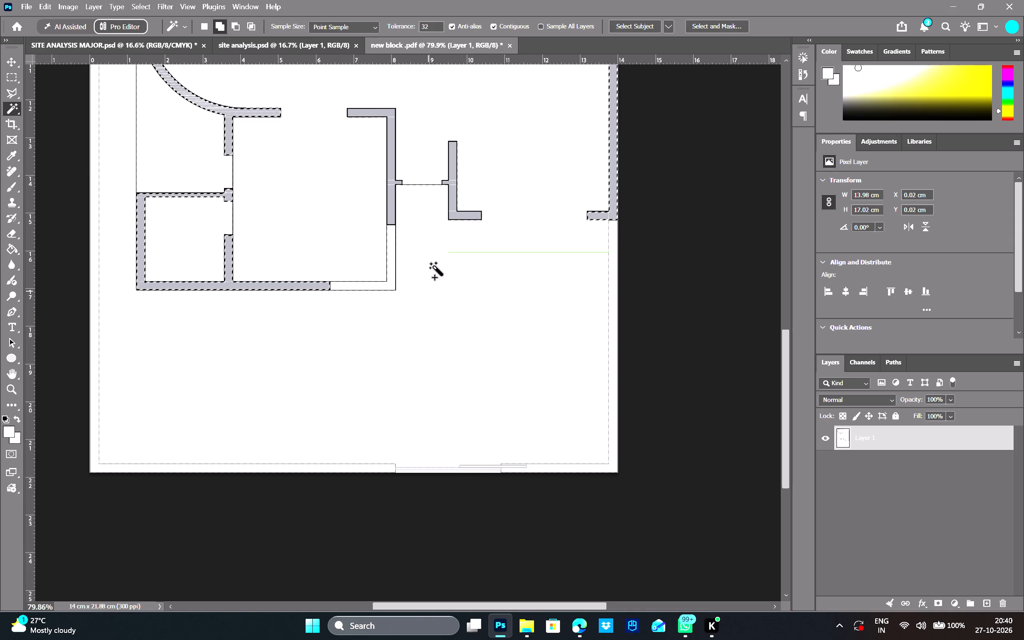
shift+click(392, 205)
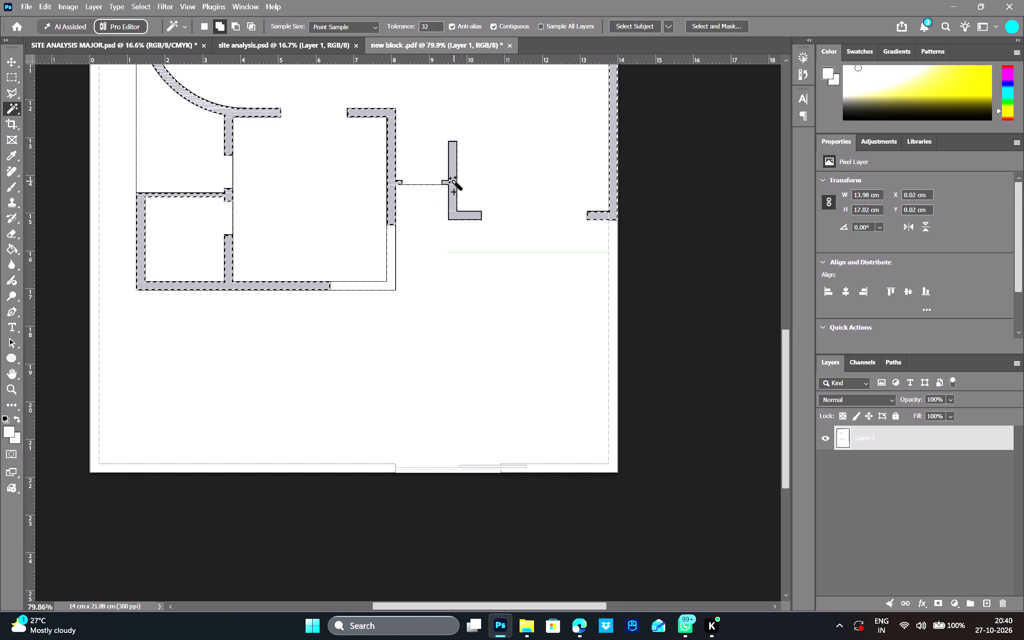
shift+click(454, 181)
Fill the selected walls with a near-black Solid Color fill layer, colour #0b0b0a.
shift+scroll(462, 210, up, 1)
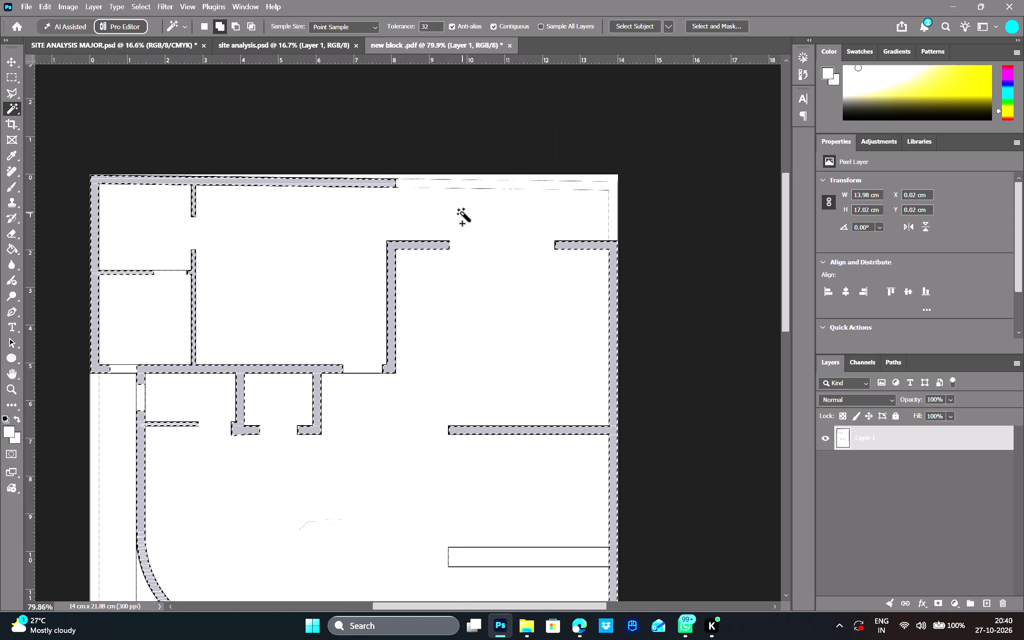
scroll(462, 213, down, 1)
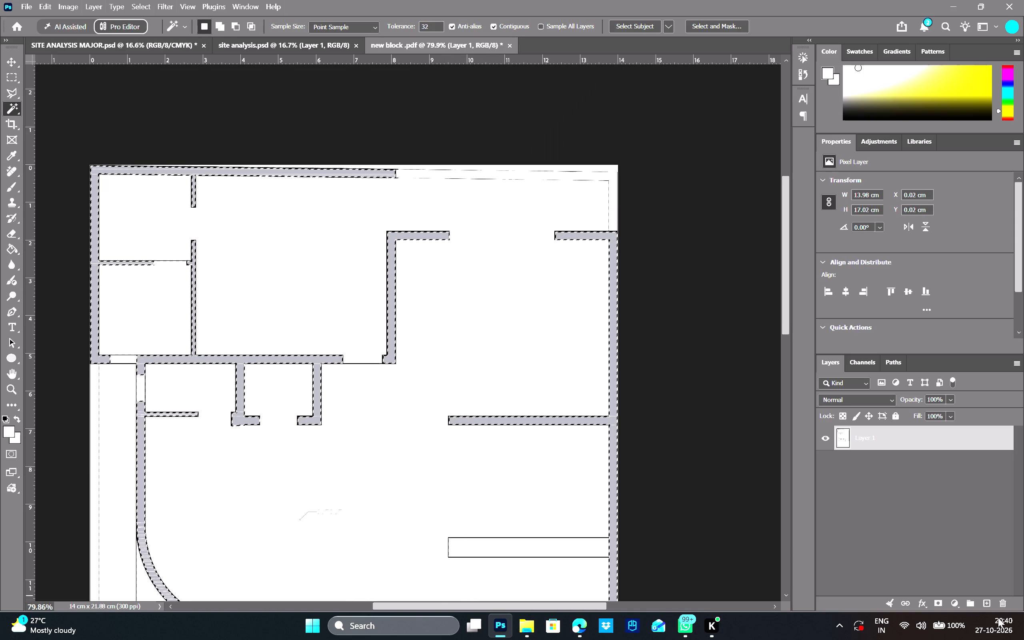
click(950, 608)
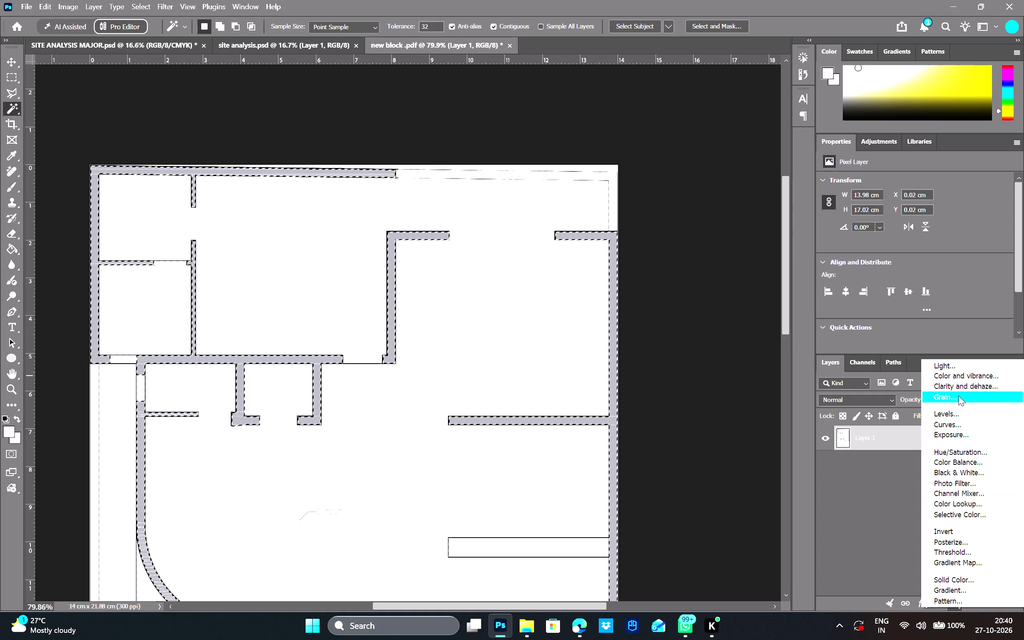
click(971, 575)
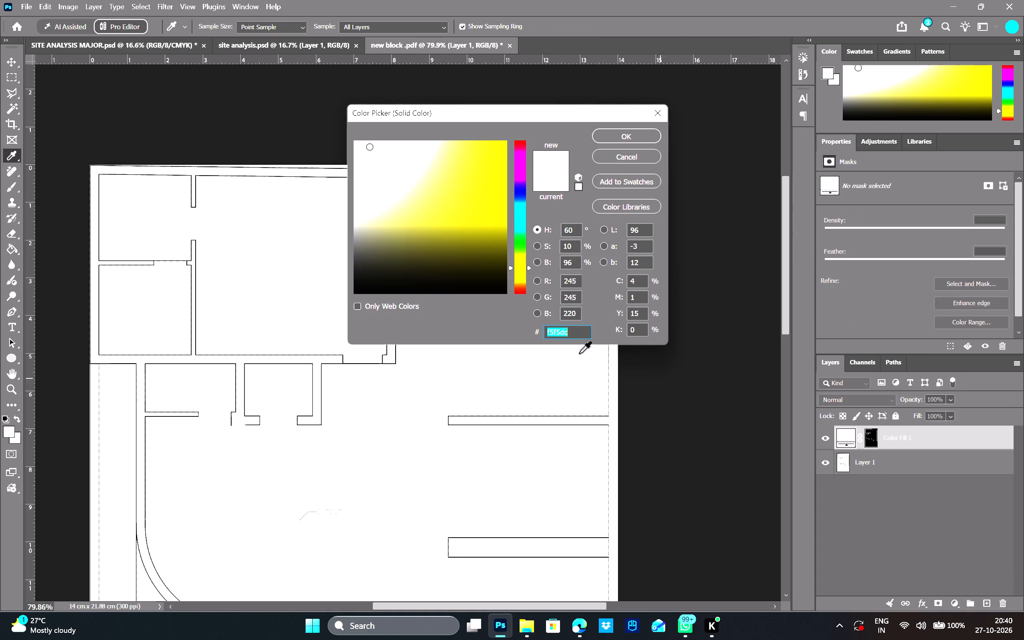
drag(408, 237, 340, 311)
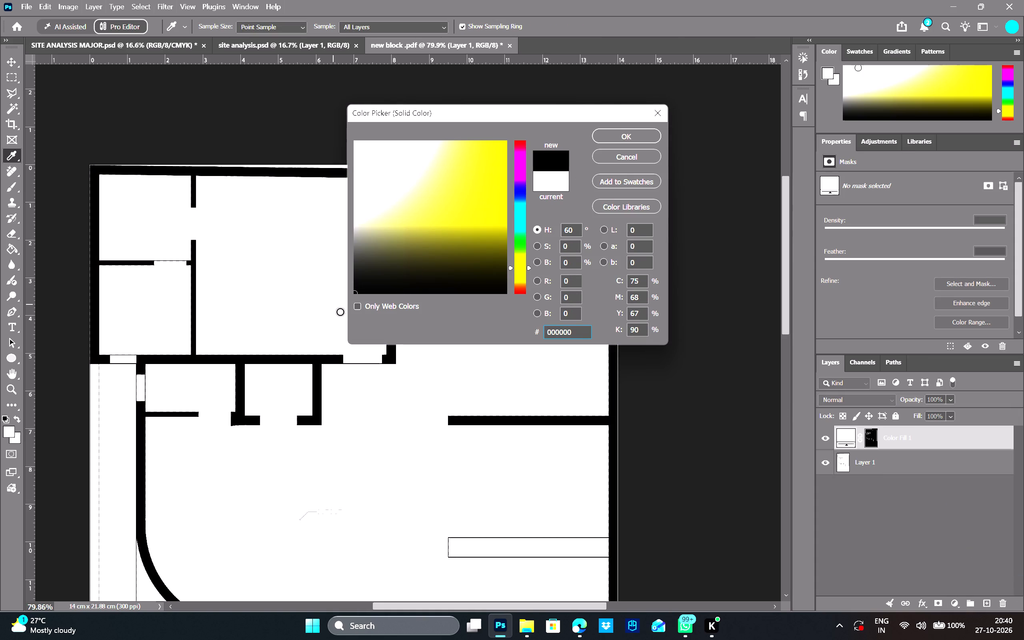
drag(340, 311, 369, 272)
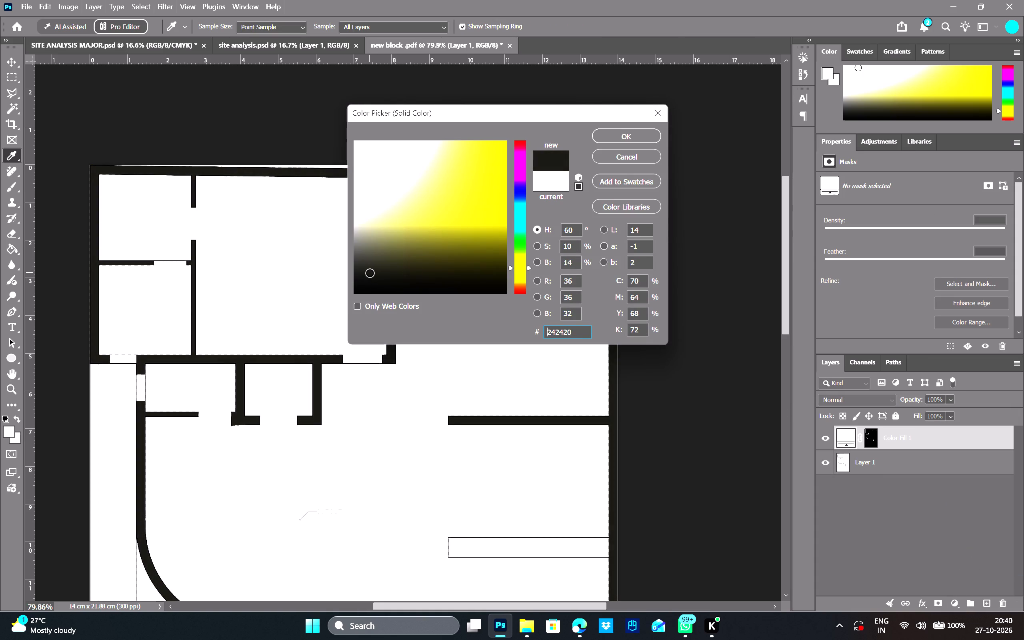
drag(369, 272, 365, 287)
click(622, 134)
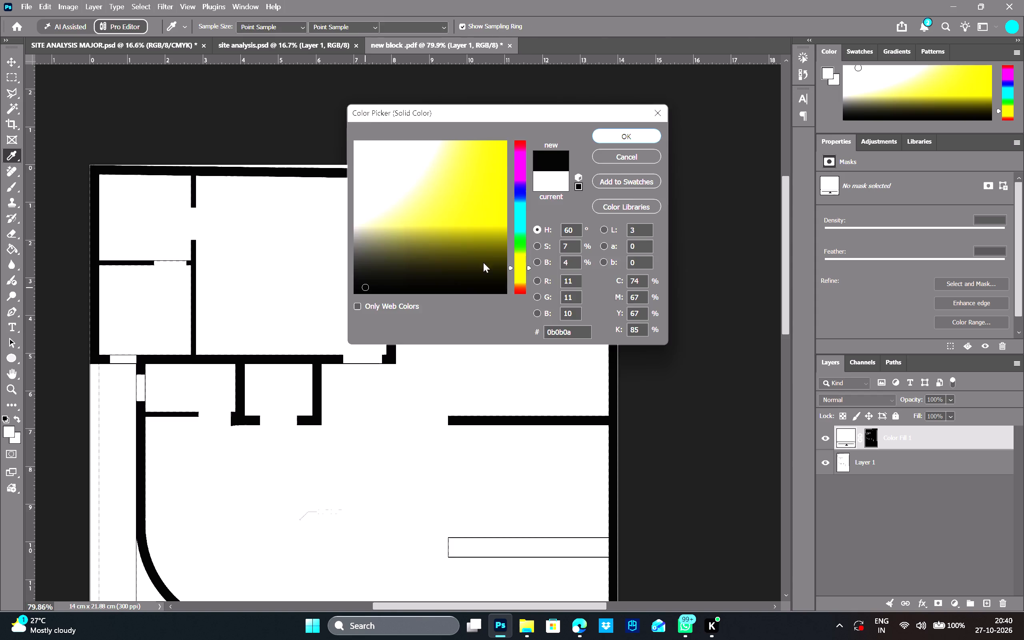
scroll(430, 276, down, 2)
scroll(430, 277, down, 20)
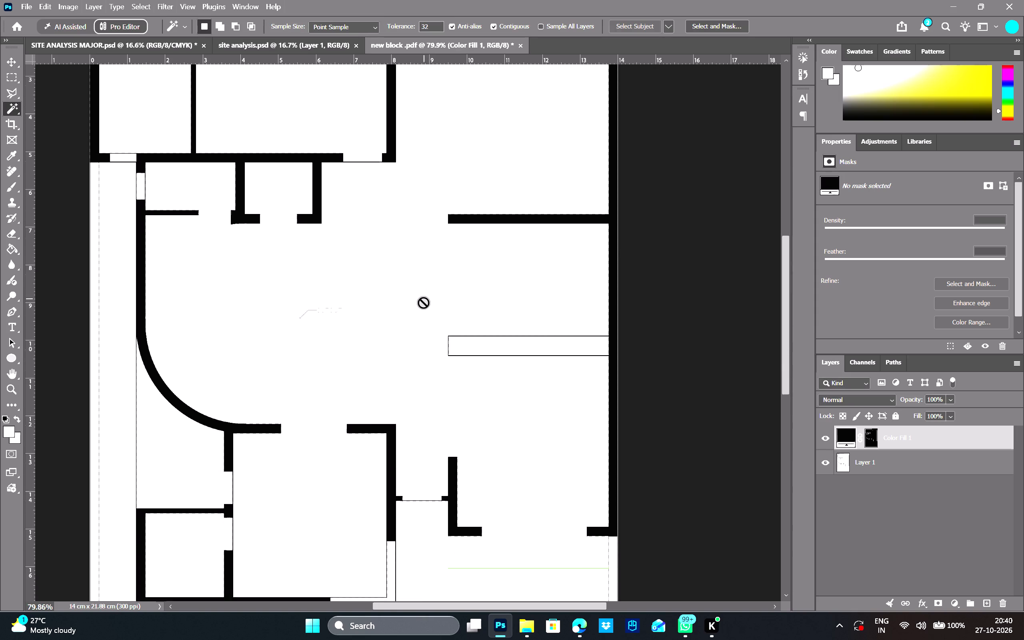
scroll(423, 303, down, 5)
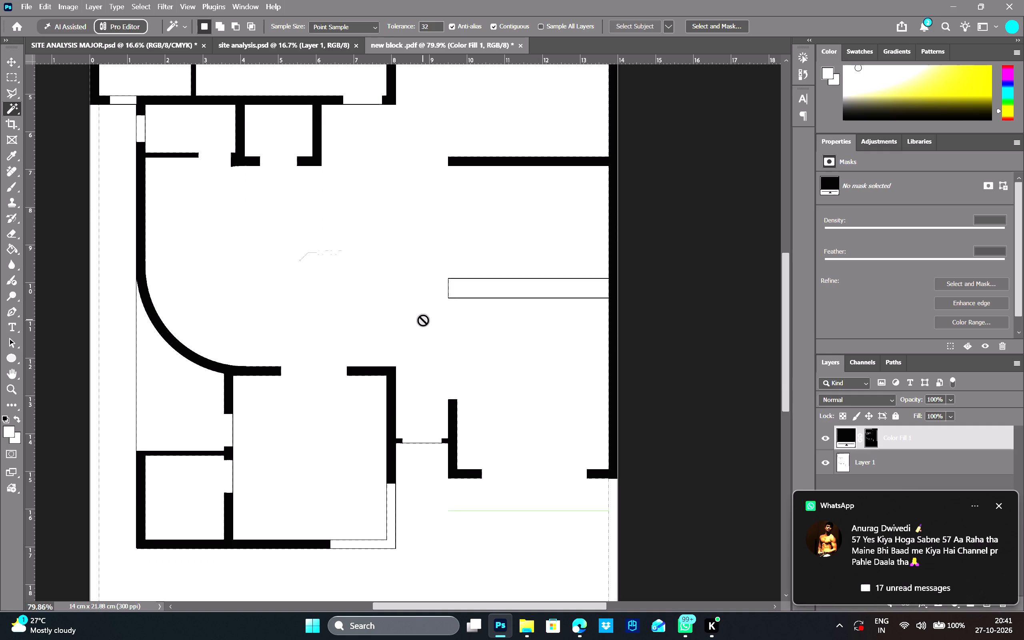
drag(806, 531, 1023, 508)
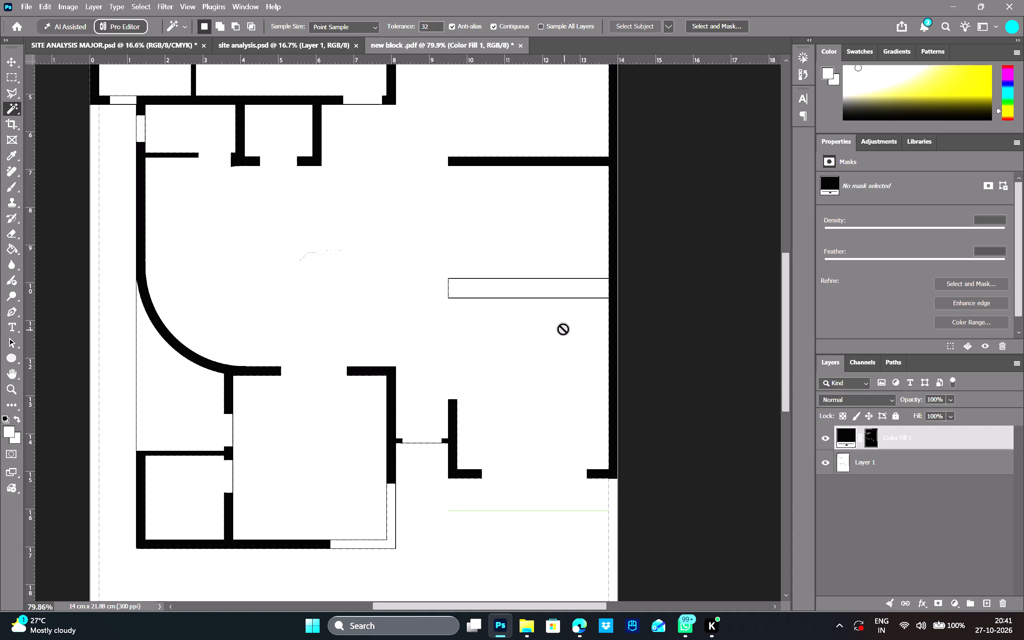
On Layer 1, select the unfilled L-shaped strip at the plan's upper-right corner and fill it with a grey Solid Color layer, #9a9a8f.
scroll(562, 328, up, 17)
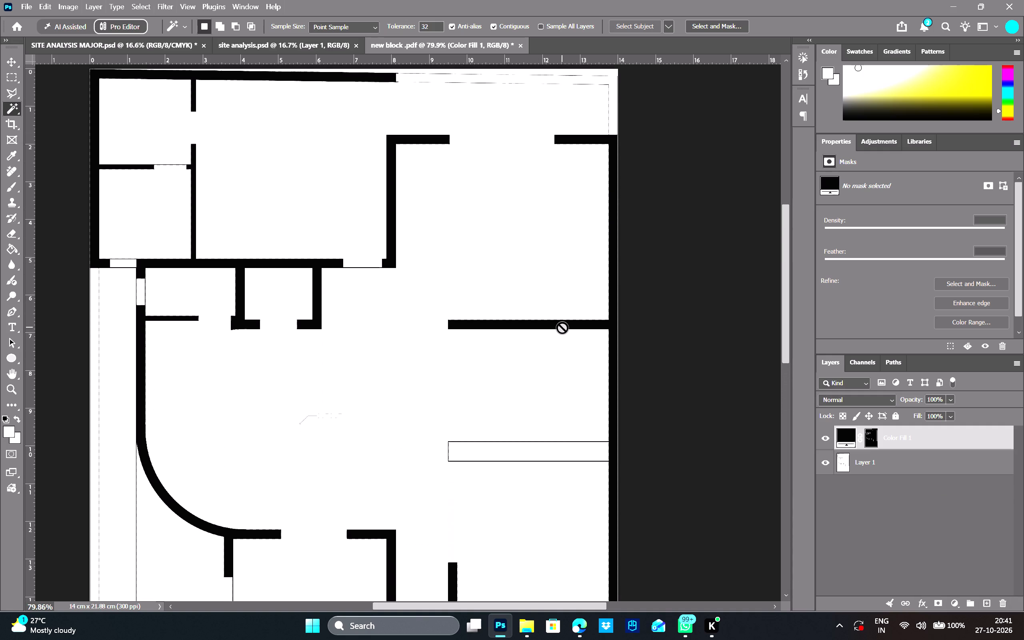
scroll(562, 327, up, 4)
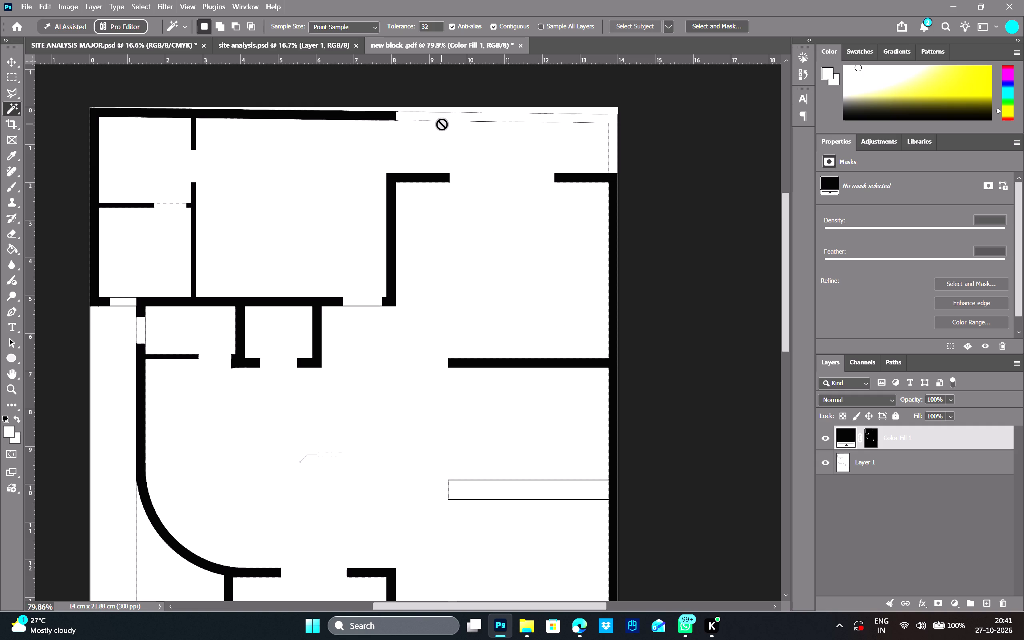
key(w)
key(w)
click(910, 464)
key(w)
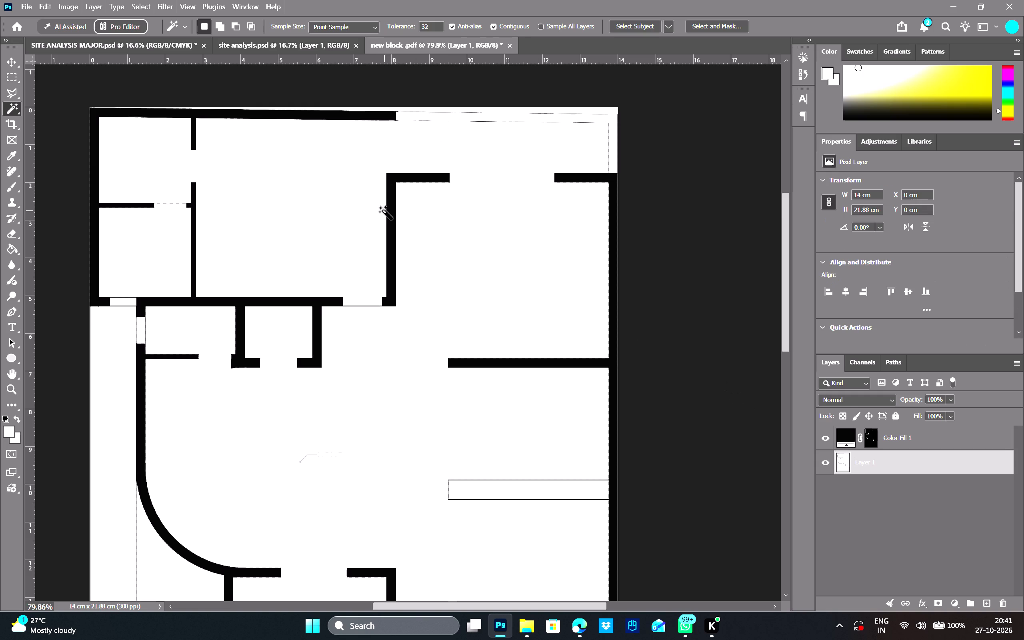
click(426, 118)
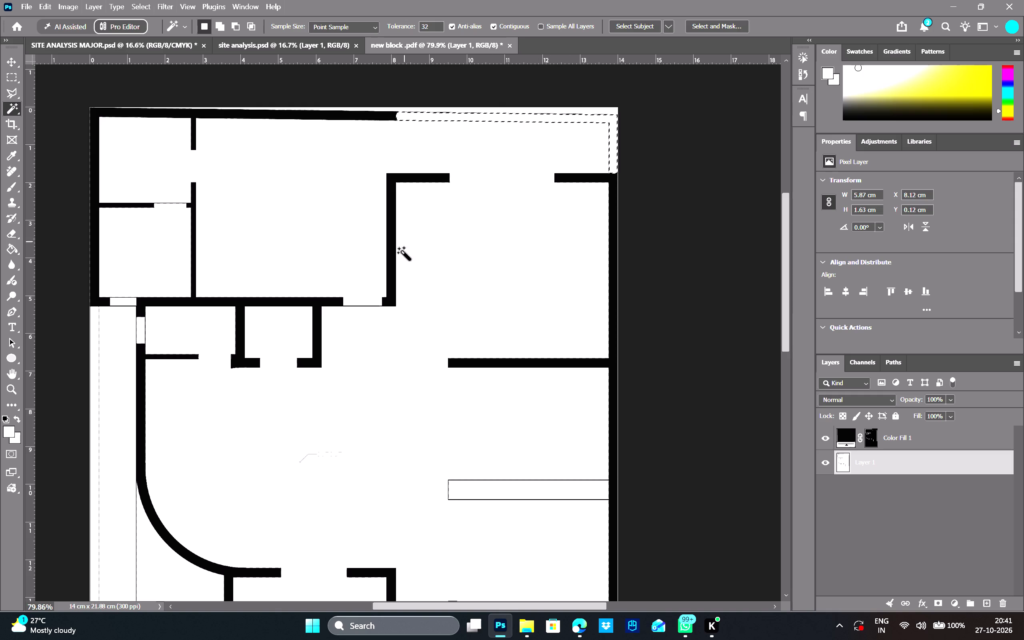
click(954, 604)
click(965, 578)
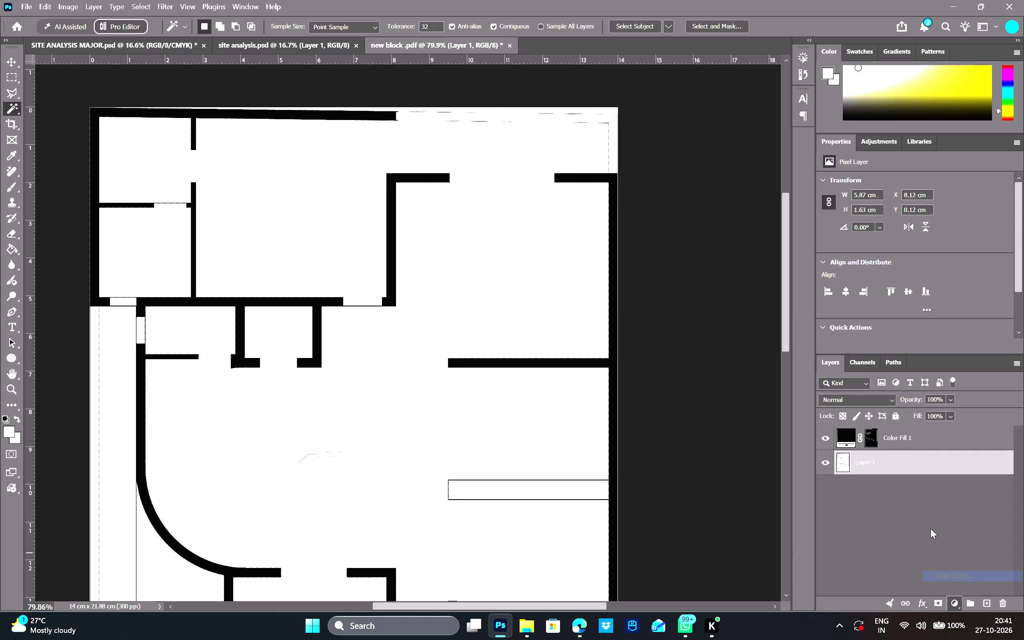
drag(410, 249, 381, 228)
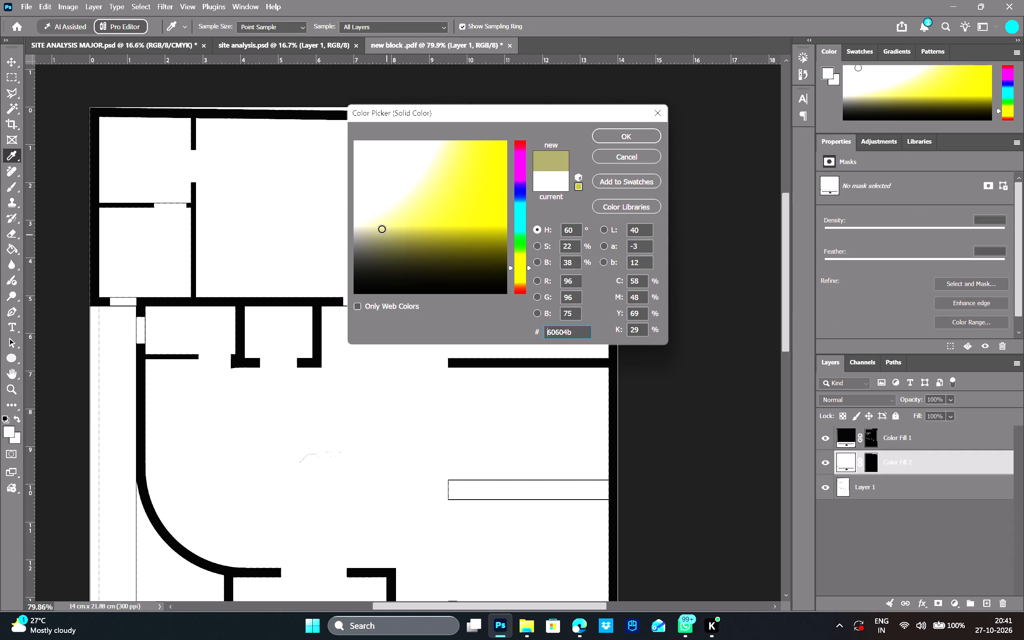
drag(381, 228, 378, 223)
drag(467, 109, 471, 200)
drag(380, 296, 375, 296)
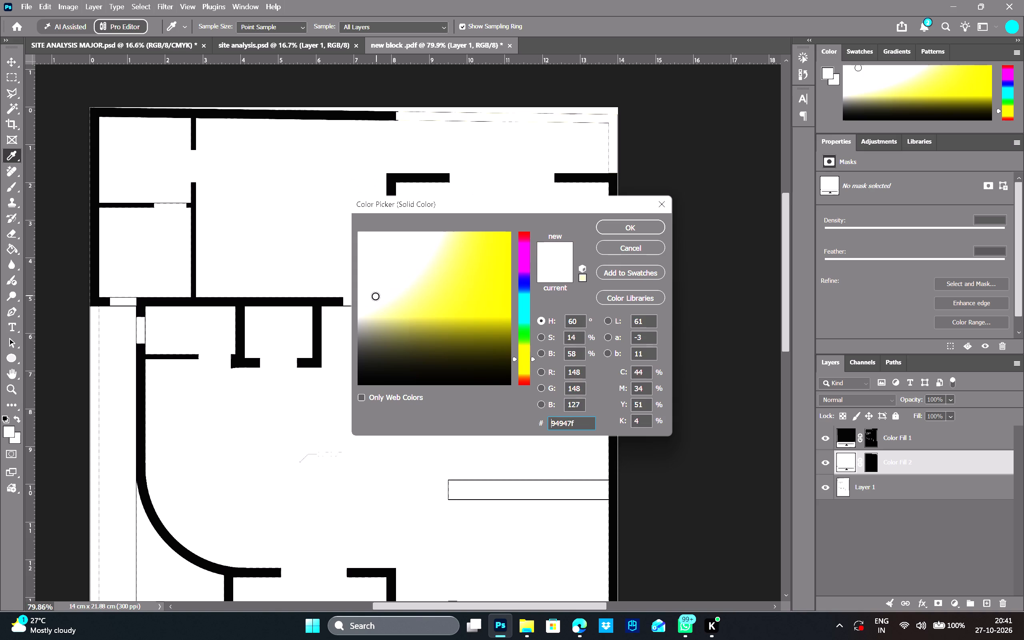
drag(375, 296, 368, 311)
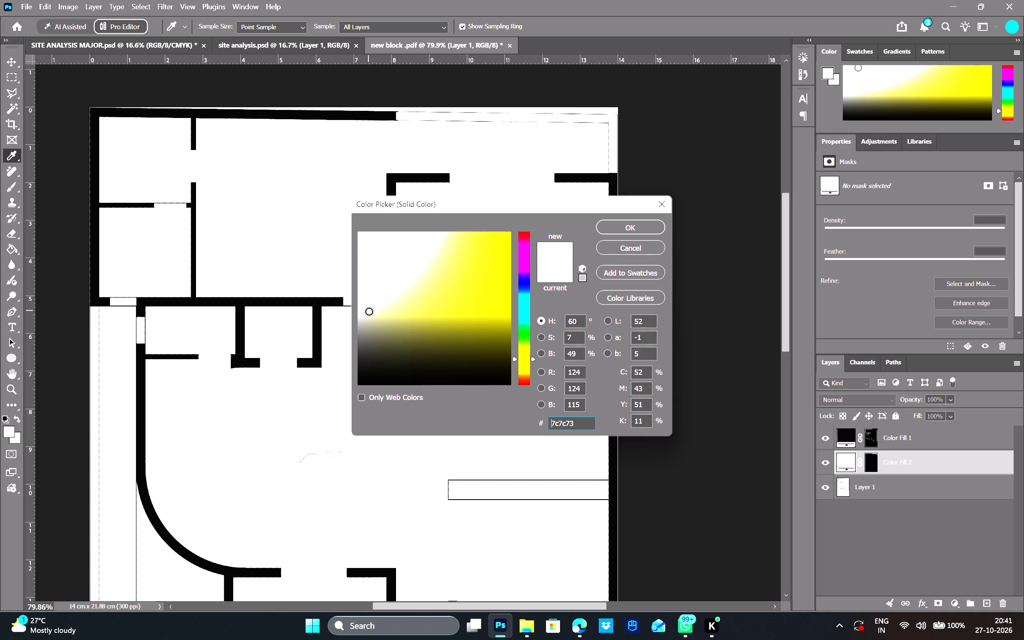
drag(368, 311, 367, 303)
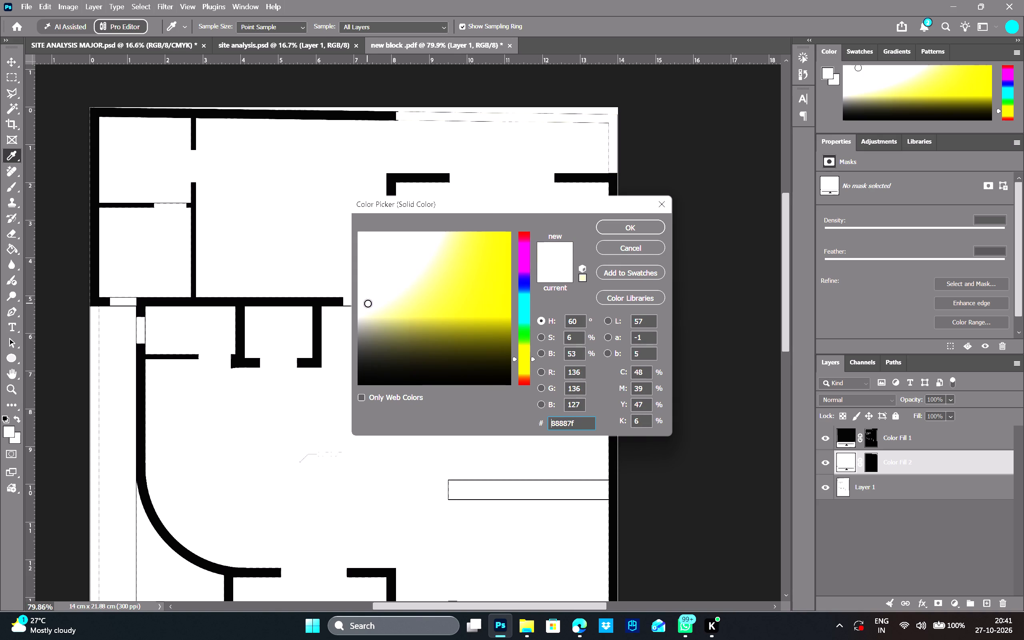
drag(367, 303, 369, 292)
click(621, 234)
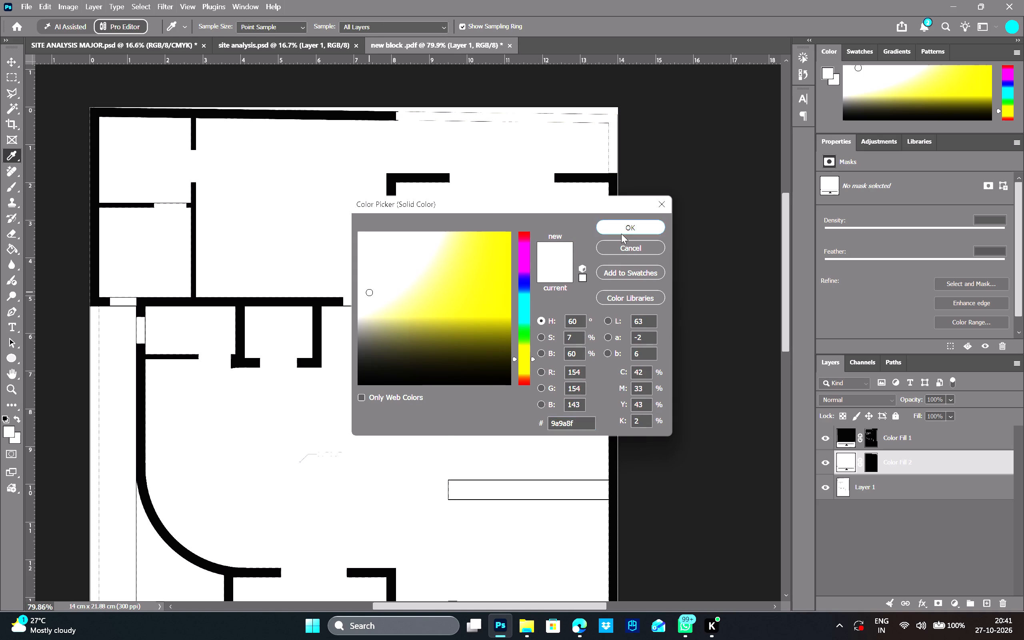
Create a new document from the Default Photoshop Size preset, 16 x 12 cm at 118.11 ppcm.
scroll(473, 327, down, 1)
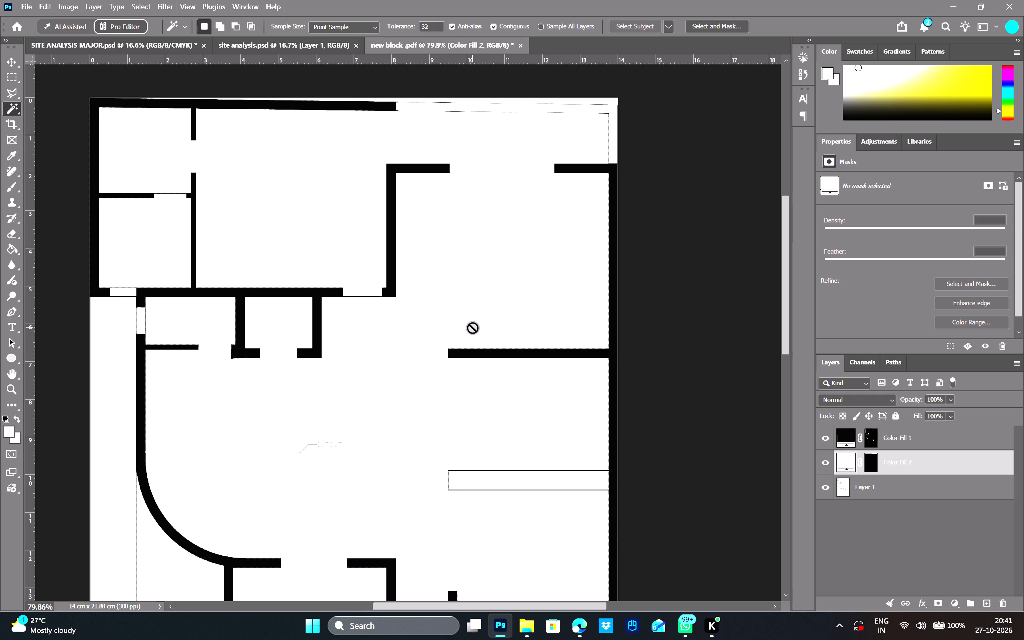
scroll(472, 327, down, 1)
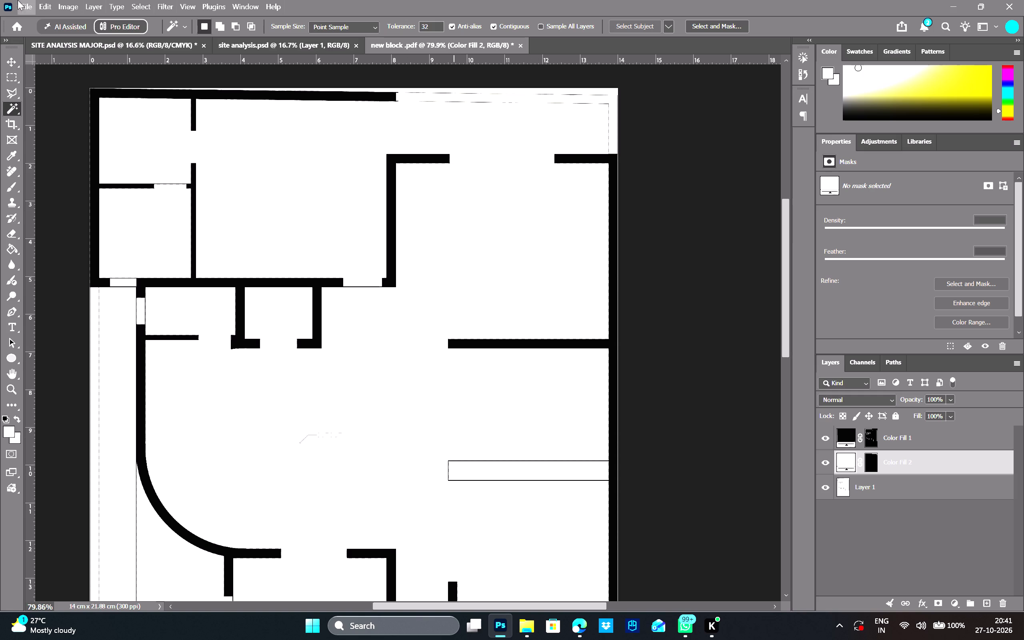
click(26, 11)
click(56, 24)
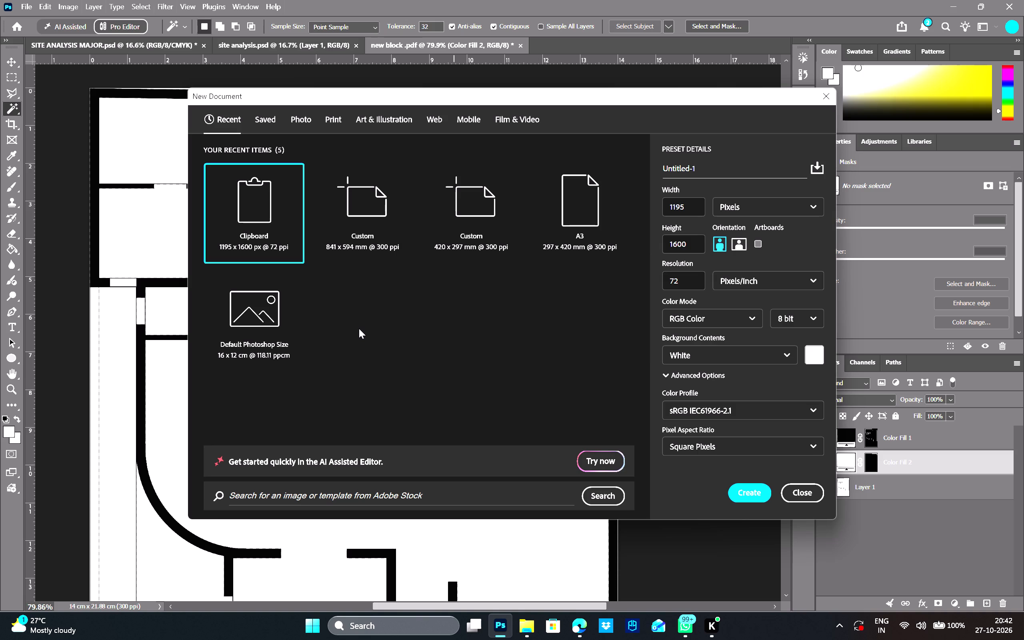
click(252, 318)
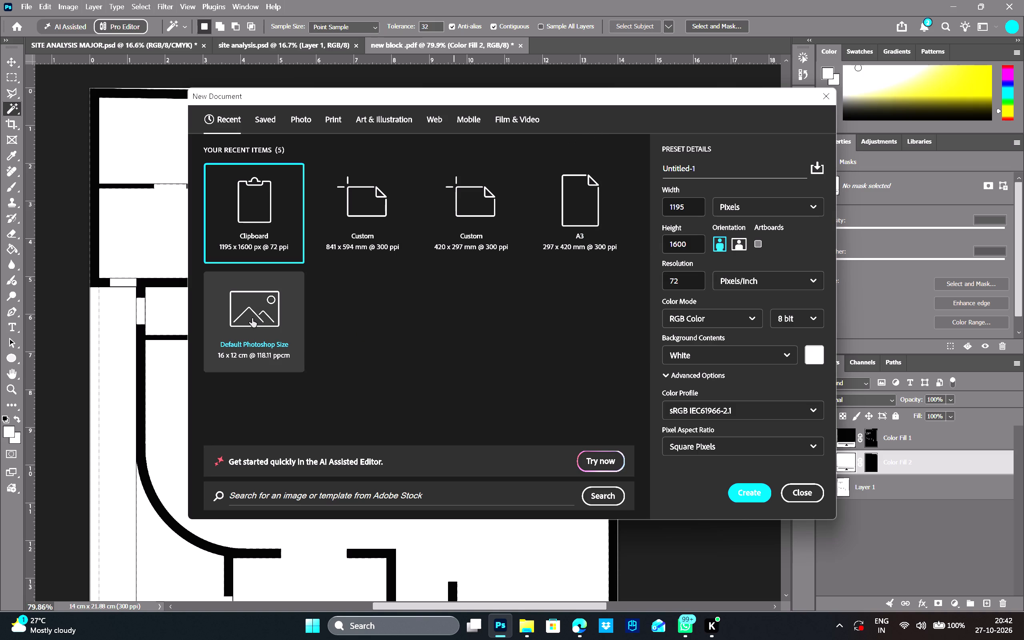
click(756, 490)
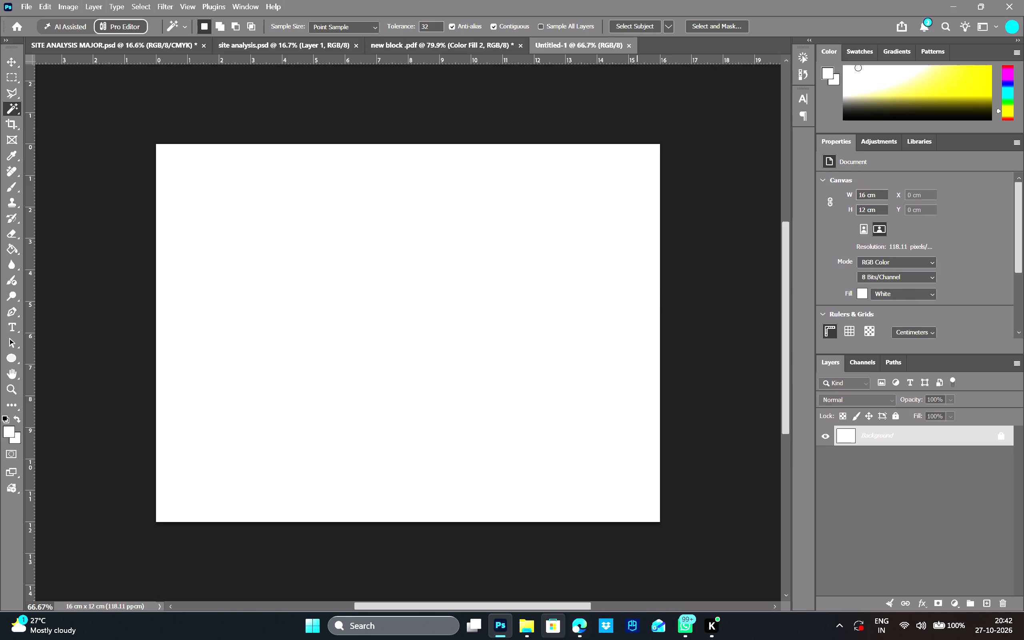
Switch to Pinterest in the browser, search for "wood pattern" and open the pin showing staggered vertical floor planks.
click(576, 632)
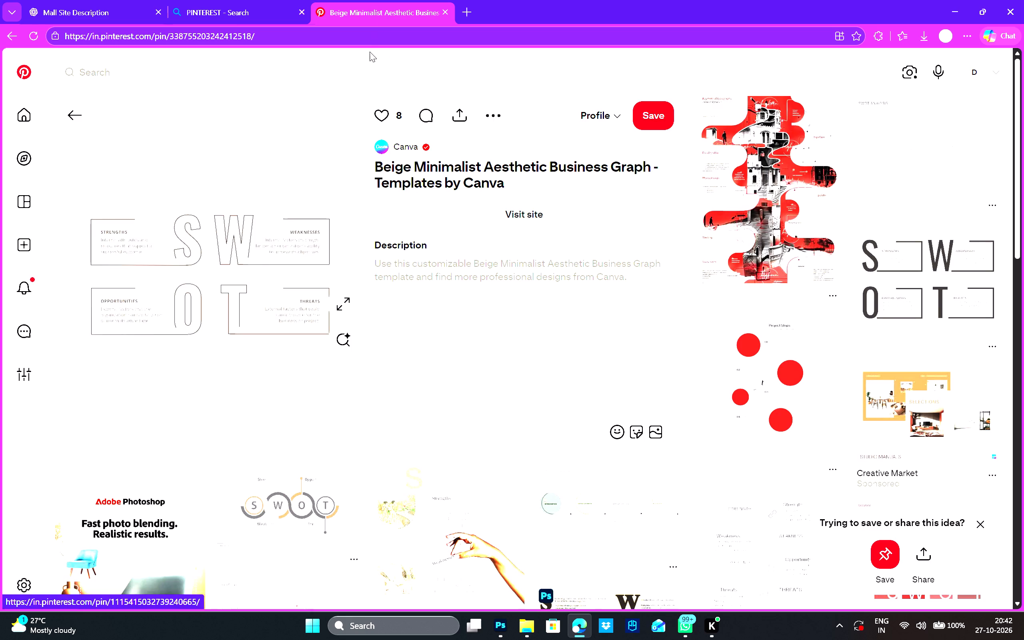
click(359, 67)
text(wood pattern)
key(Return)
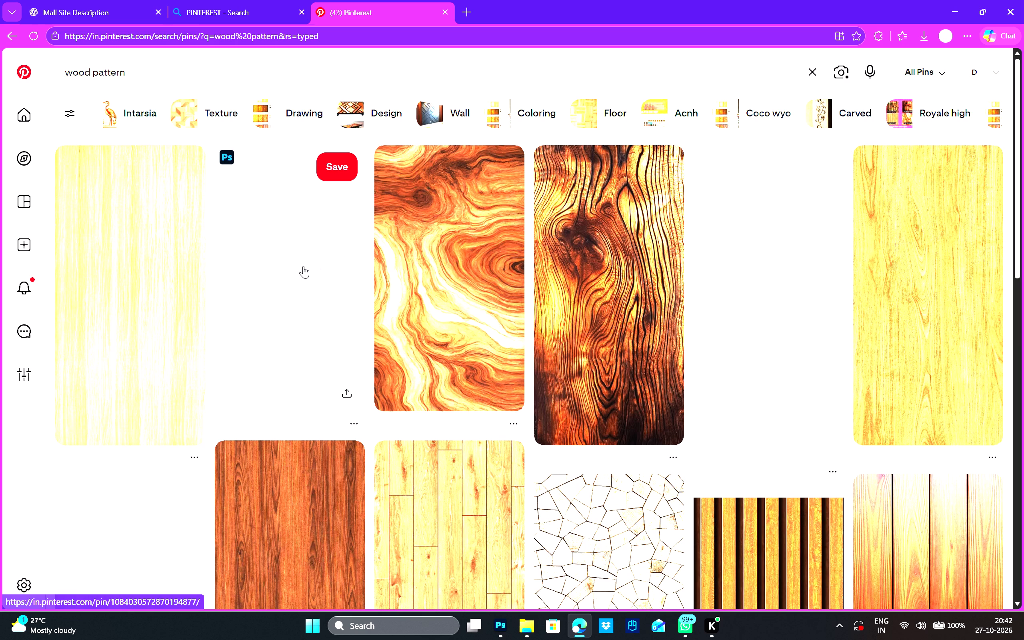
scroll(303, 266, down, 3)
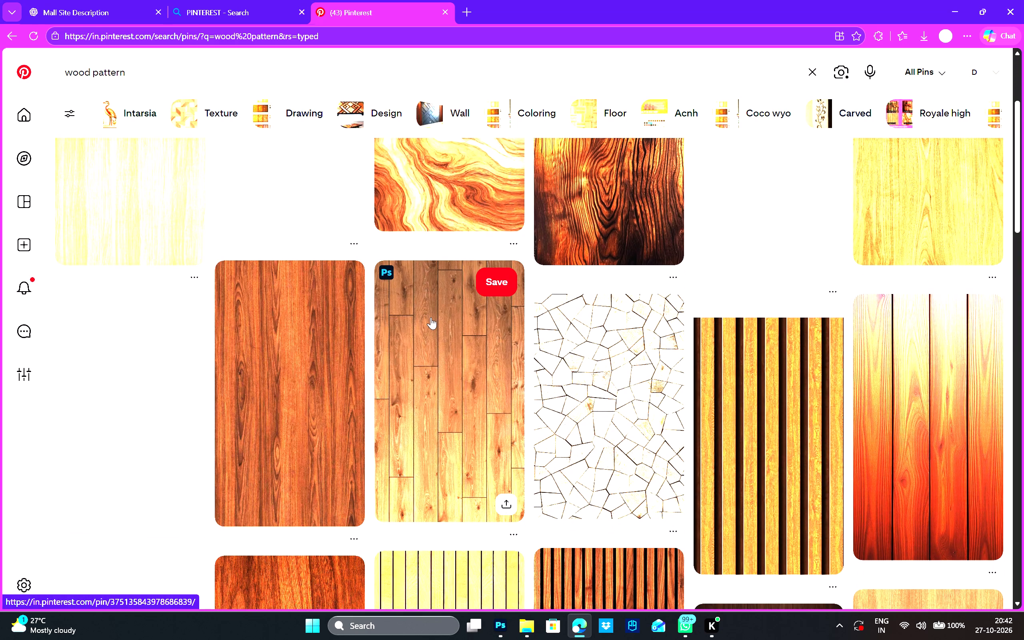
click(431, 317)
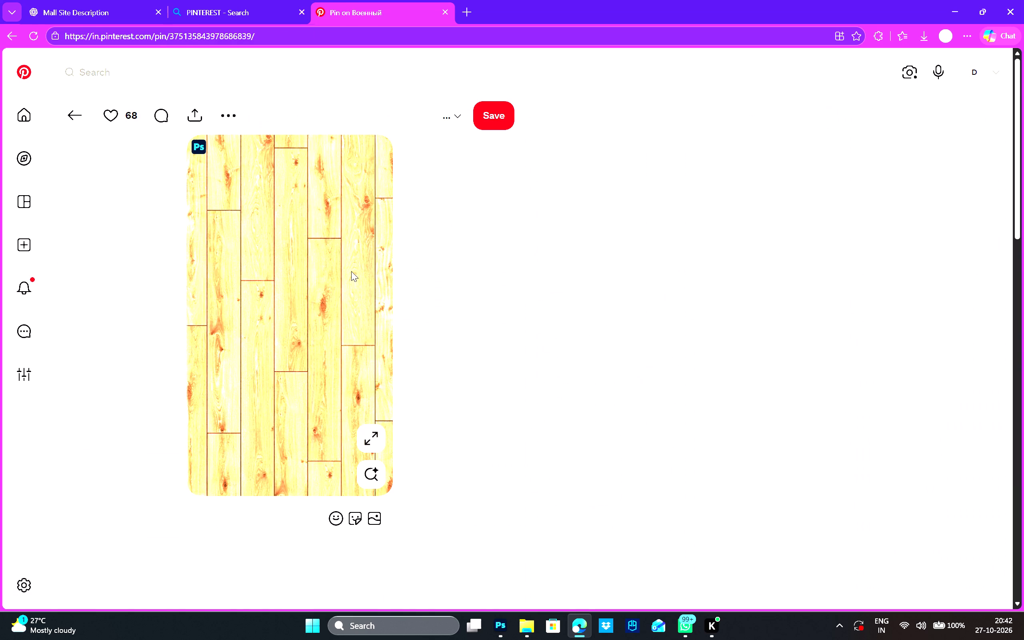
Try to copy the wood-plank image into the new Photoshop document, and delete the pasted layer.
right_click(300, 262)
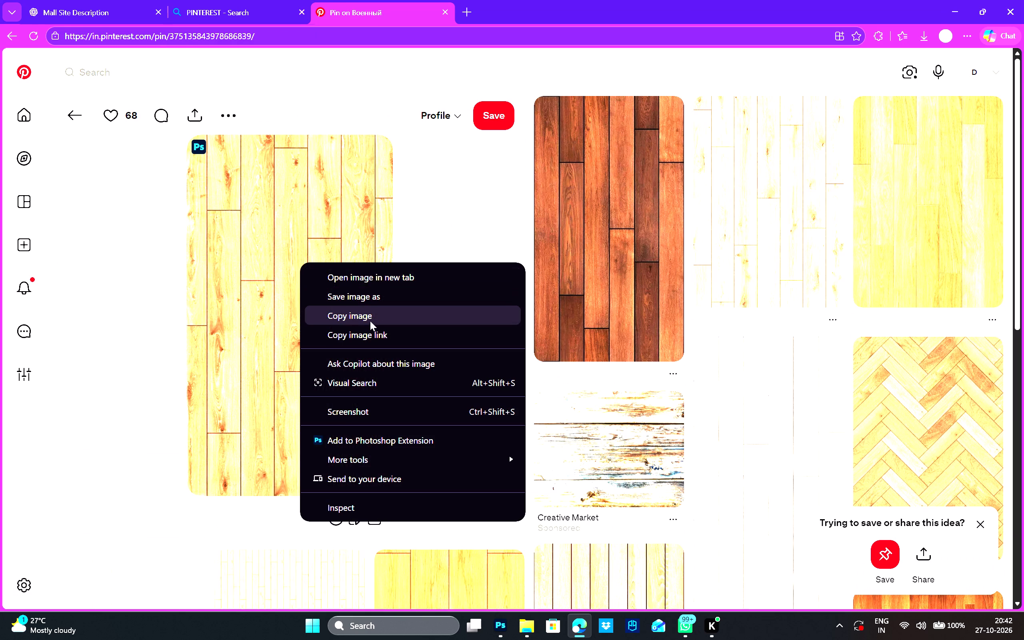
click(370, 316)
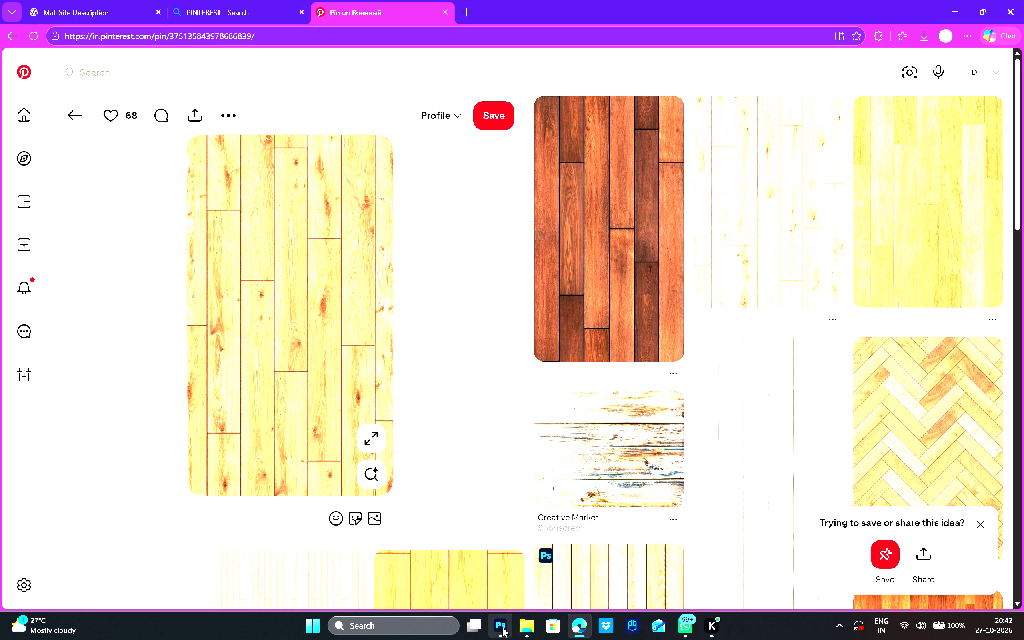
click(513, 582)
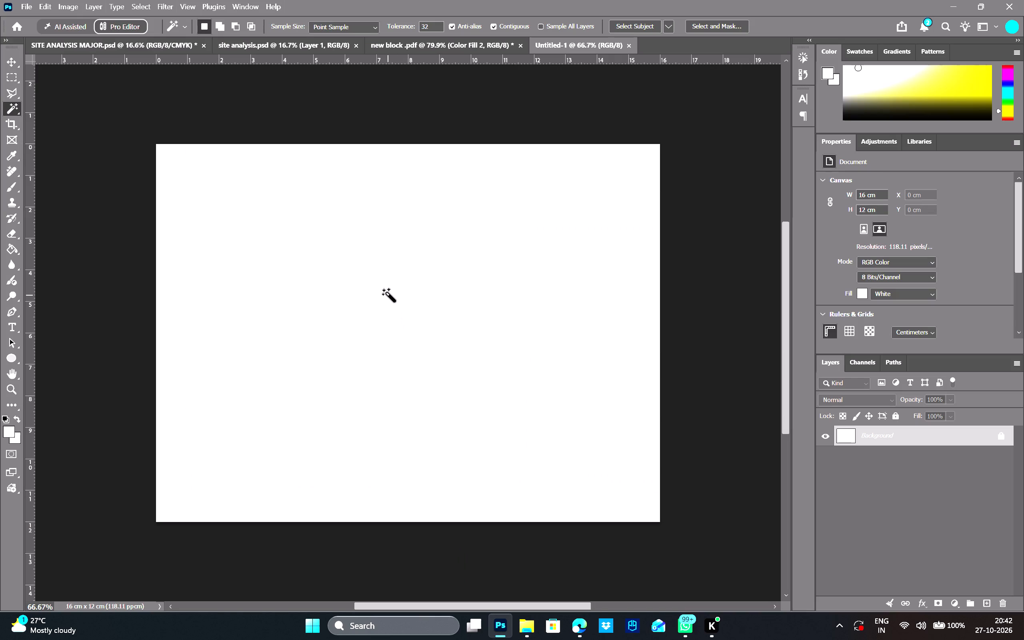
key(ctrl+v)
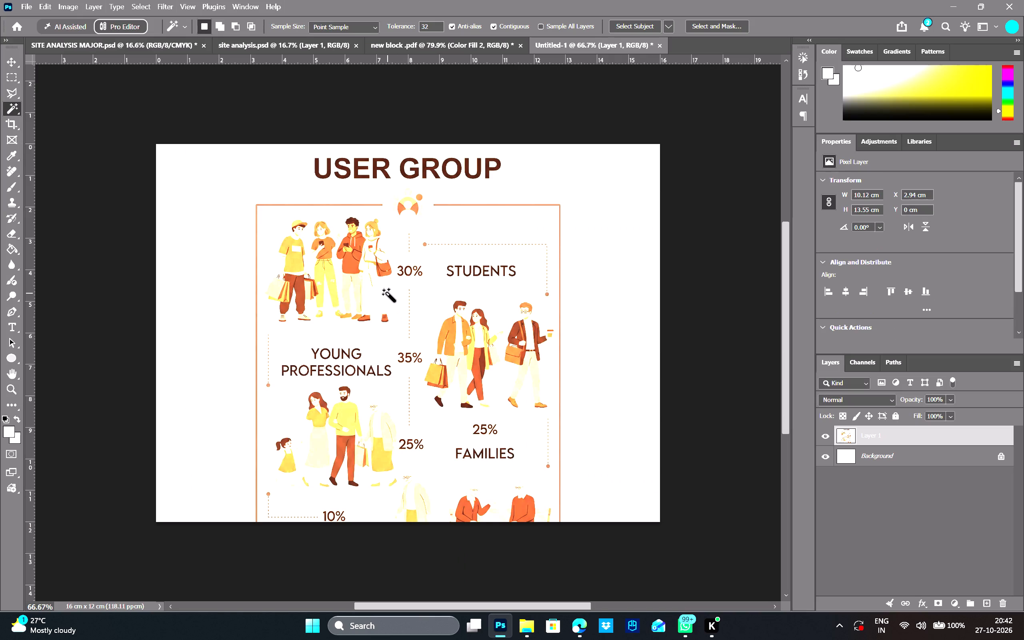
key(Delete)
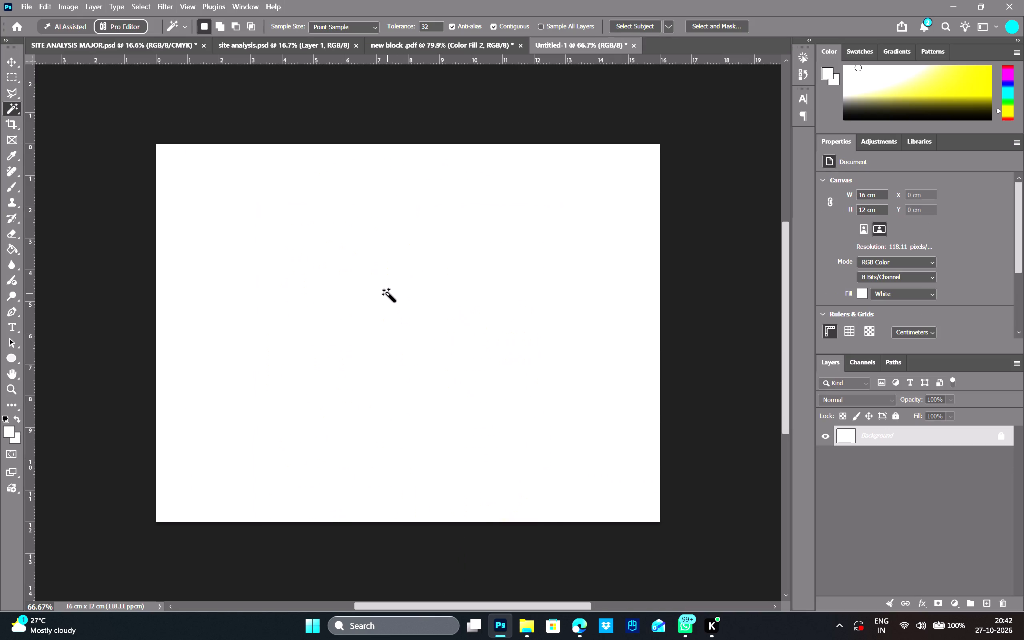
Copy the wood-plank image from the Pinterest pin again and paste it into the blank Photoshop document.
click(576, 620)
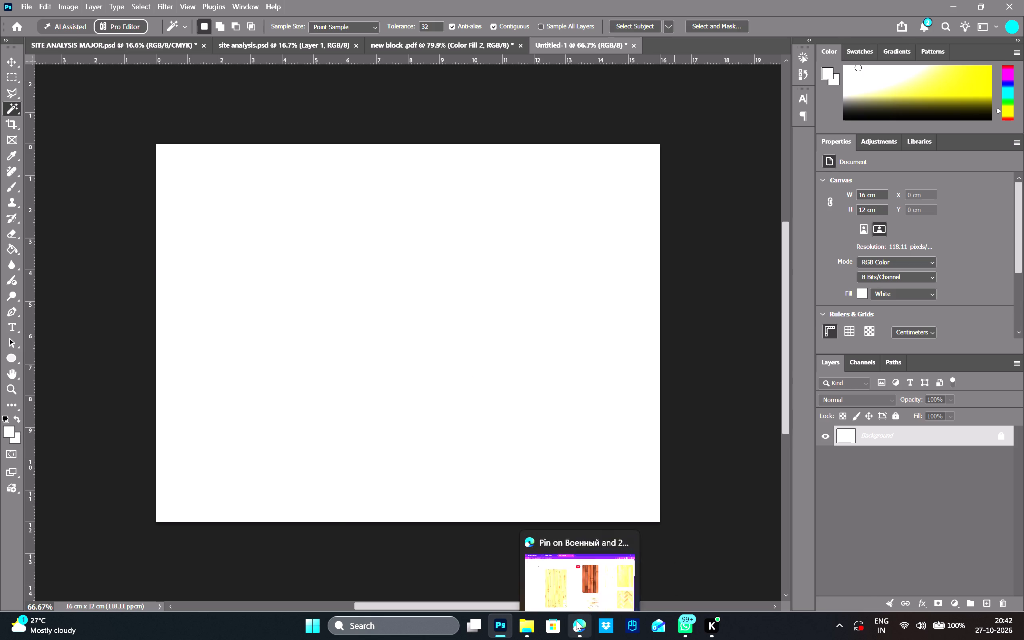
right_click(299, 254)
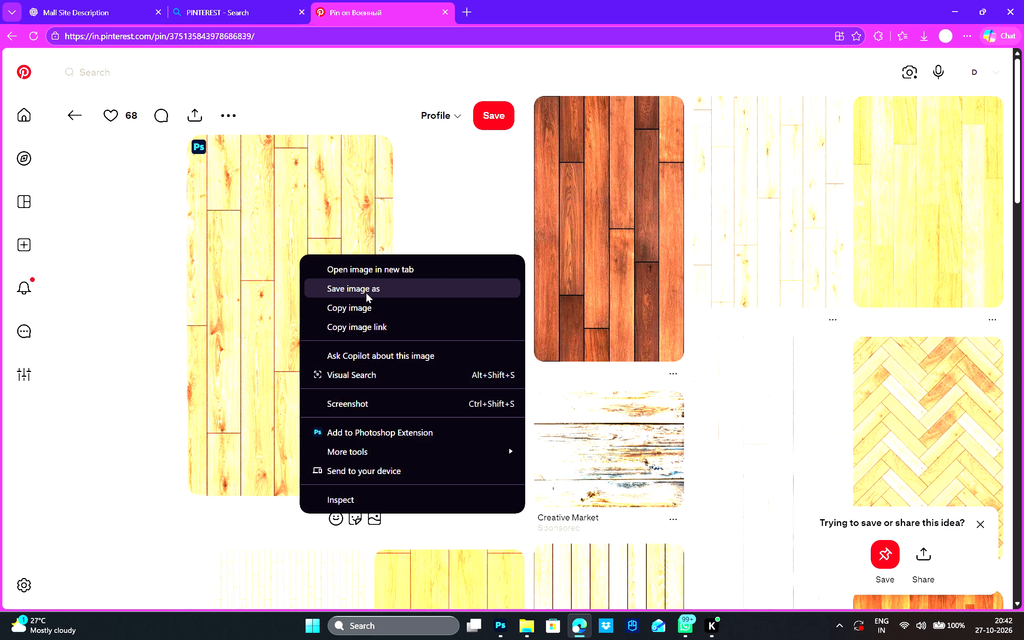
click(365, 308)
right_click(313, 274)
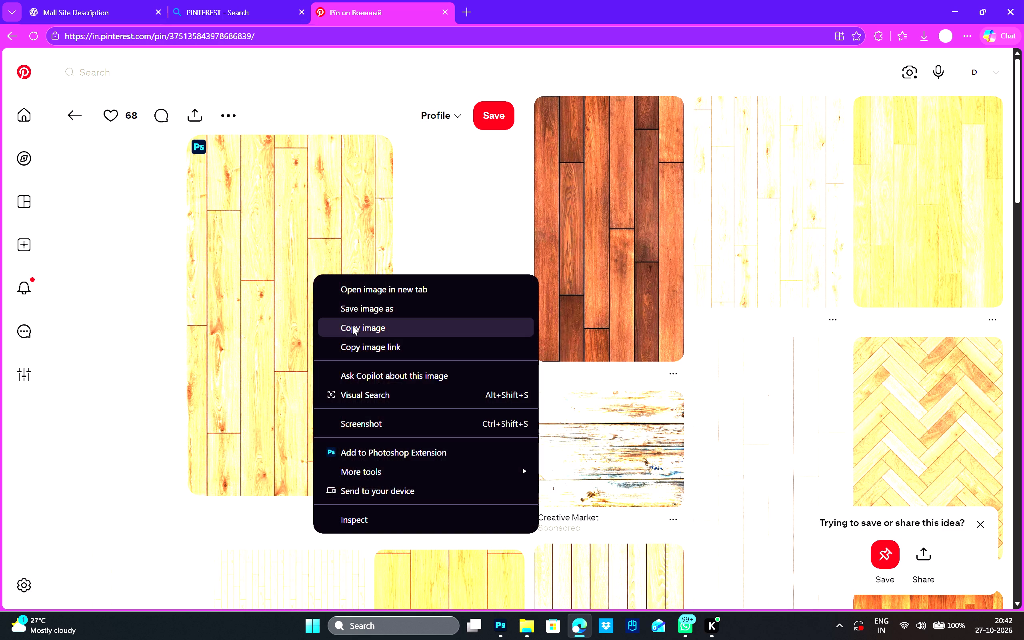
click(353, 325)
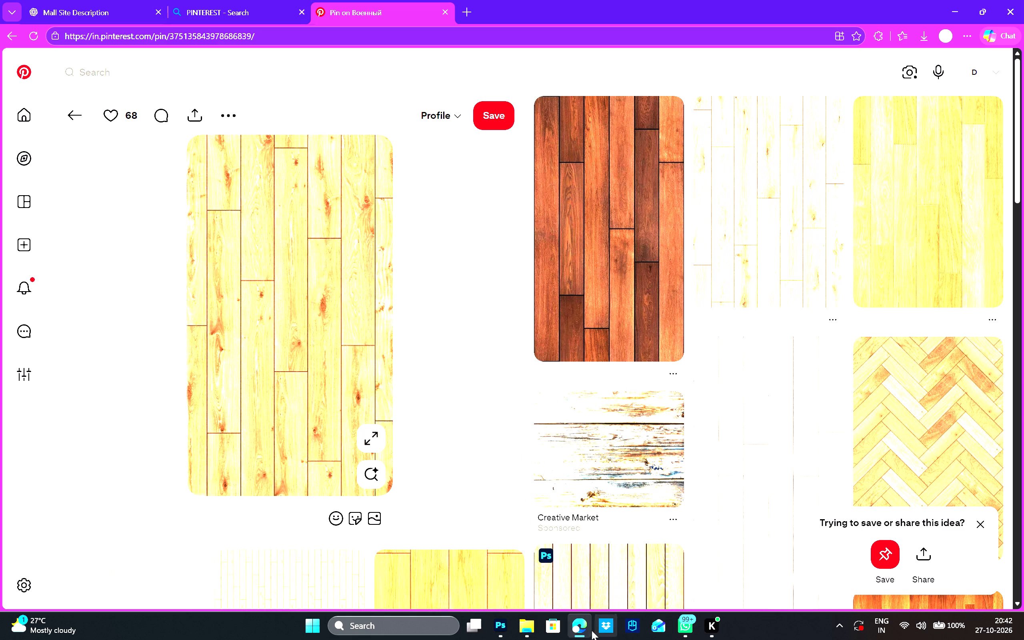
click(520, 589)
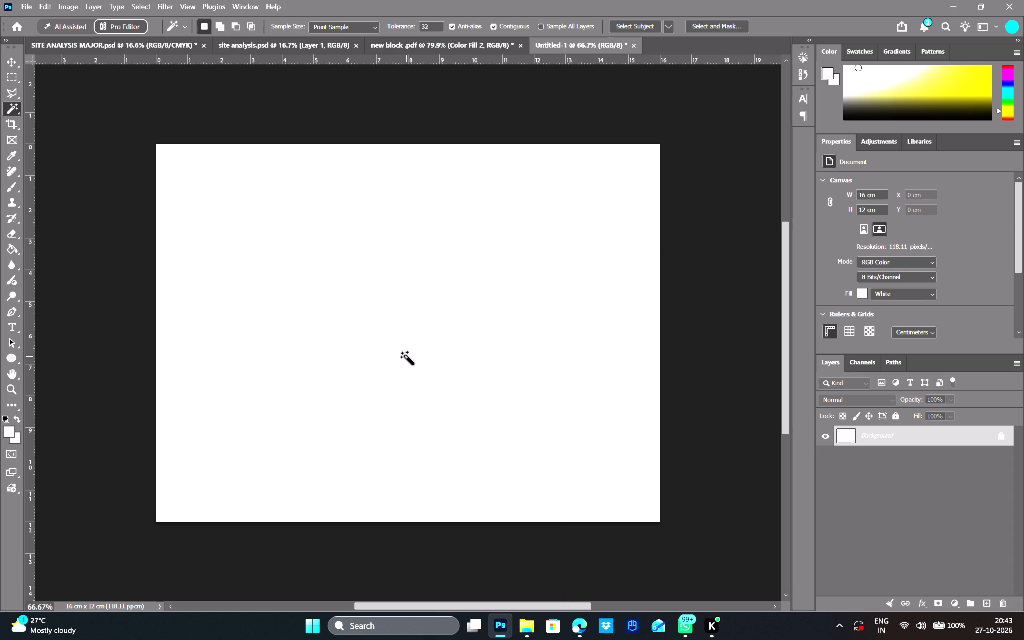
key(ctrl+v)
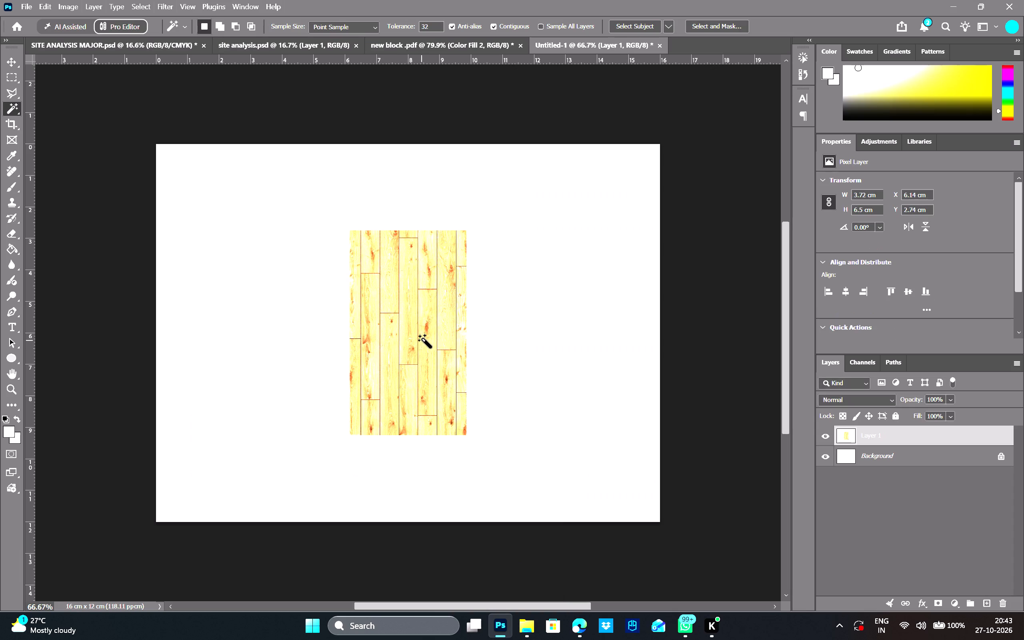
key(v)
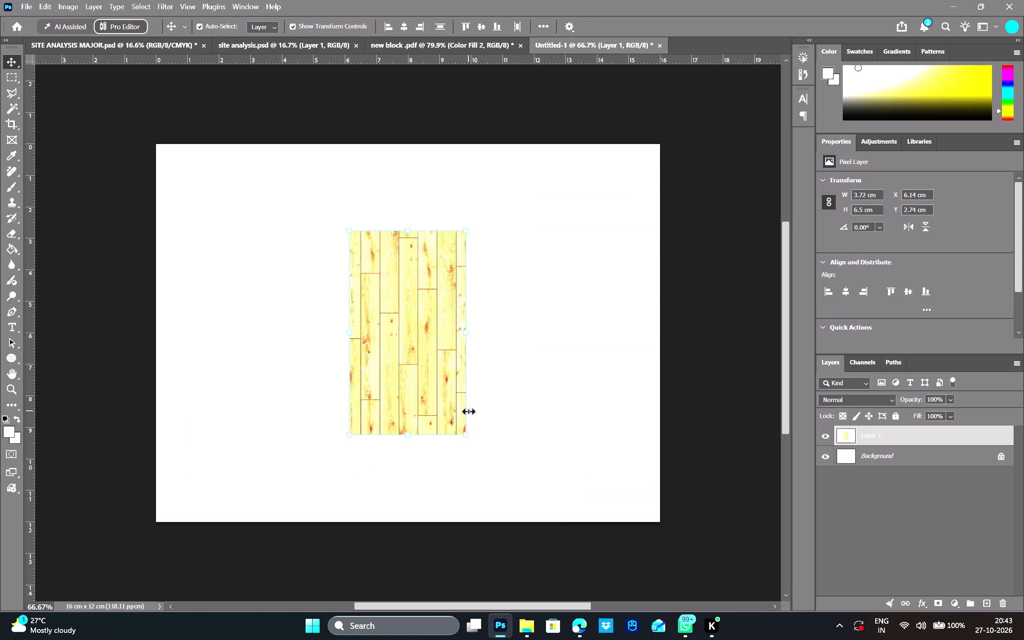
Move and enlarge the pasted wood-plank image until it covers the whole canvas, at 16 cm wide.
drag(467, 434, 645, 481)
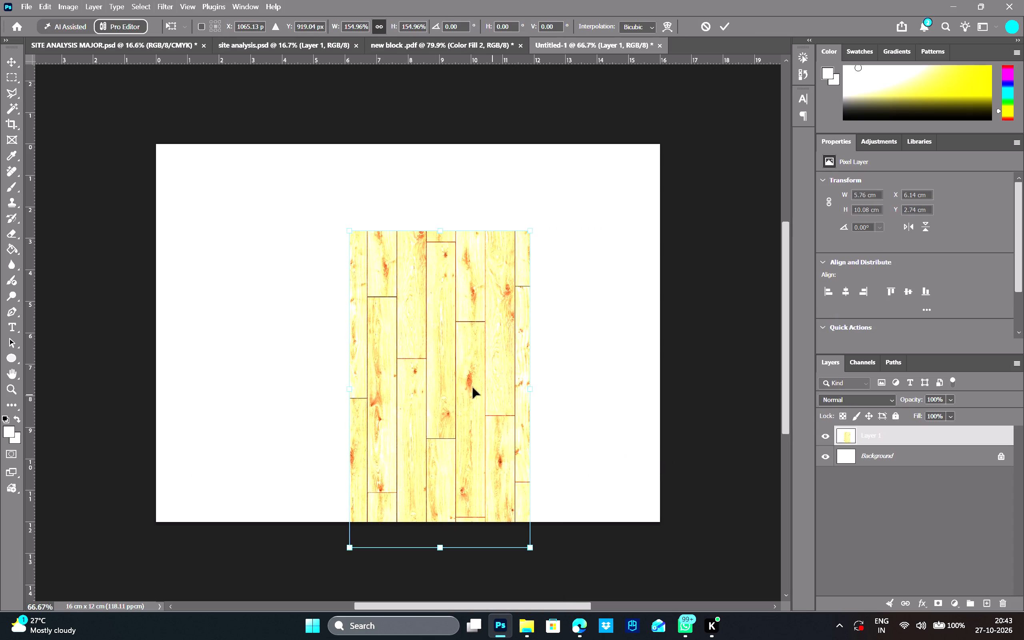
drag(434, 370, 394, 319)
drag(488, 338, 596, 340)
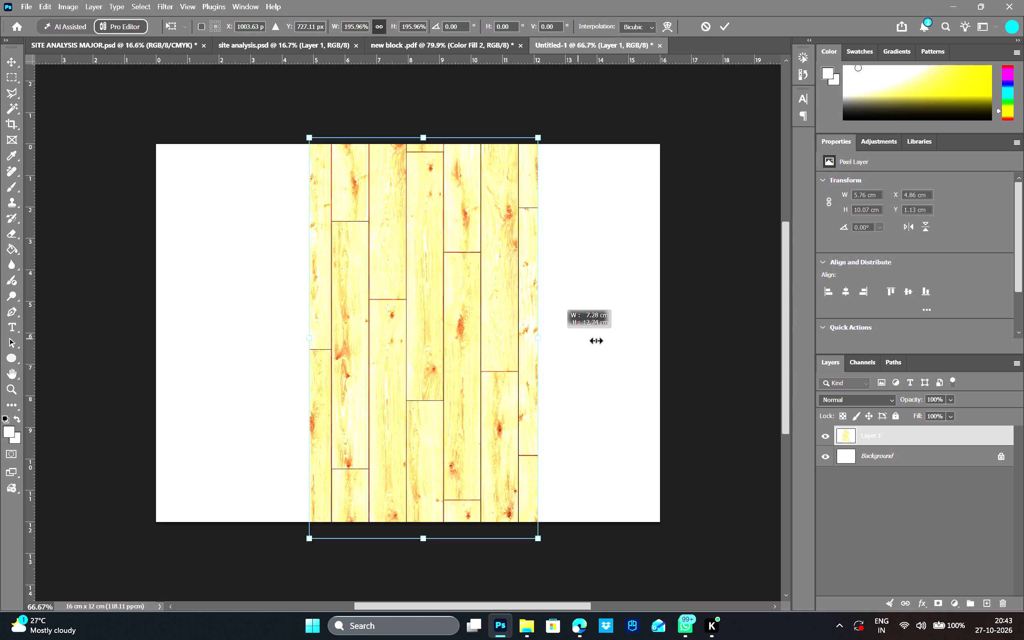
drag(596, 340, 656, 342)
drag(304, 338, 152, 346)
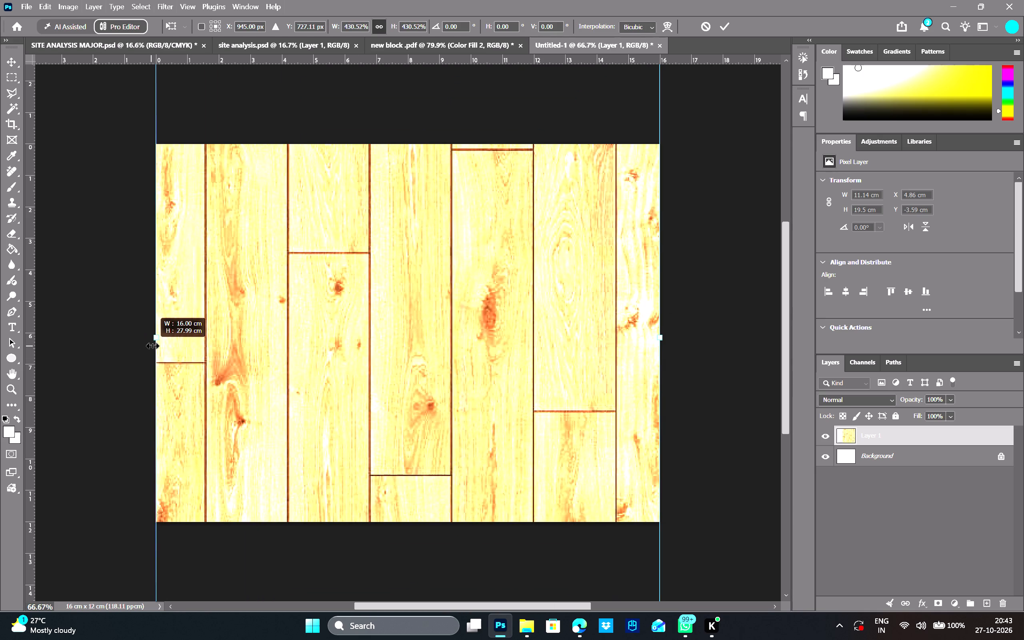
drag(152, 346, 154, 343)
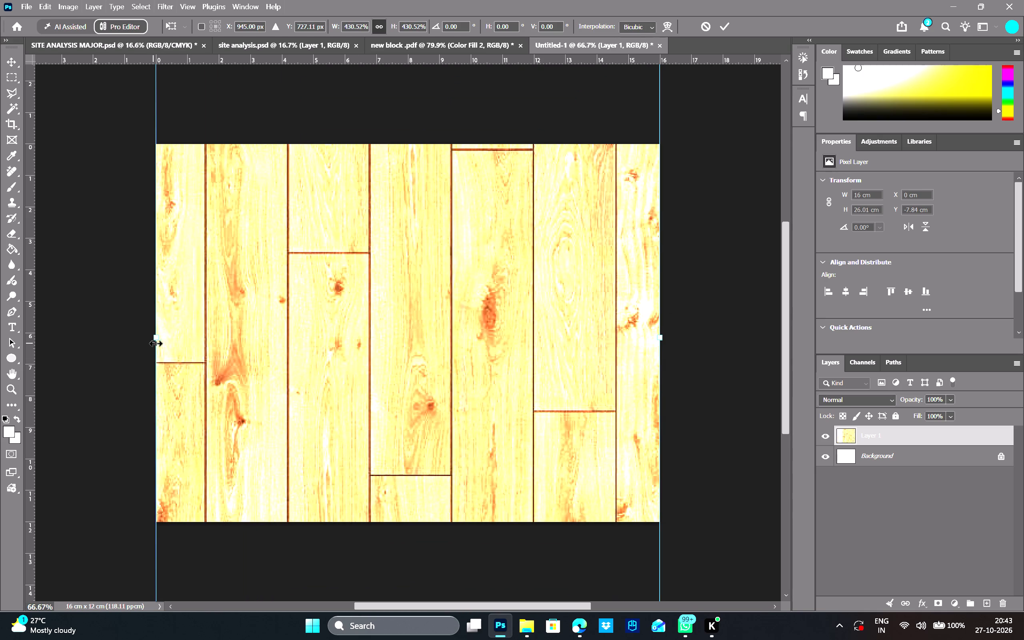
click(44, 7)
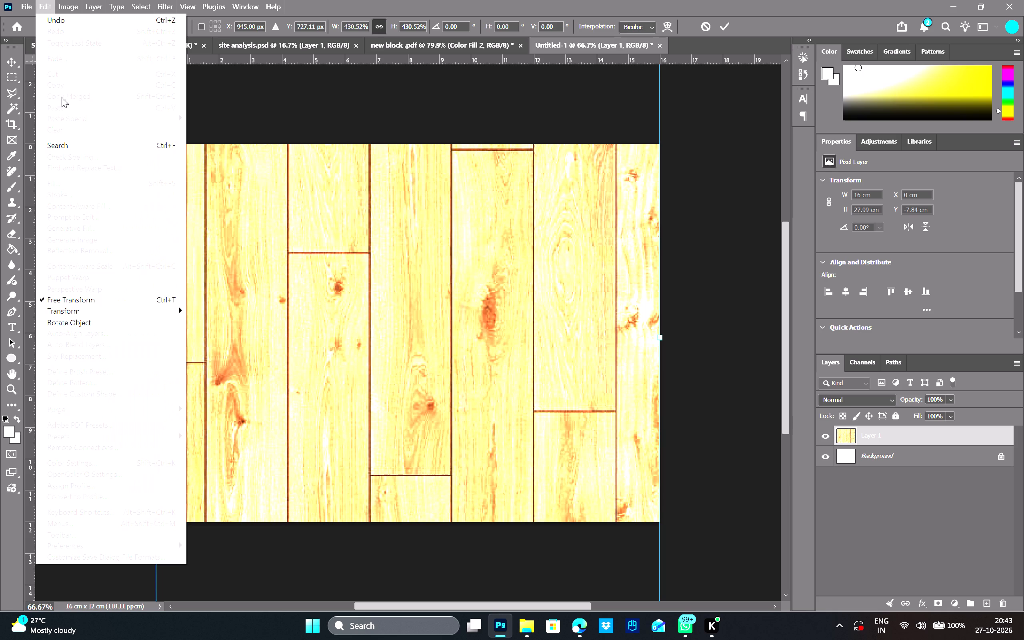
click(341, 112)
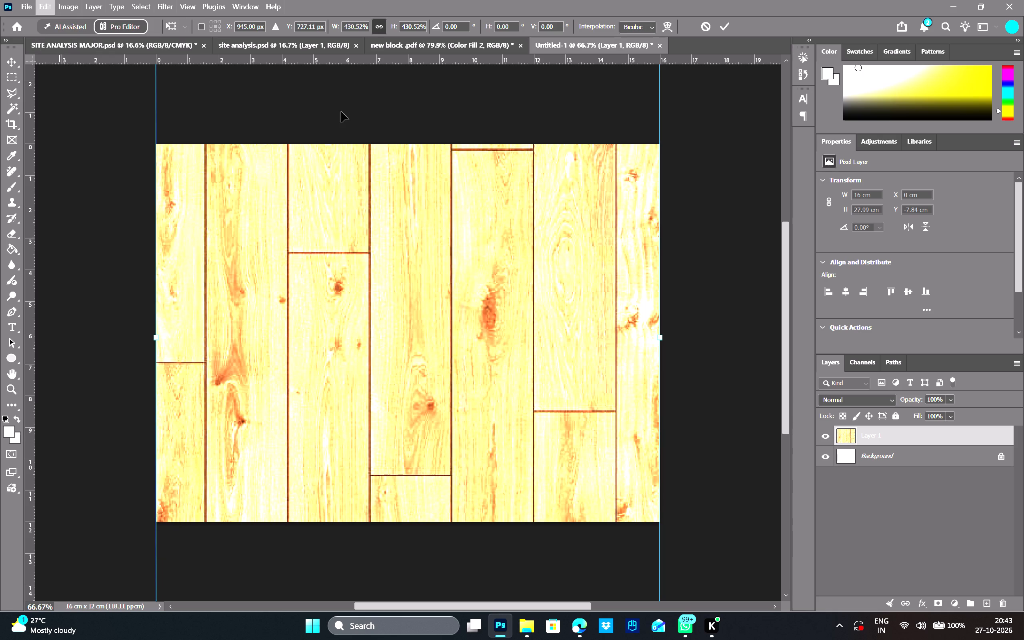
click(727, 28)
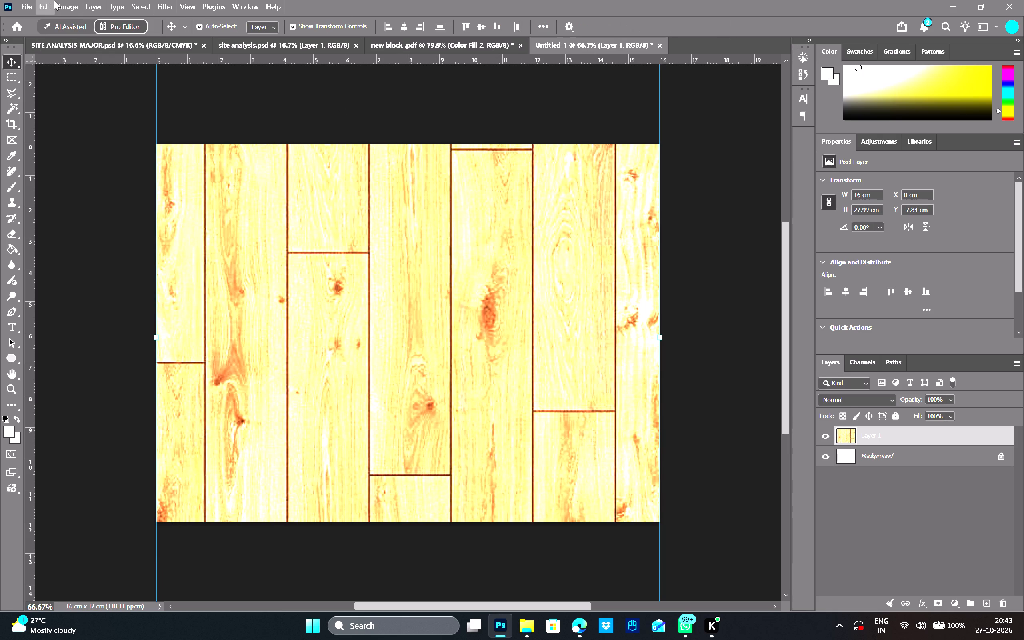
Define the canvas-filling wood-plank image as a pattern named "wood".
click(54, 0)
click(158, 379)
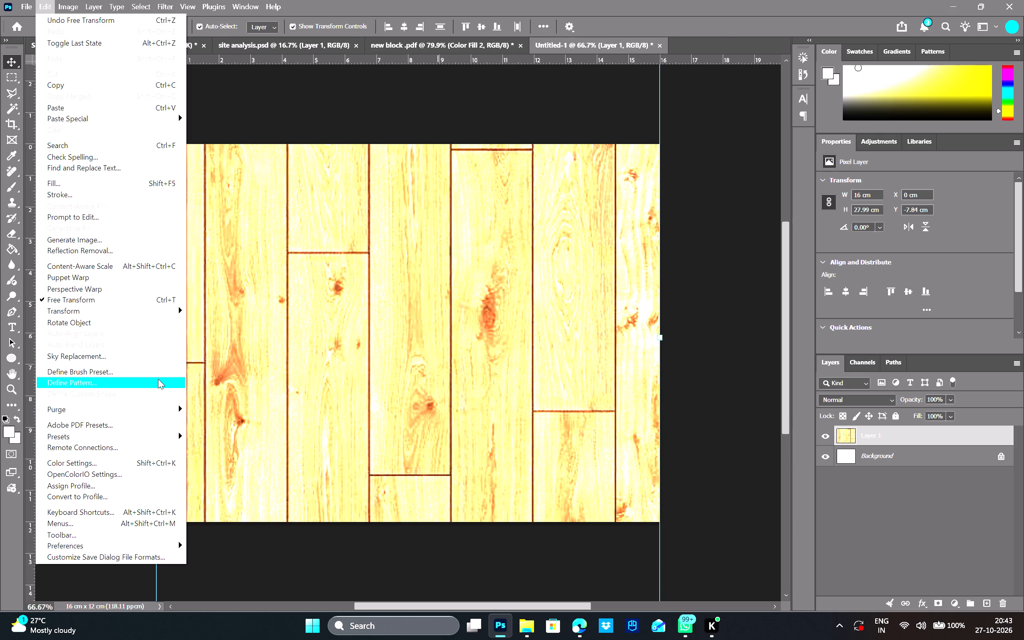
key(BackSpace)
text(wood)
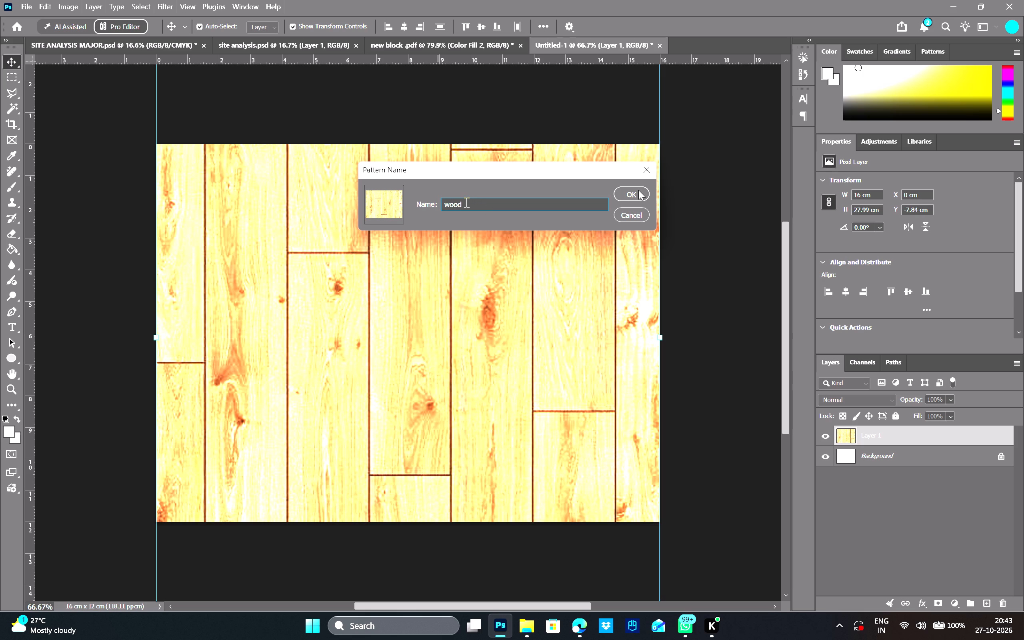
click(638, 190)
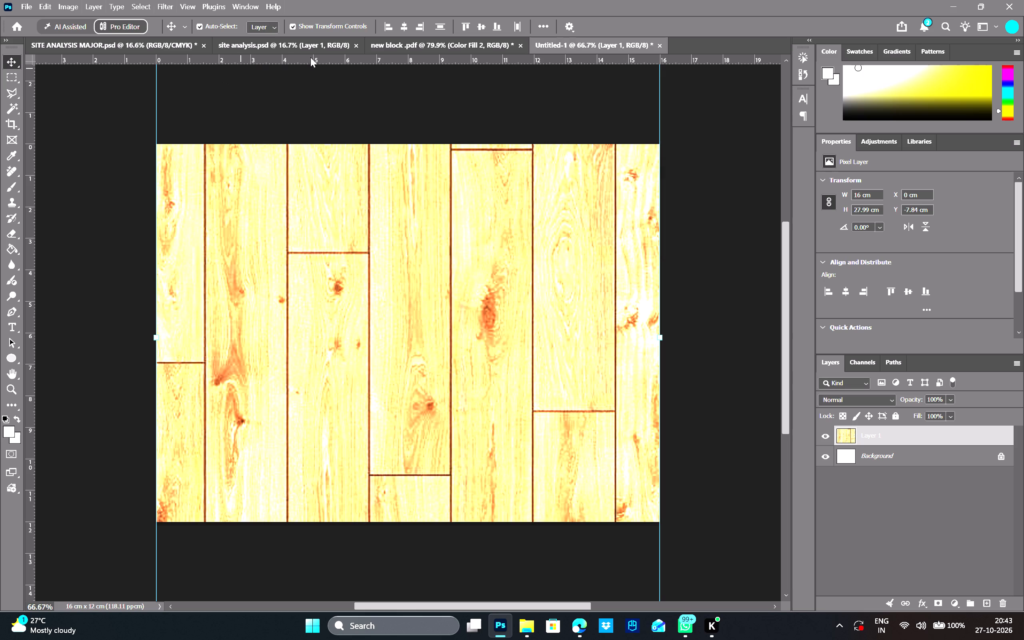
Switch to the new block .pdf document and make Layer 1 active for Magic Wand selection.
click(417, 35)
click(418, 44)
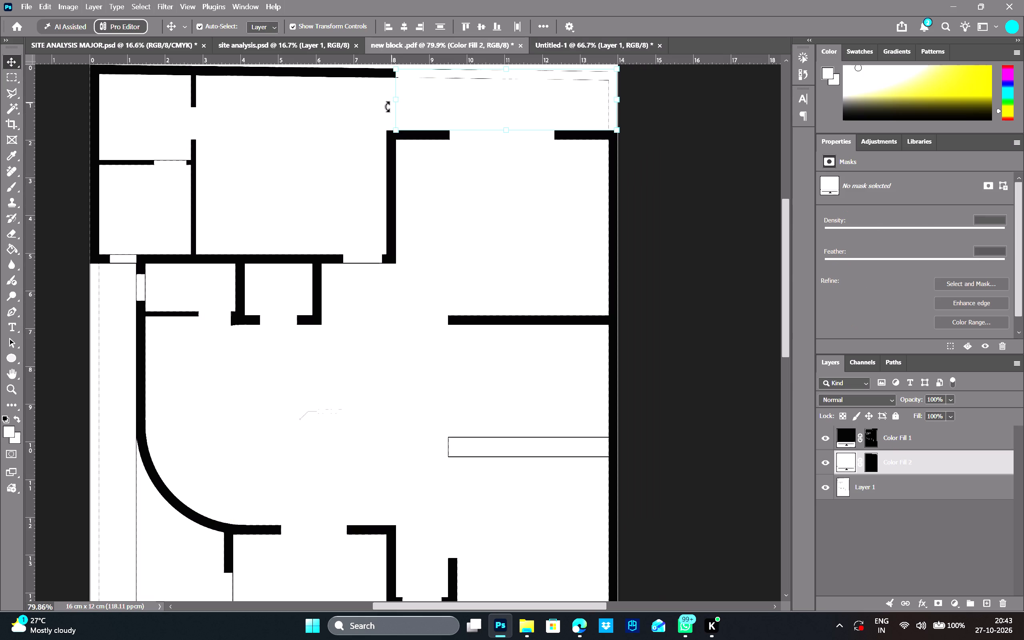
key(w)
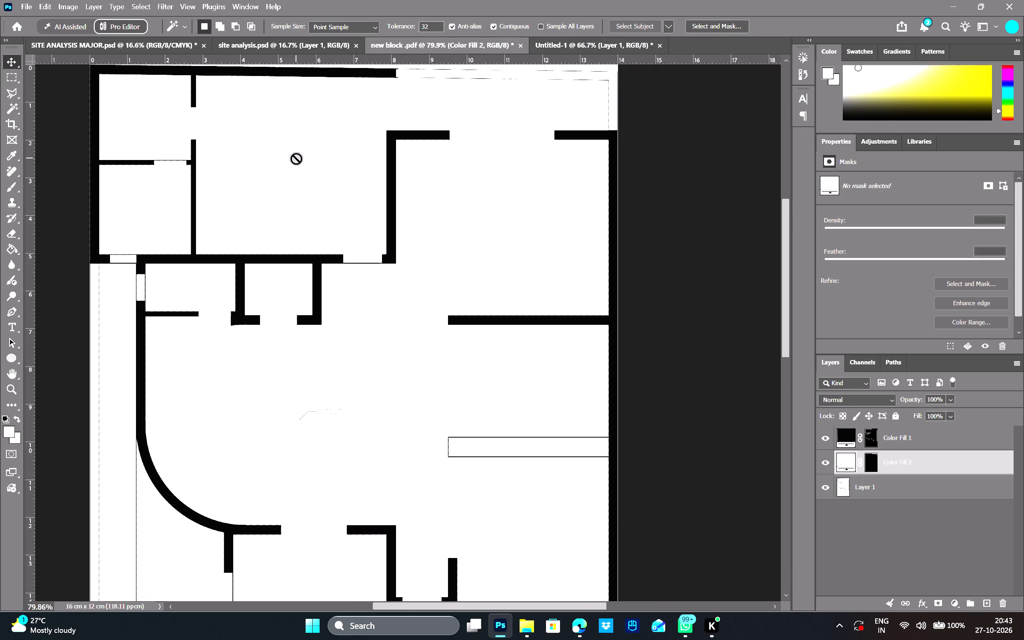
click(866, 481)
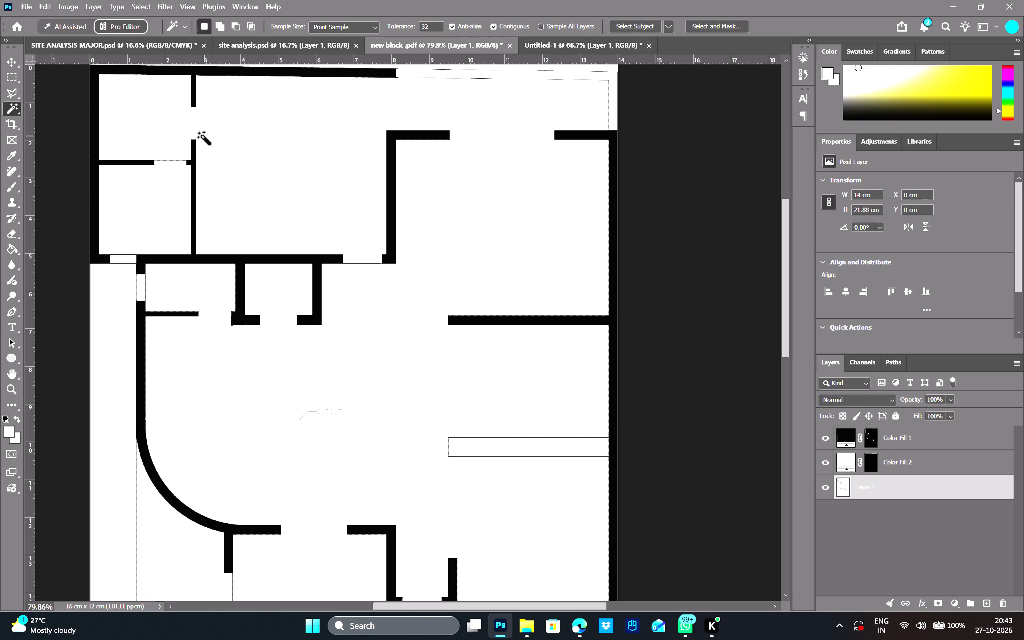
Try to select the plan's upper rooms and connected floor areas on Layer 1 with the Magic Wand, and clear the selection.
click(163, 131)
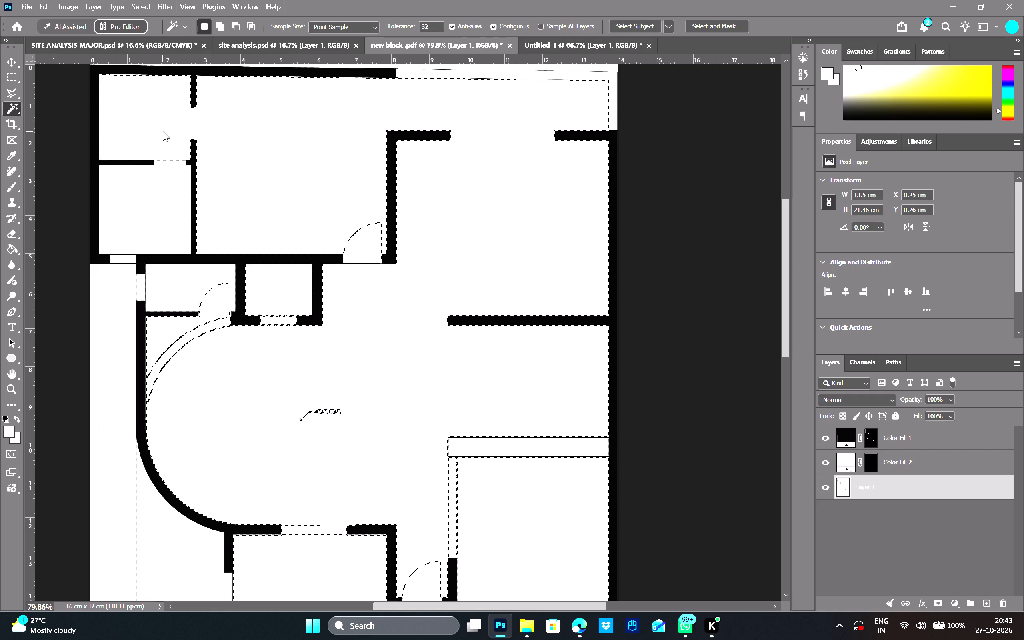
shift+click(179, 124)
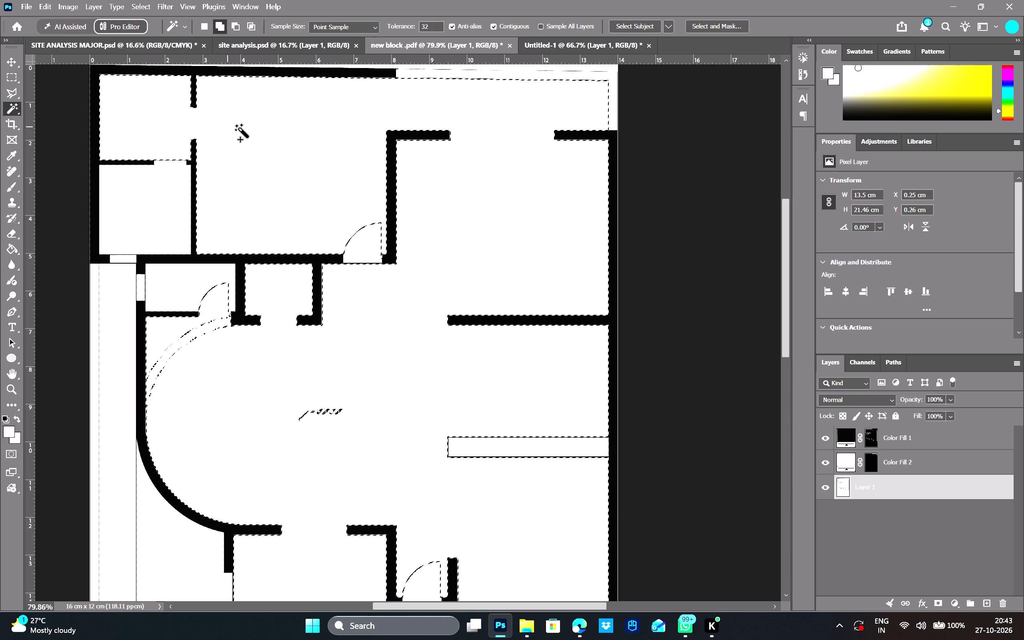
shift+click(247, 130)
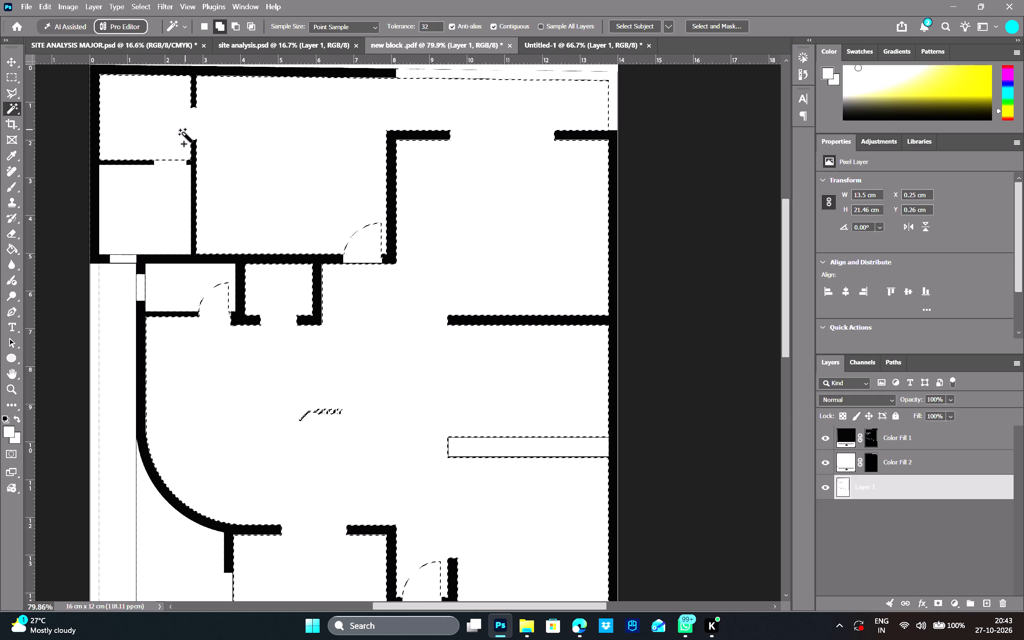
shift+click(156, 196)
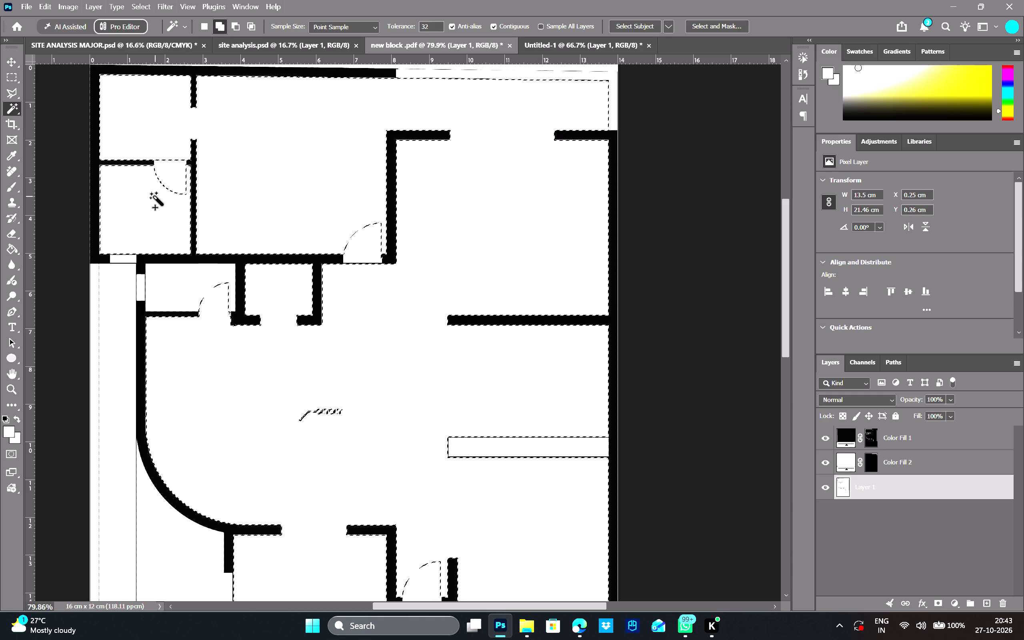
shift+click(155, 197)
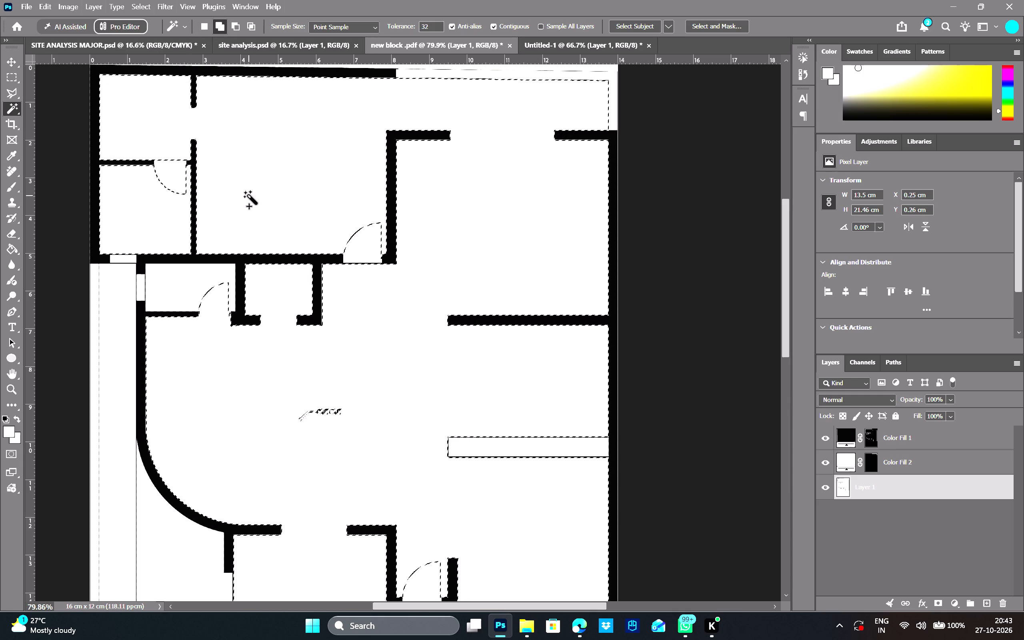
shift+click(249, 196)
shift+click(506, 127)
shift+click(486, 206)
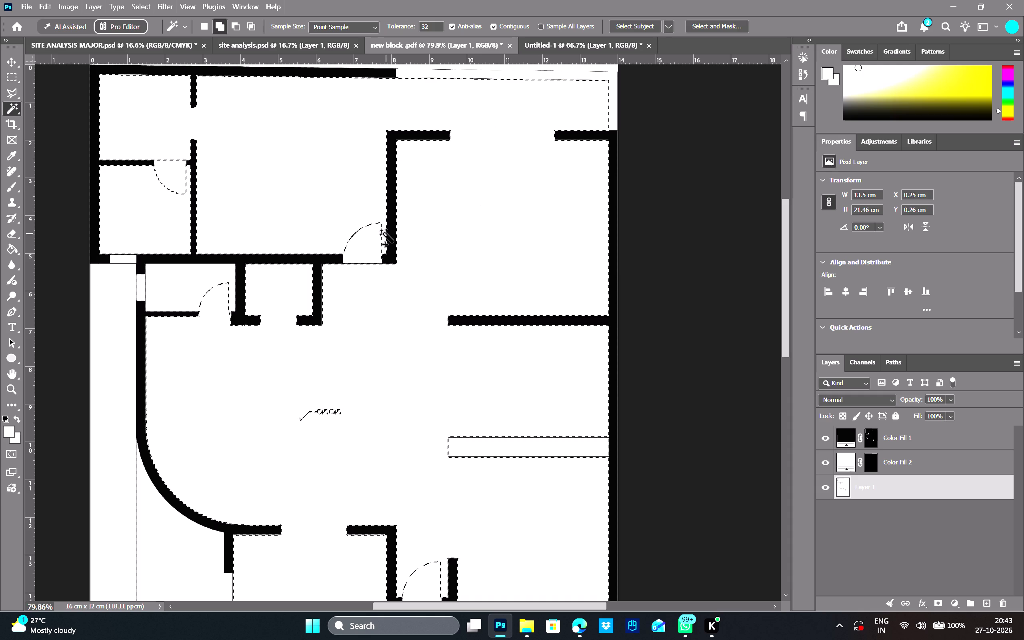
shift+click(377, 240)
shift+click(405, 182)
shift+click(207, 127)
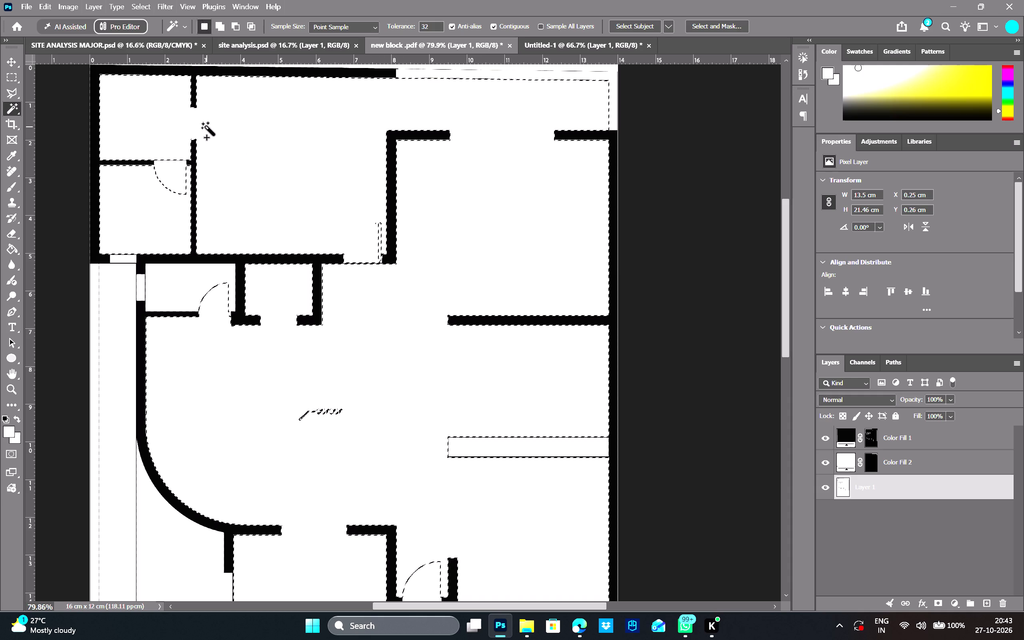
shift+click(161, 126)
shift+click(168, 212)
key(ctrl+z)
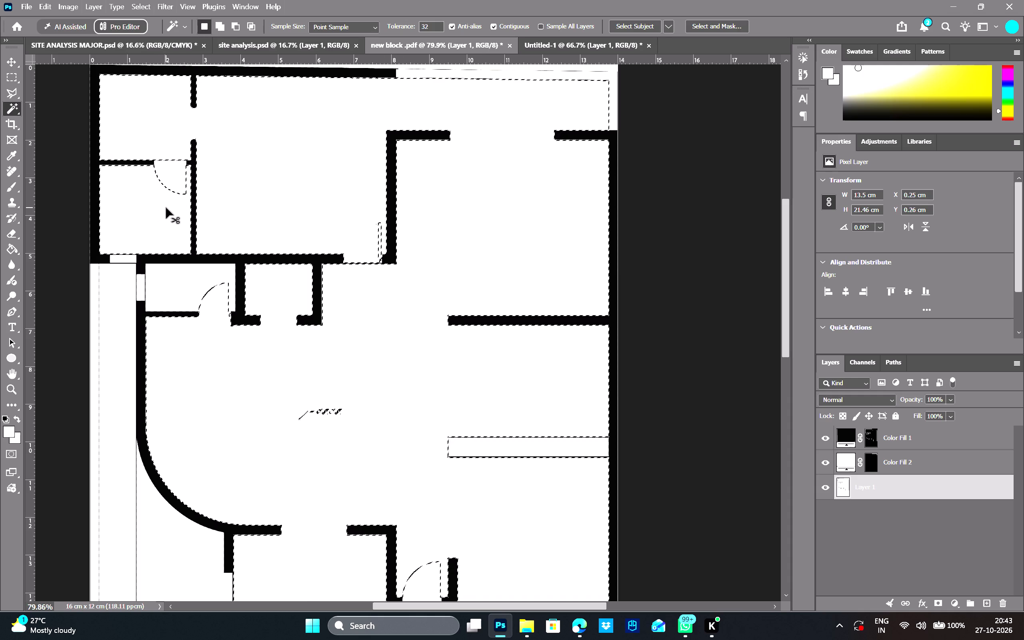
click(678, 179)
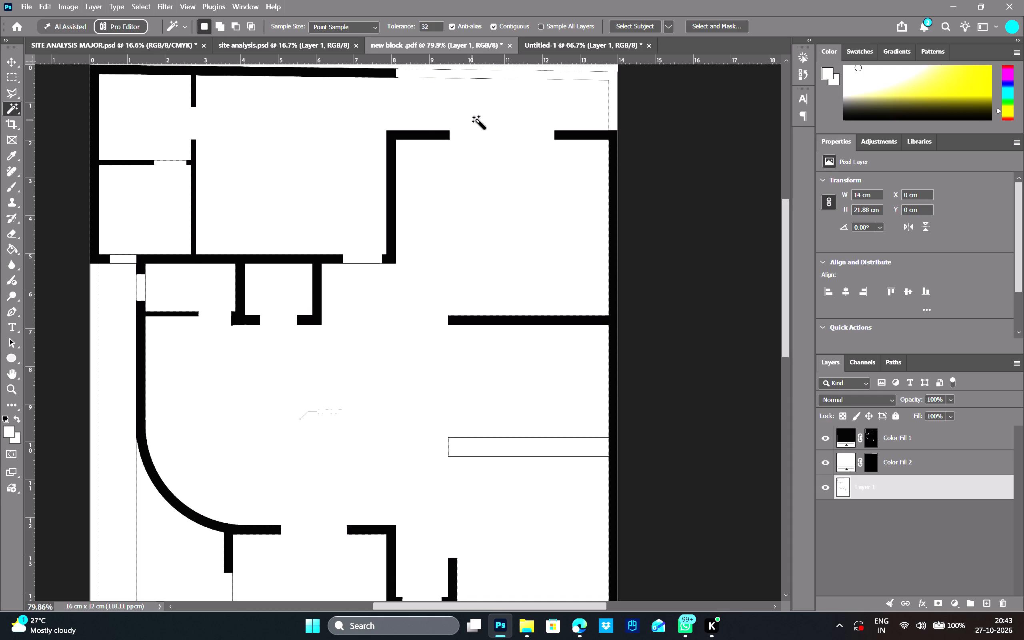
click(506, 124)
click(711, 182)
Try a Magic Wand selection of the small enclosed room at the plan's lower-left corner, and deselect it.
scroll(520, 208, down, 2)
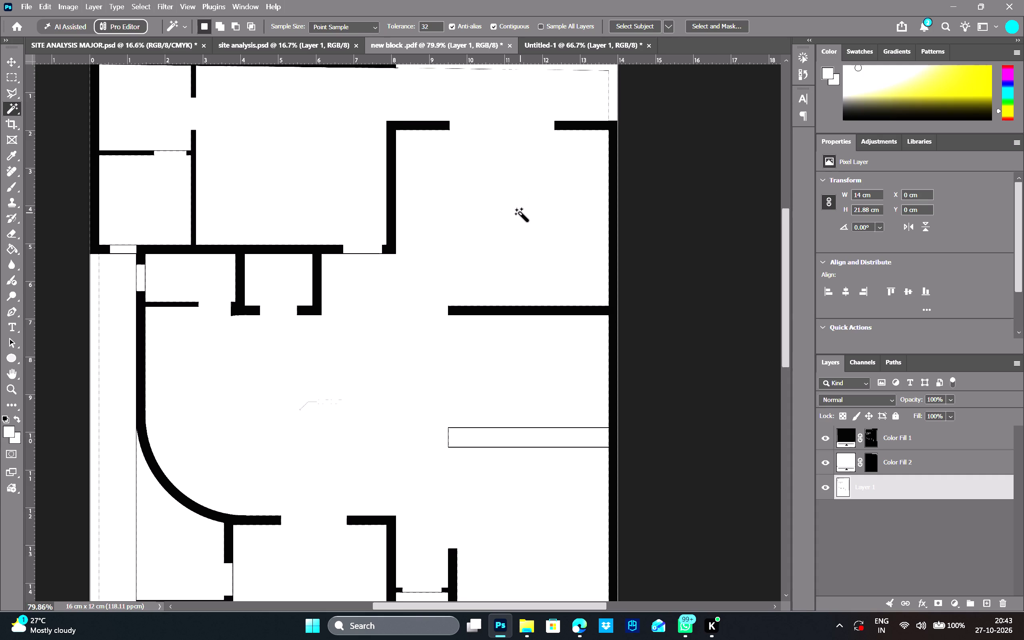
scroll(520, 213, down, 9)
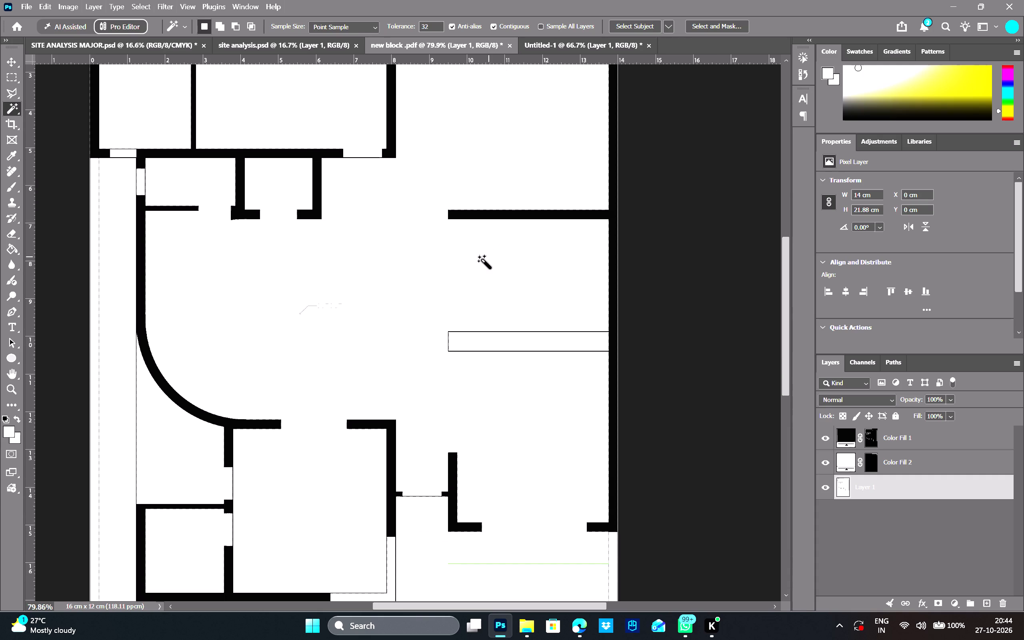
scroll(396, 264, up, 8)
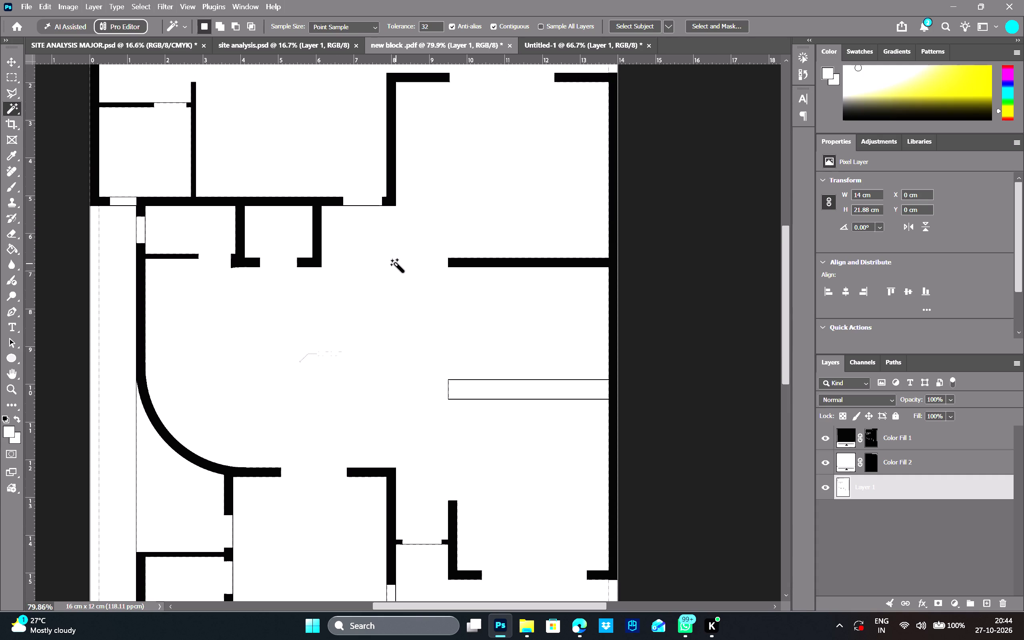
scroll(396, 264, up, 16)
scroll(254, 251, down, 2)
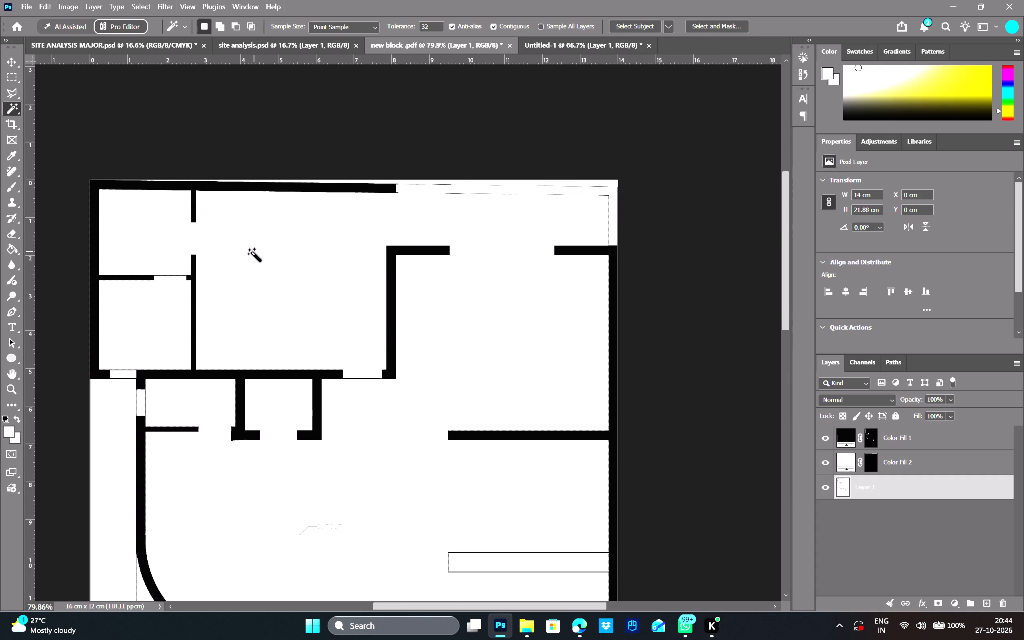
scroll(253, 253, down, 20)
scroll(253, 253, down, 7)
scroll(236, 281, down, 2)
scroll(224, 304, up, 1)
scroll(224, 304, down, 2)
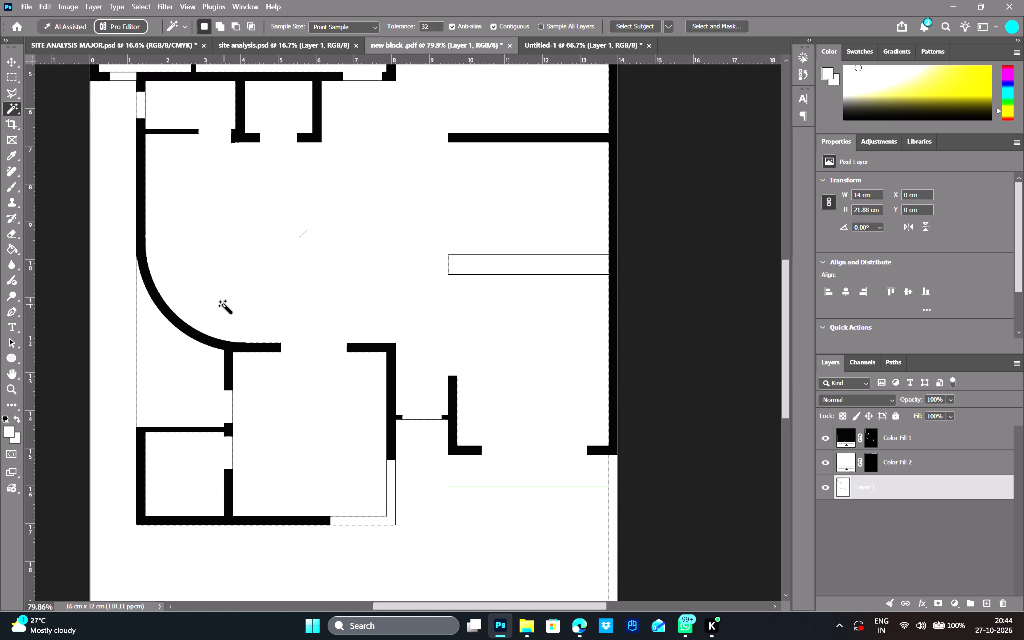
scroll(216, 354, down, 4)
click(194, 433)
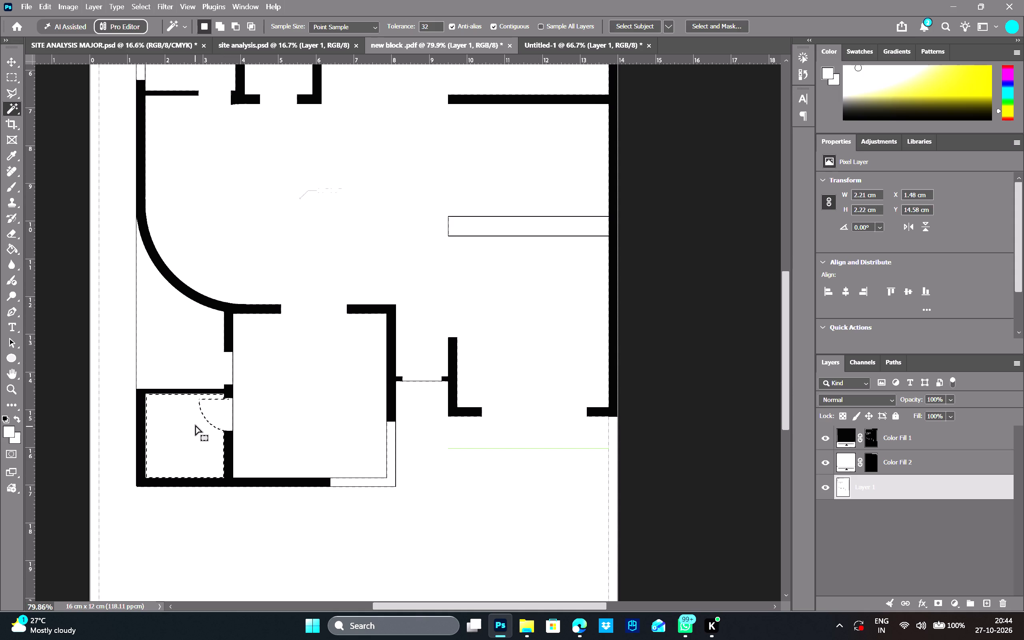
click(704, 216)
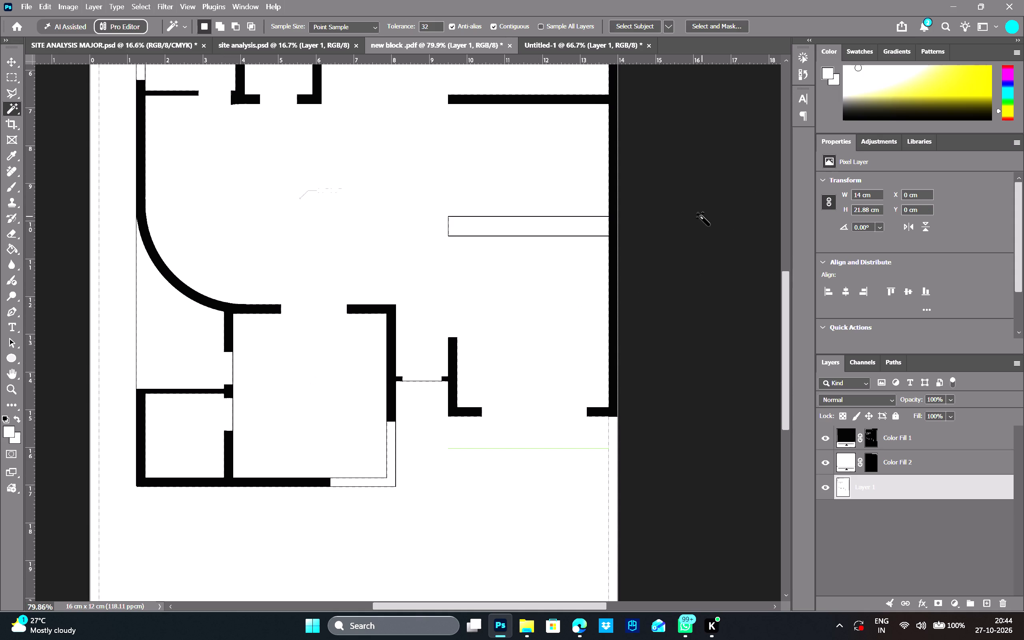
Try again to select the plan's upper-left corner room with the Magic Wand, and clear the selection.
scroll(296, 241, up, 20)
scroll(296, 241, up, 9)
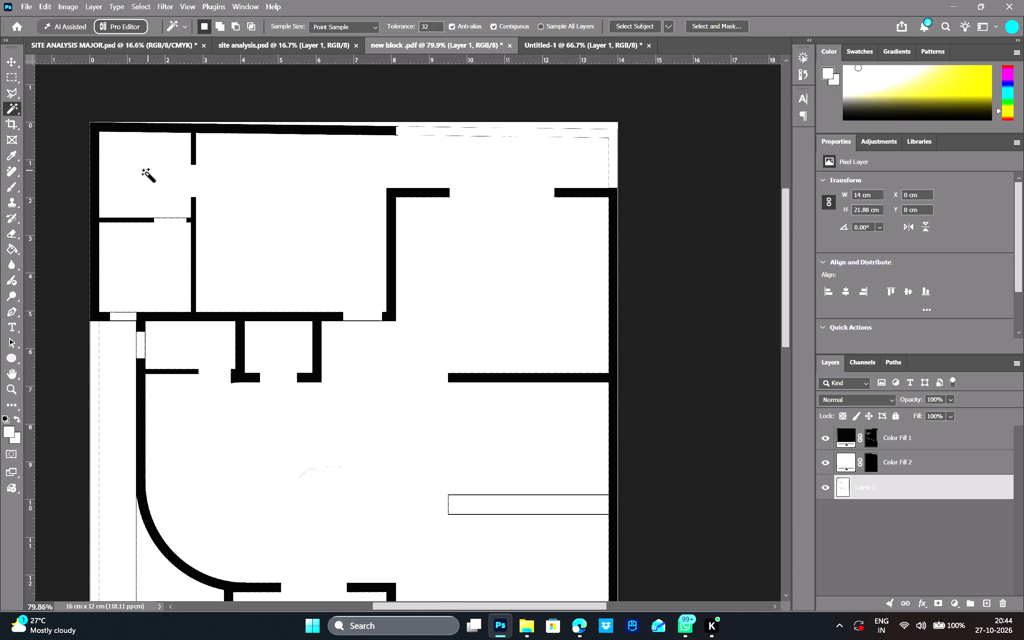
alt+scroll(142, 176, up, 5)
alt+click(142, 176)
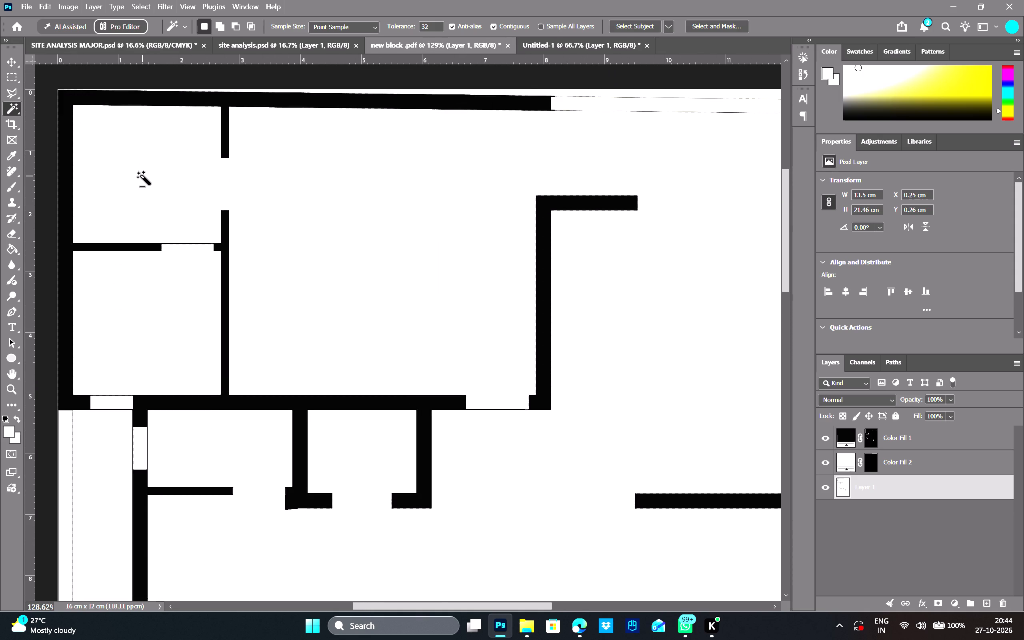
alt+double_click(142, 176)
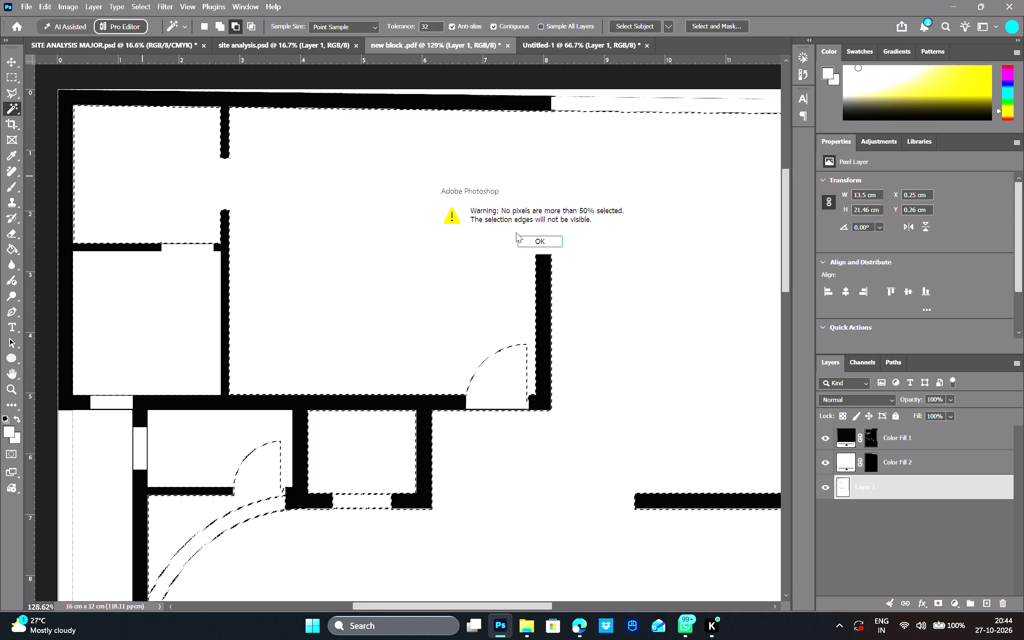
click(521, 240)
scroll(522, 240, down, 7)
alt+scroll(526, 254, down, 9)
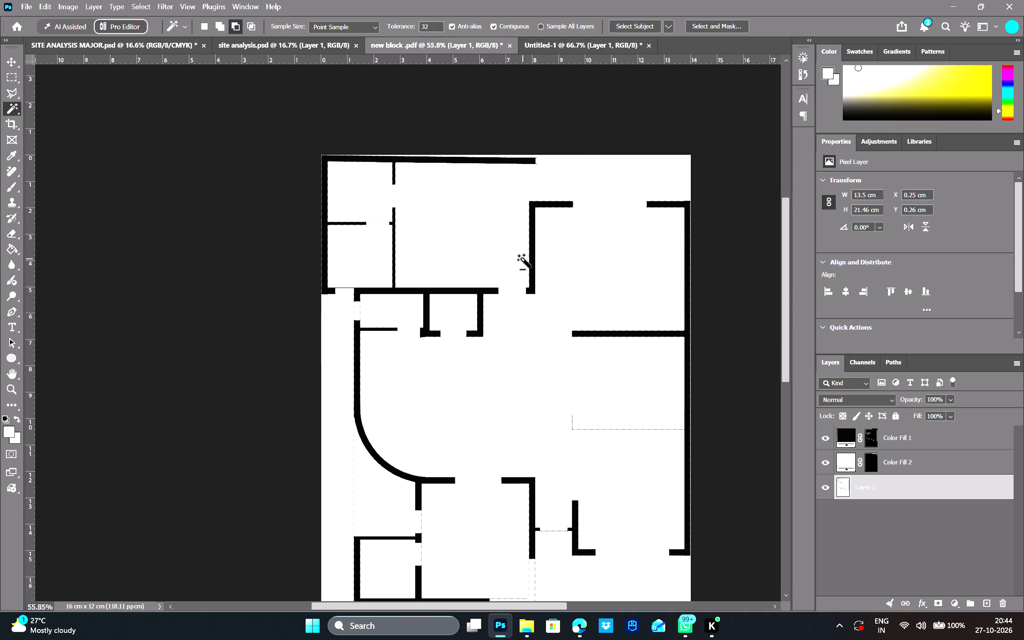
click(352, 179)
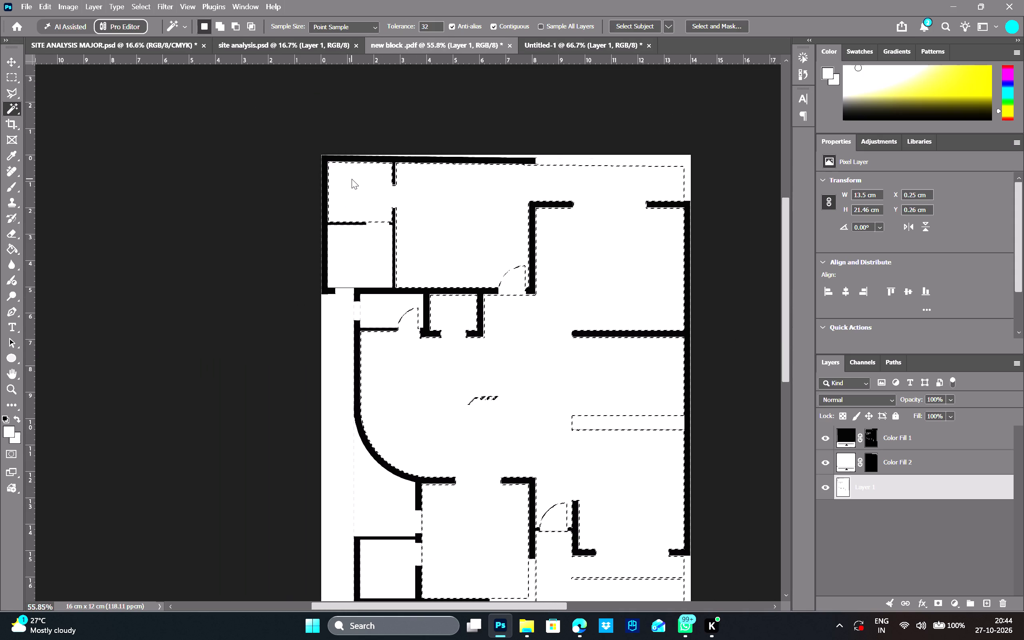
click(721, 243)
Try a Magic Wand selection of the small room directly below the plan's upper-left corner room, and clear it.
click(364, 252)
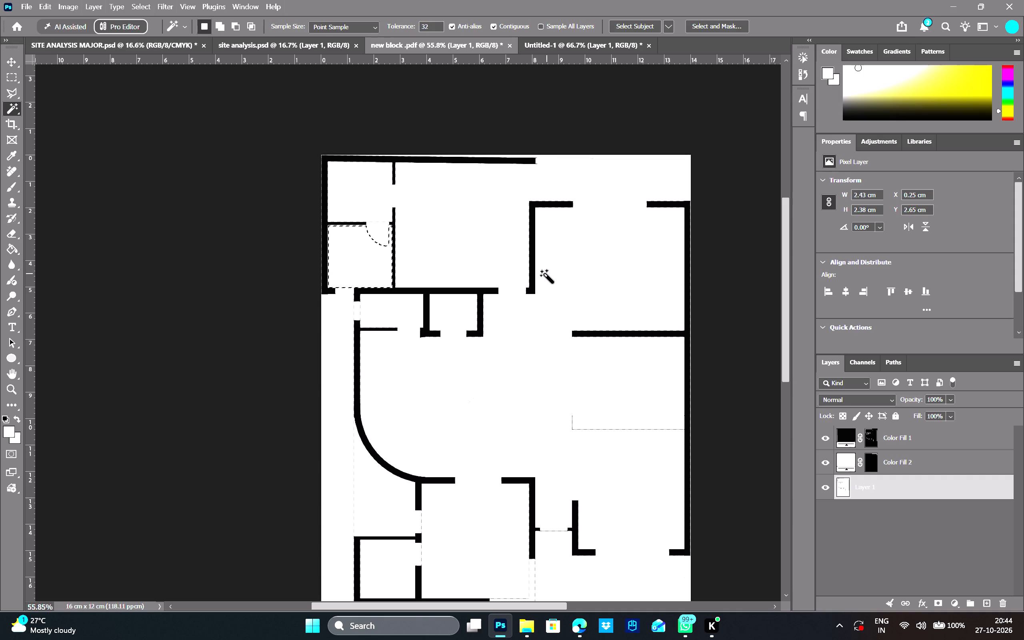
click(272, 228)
Select the porch area between the curved wall and the small lower-left room on Layer 1 with the Magic Wand.
scroll(387, 328, down, 4)
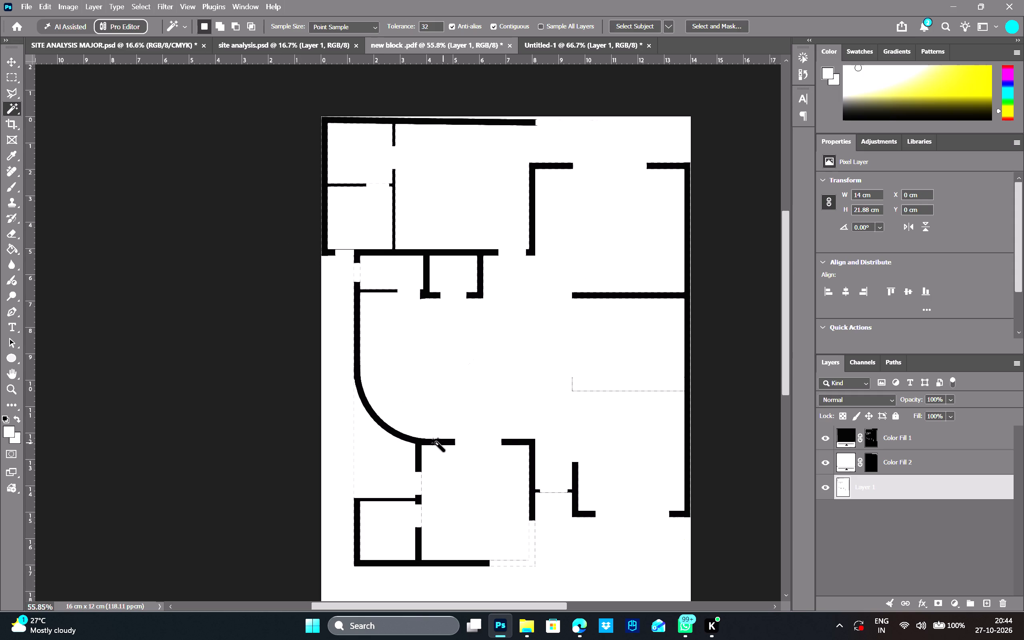
click(383, 450)
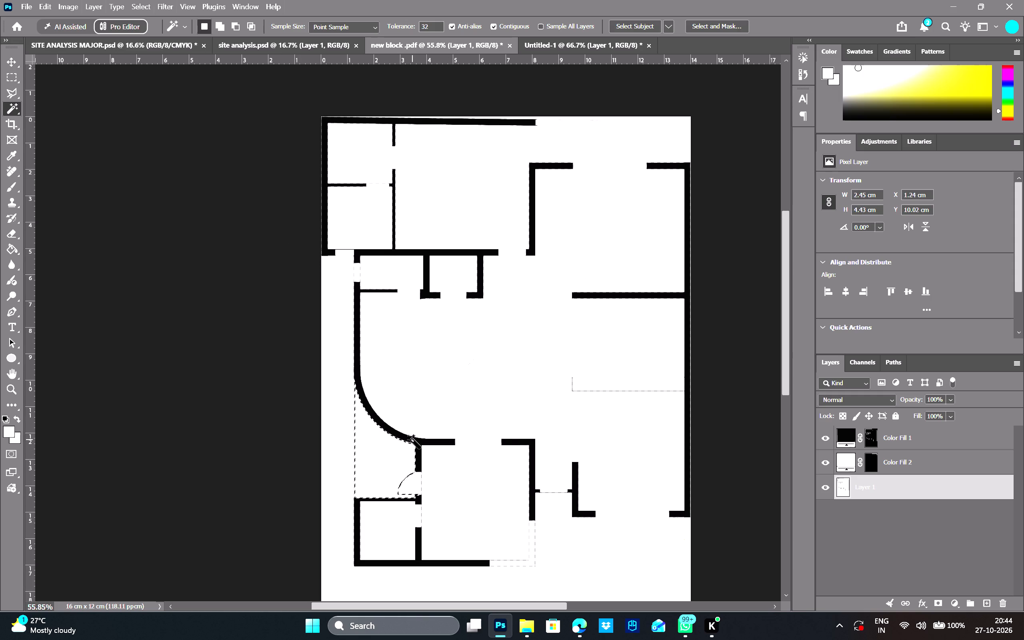
scroll(412, 438, down, 14)
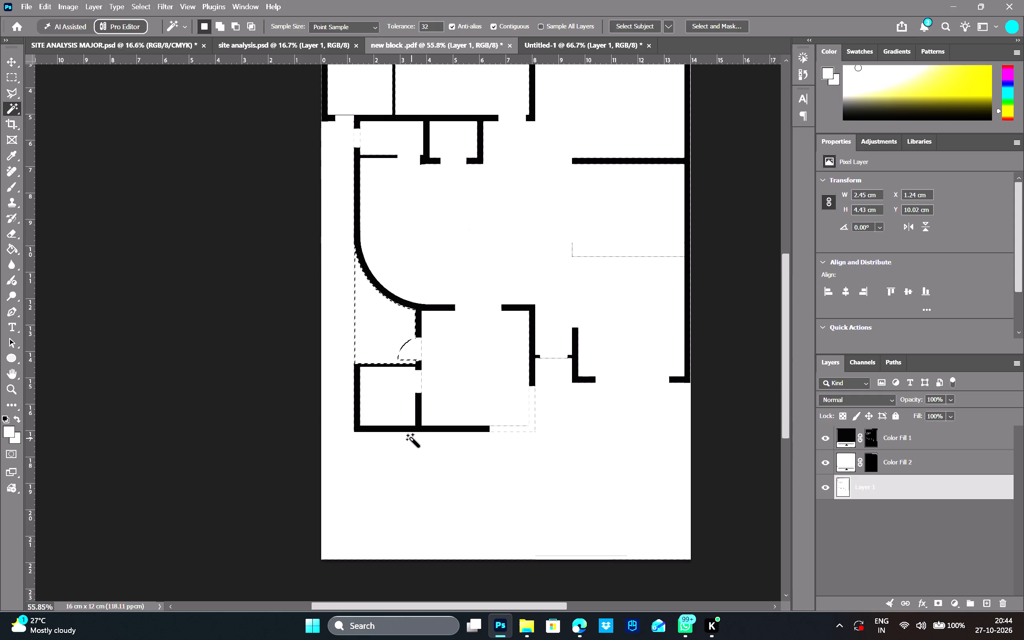
Switch to Pinterest in Edge, search for "porch tiles design" and examine the tile patterns for a suitable porch floor.
click(583, 627)
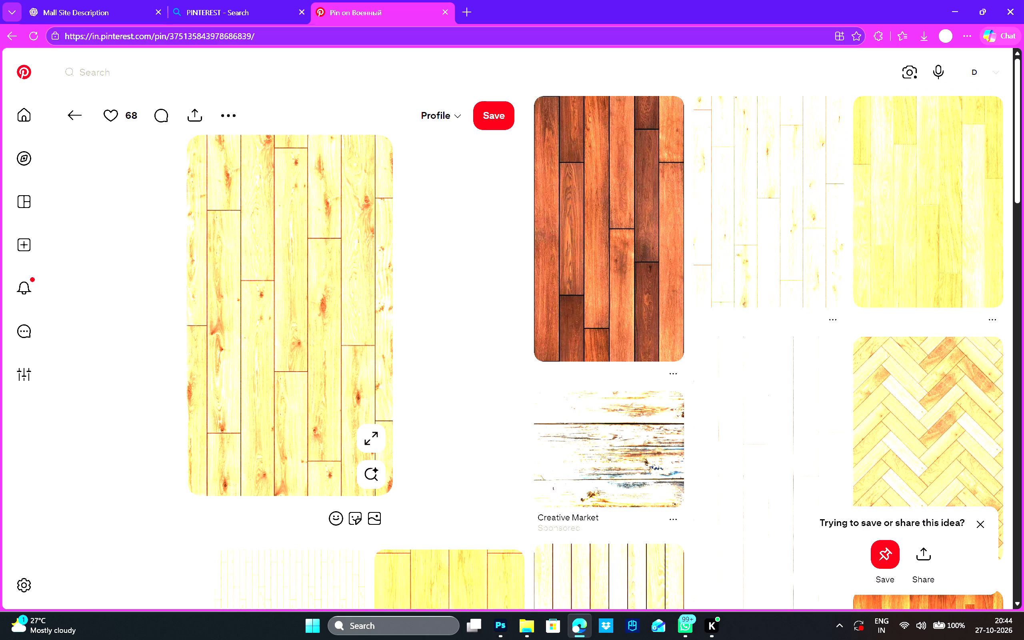
click(376, 63)
text(por)
text(ch)
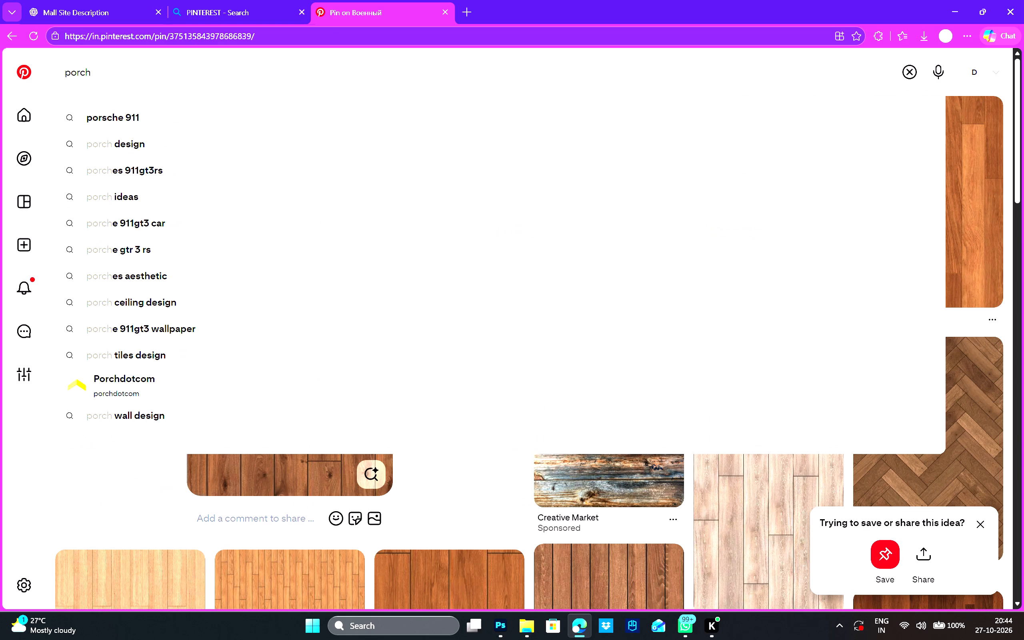
key(space)
text(tile)
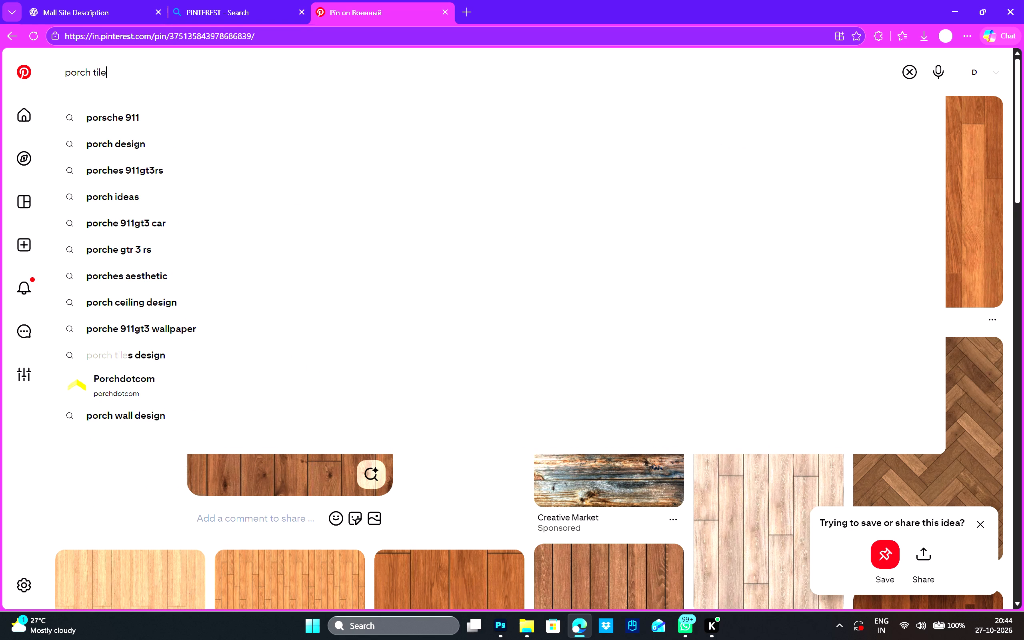
click(293, 116)
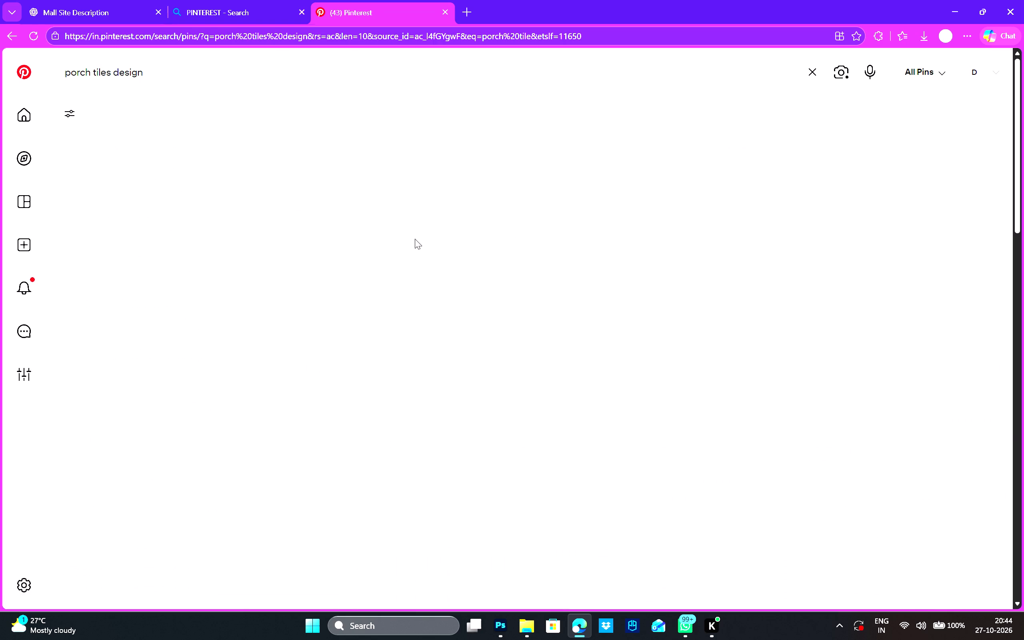
scroll(346, 297, down, 2)
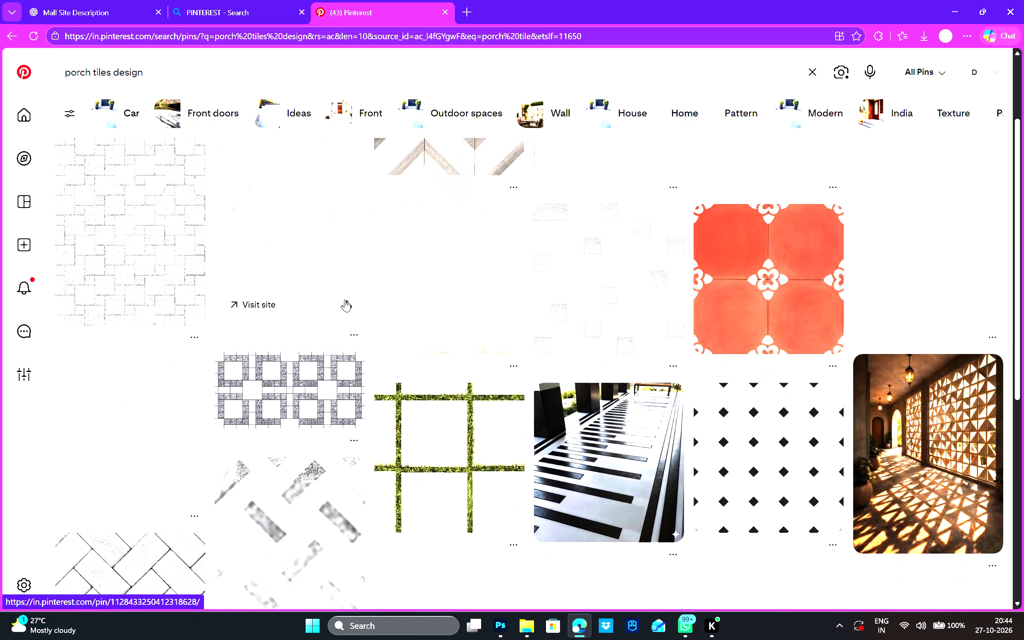
scroll(345, 300, down, 5)
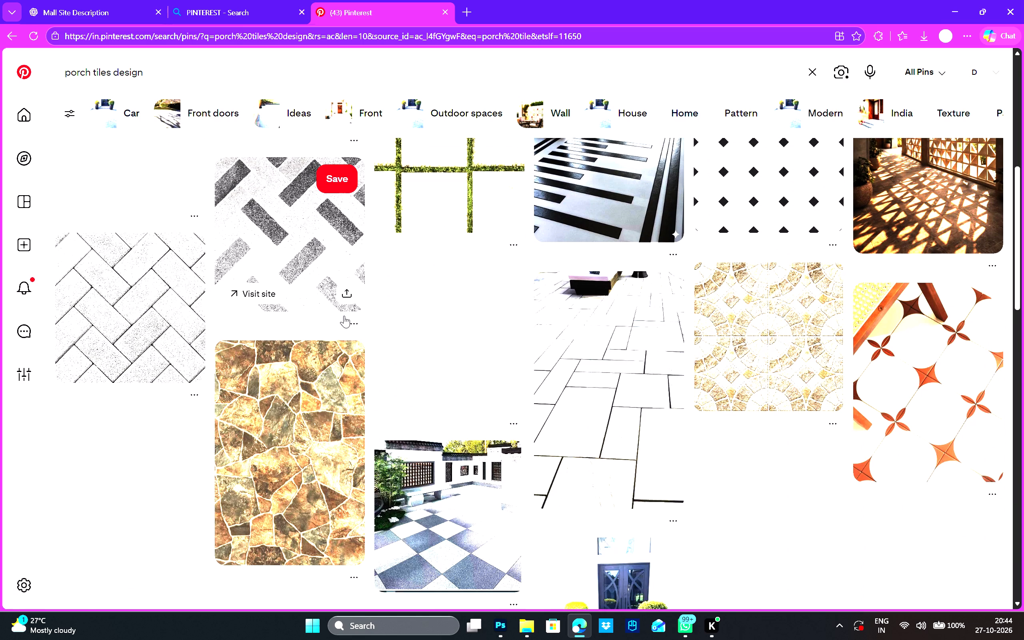
scroll(344, 316, up, 15)
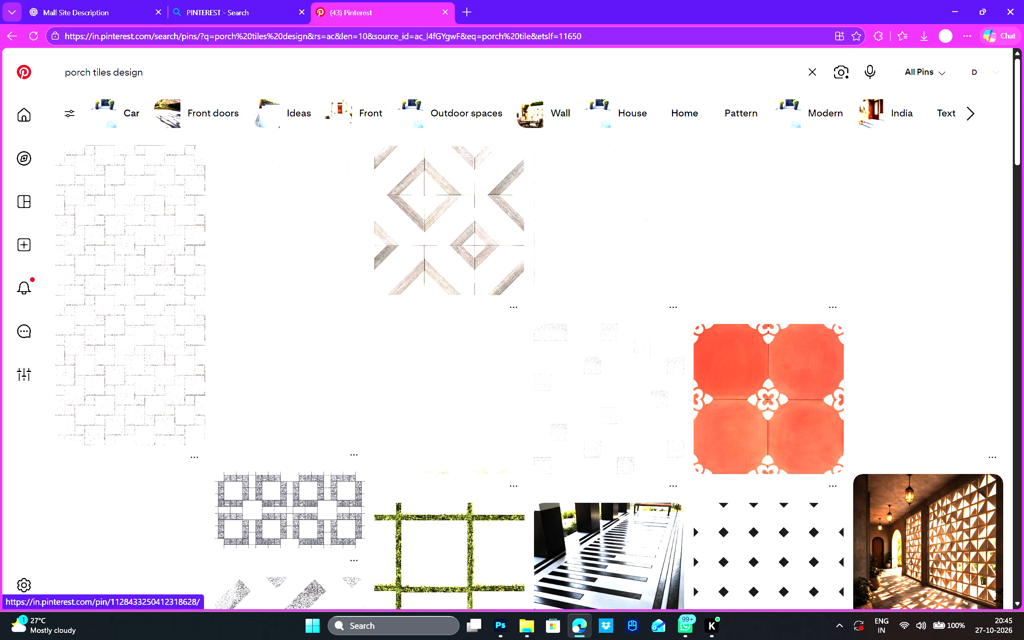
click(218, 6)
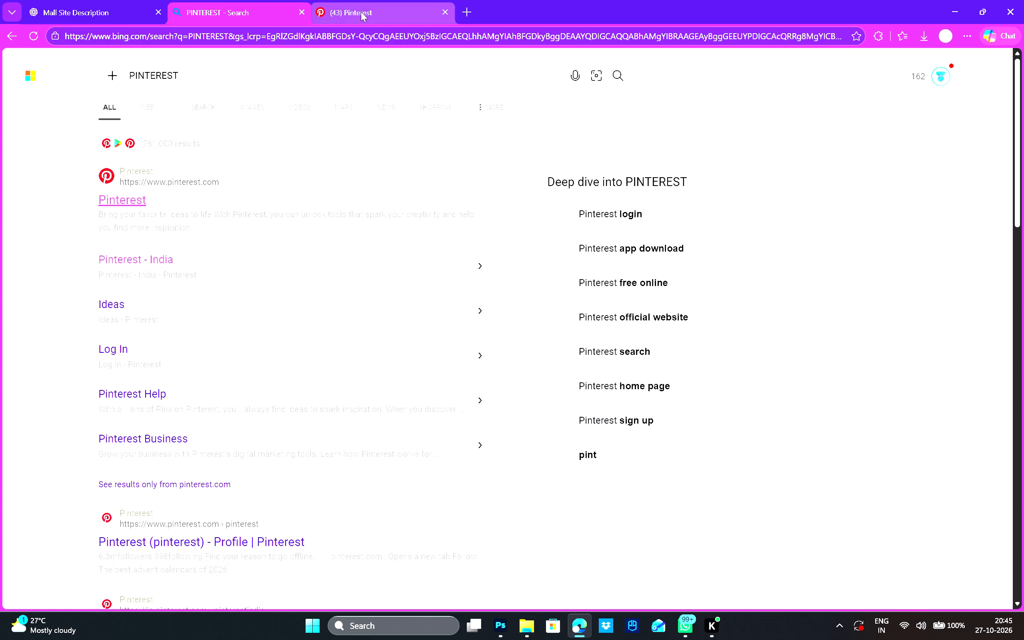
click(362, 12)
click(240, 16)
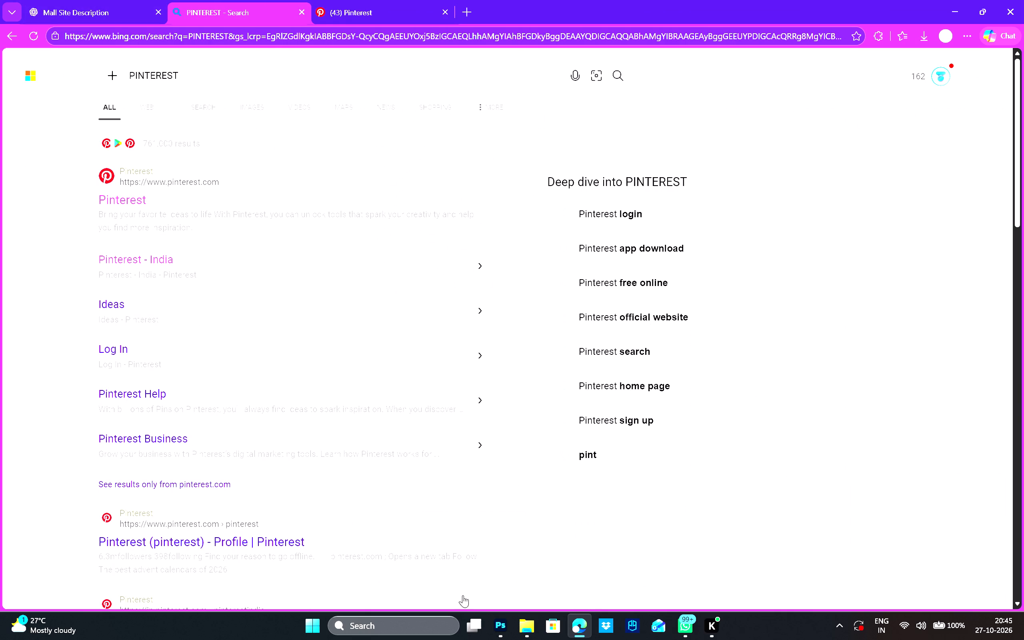
Switch back to Photoshop and bring up the Untitled-1 document containing the wood plank texture.
click(489, 576)
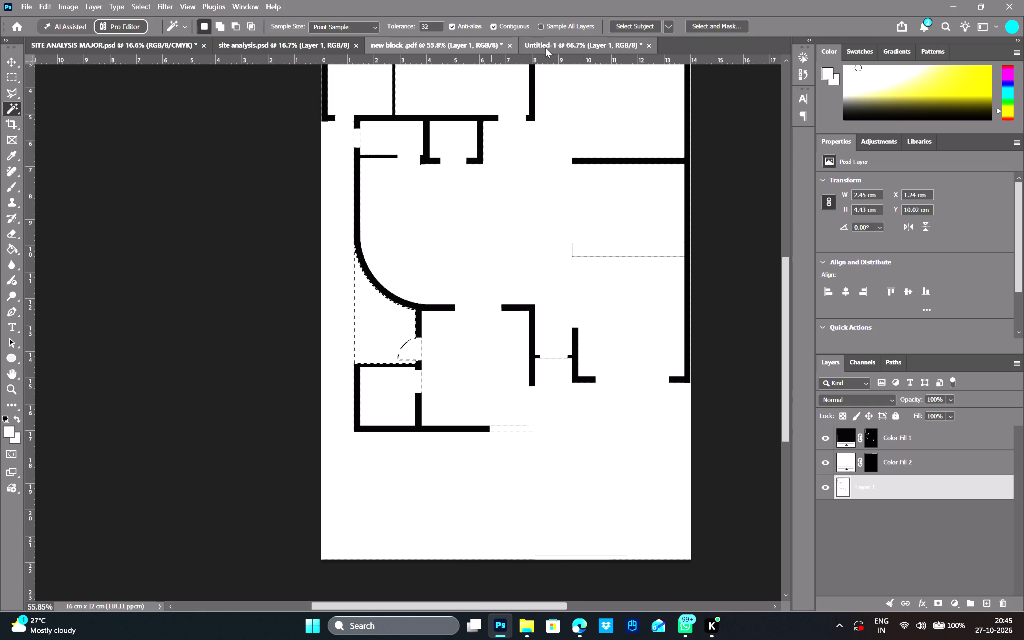
click(547, 46)
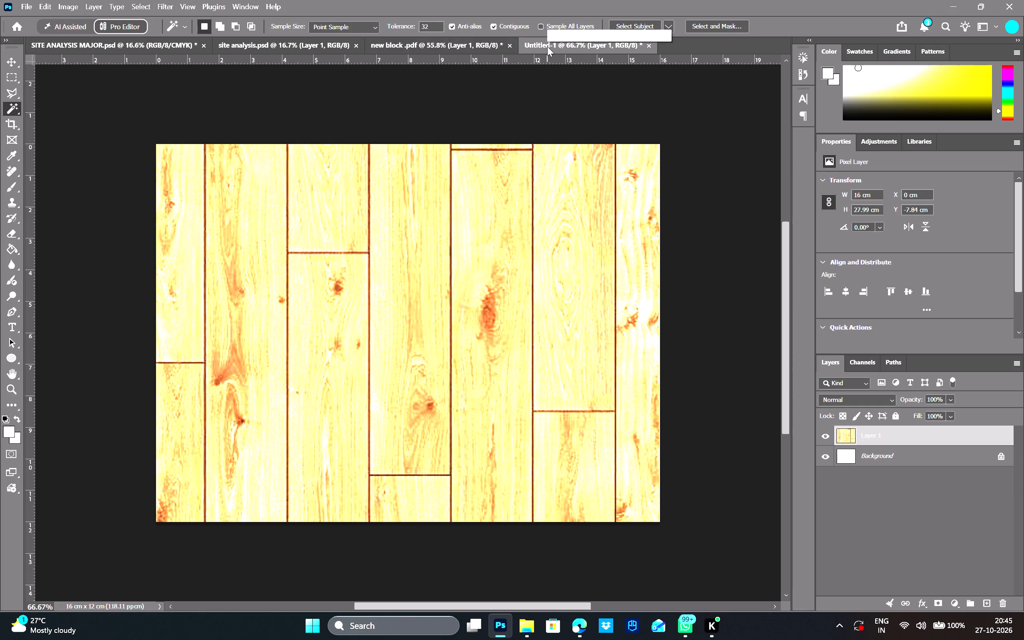
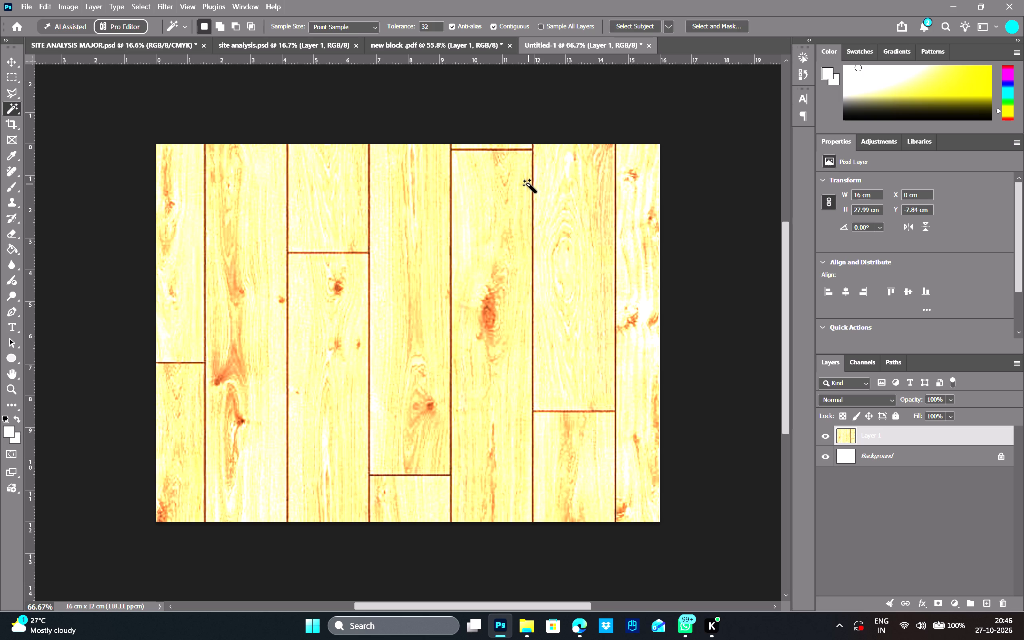
Switch to Pinterest in Edge and search for "warm beige stone".
click(582, 635)
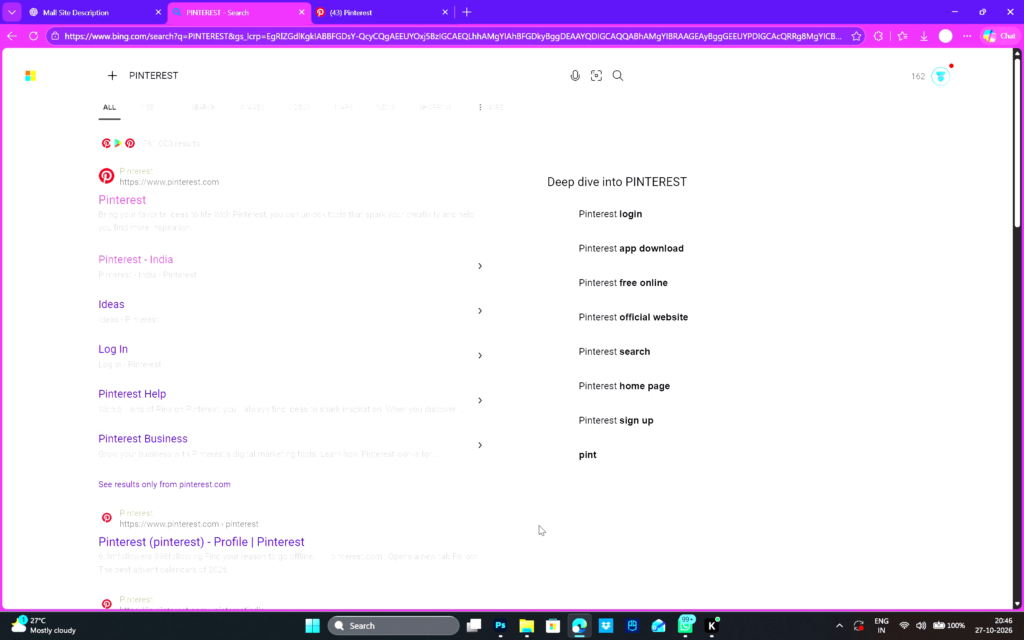
click(354, 0)
click(337, 74)
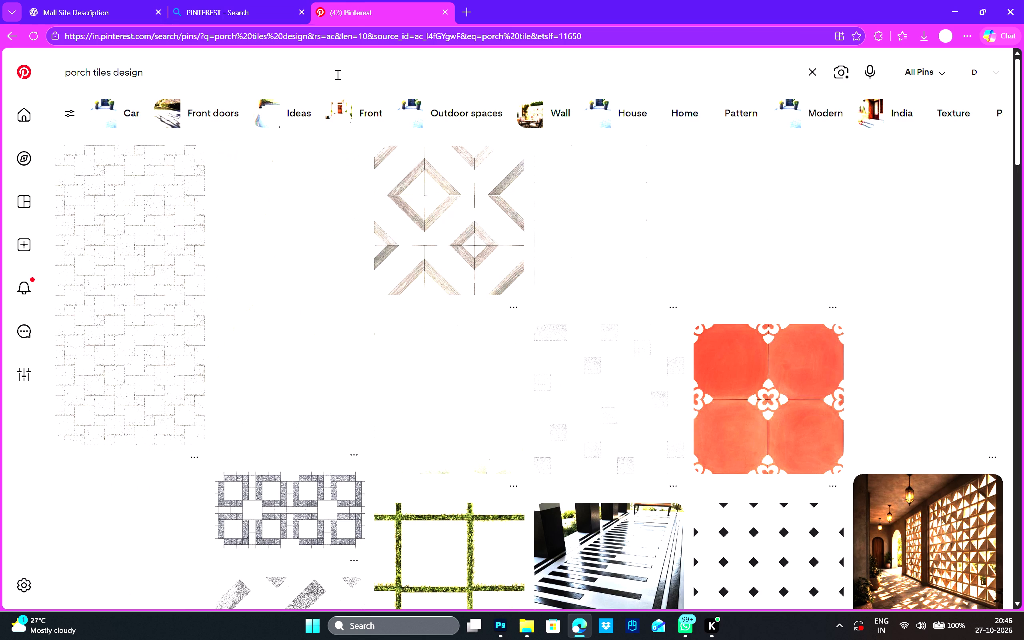
key(BackSpace)
key(BackSpace)
key(BackSpace)
key(BackSpace)
key(BackSpace)
key(BackSpace)
key(BackSpace)
key(BackSpace)
key(BackSpace)
key(BackSpace)
key(BackSpace)
key(BackSpace)
key(BackSpace)
key(BackSpace)
key(BackSpace)
key(BackSpace)
key(BackSpace)
key(BackSpace)
key(BackSpace)
key(BackSpace)
text(warm beige srto)
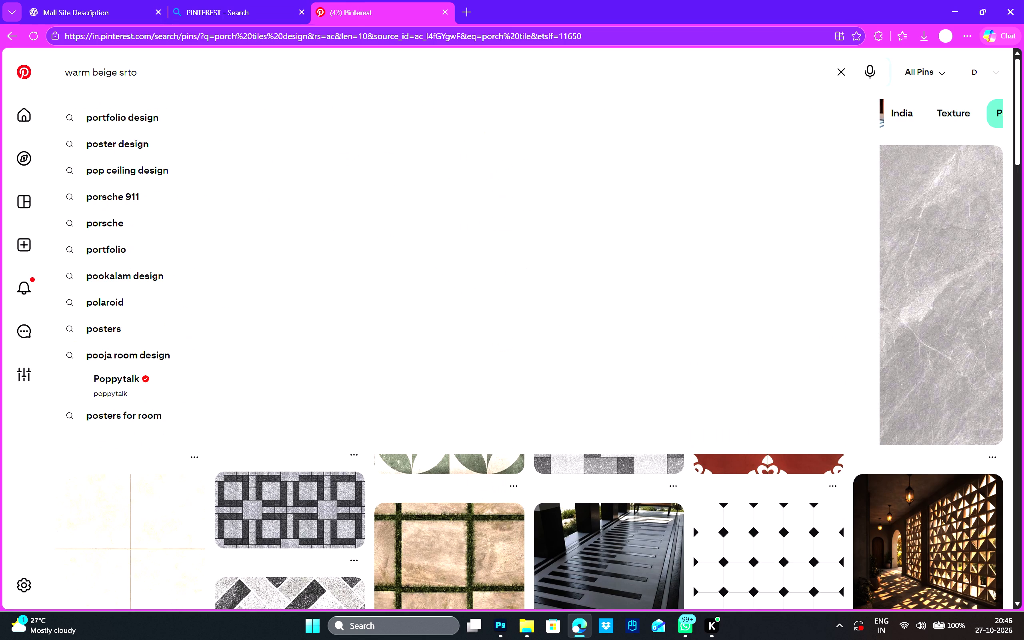
key(BackSpace)
key(BackSpace)
key(BackSpace)
text(tone)
key(Return)
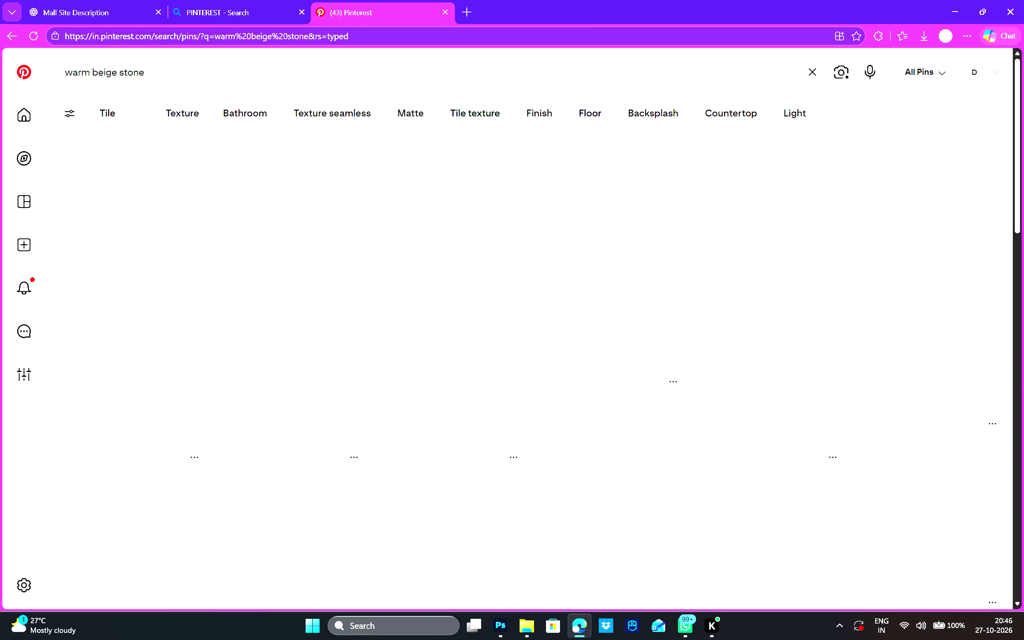
Examine the warm beige stone results for a texture suitable for the porch floor.
scroll(447, 275, down, 3)
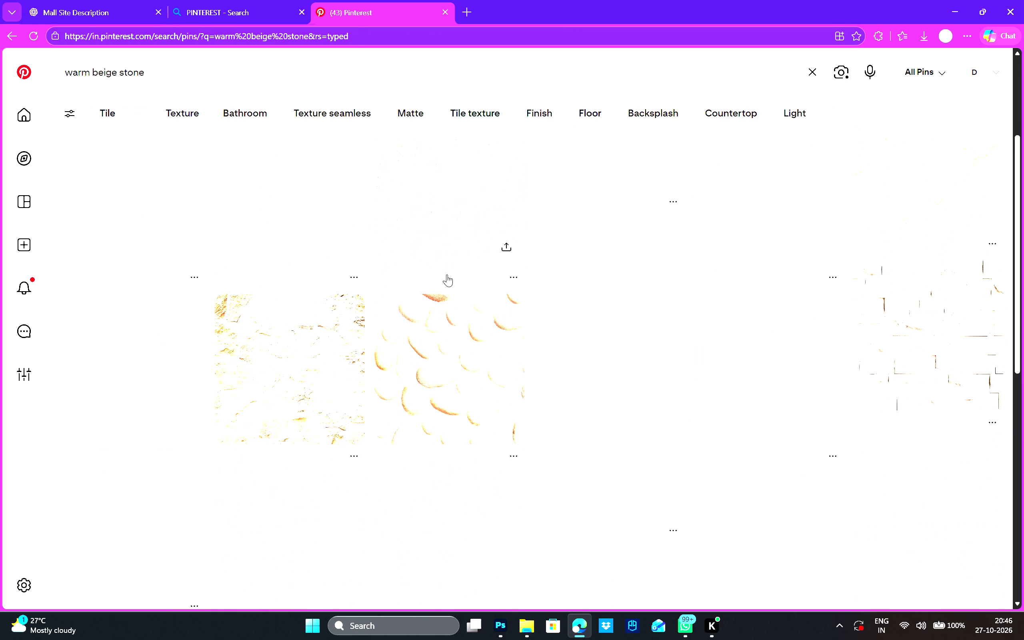
scroll(447, 274, up, 3)
scroll(348, 278, down, 5)
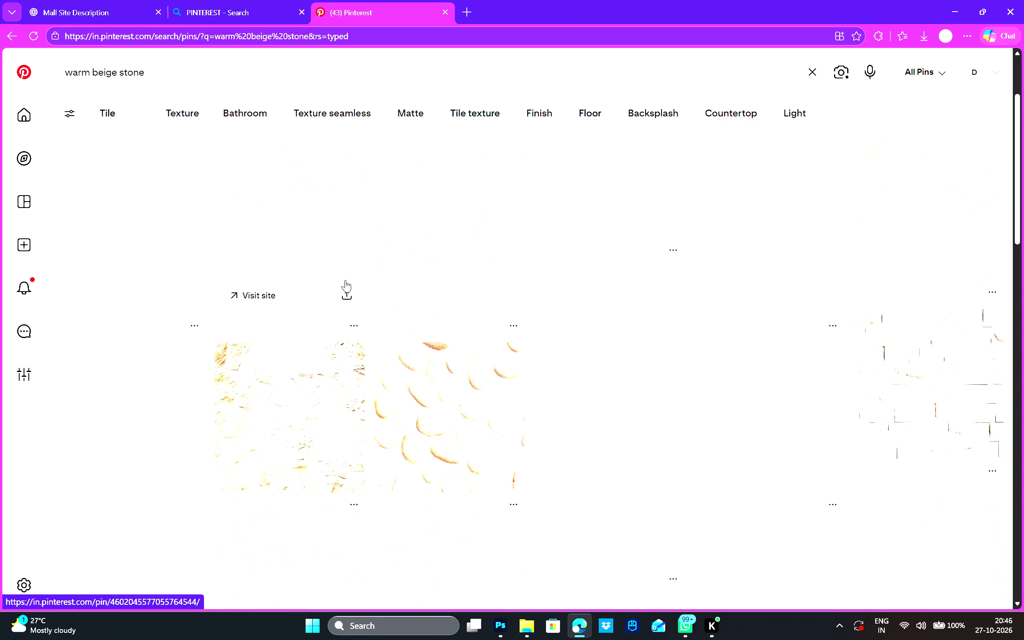
scroll(344, 282, down, 2)
scroll(344, 284, up, 1)
scroll(344, 284, down, 7)
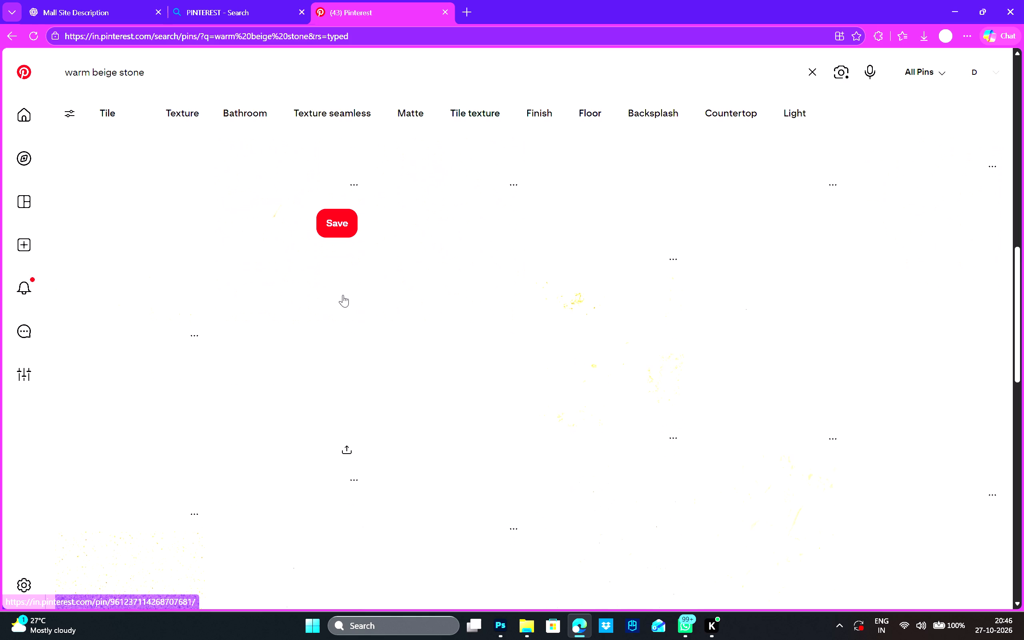
scroll(343, 295, down, 4)
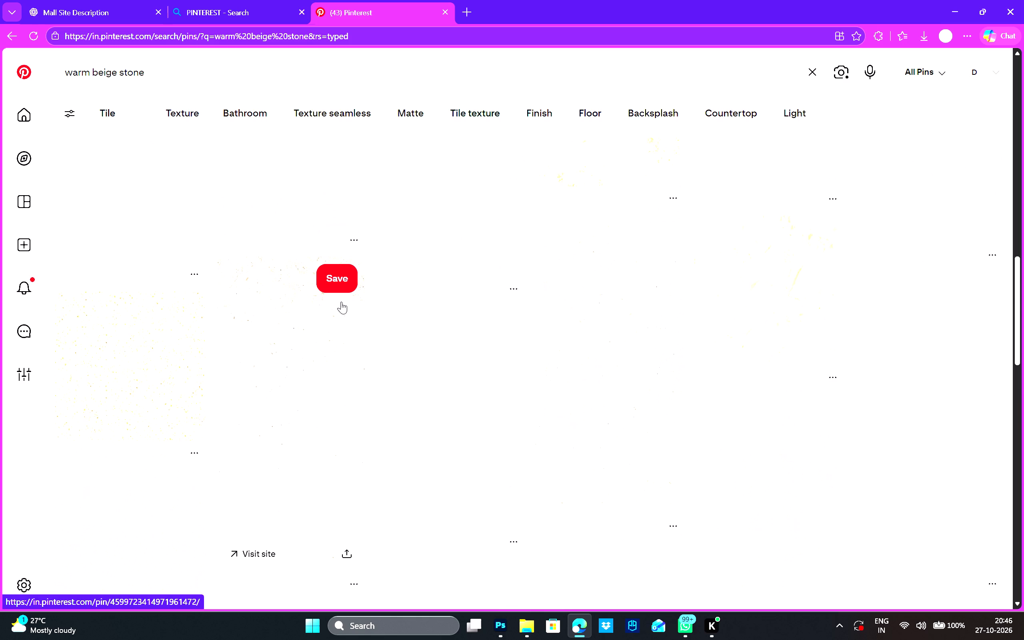
scroll(341, 302, down, 6)
scroll(331, 344, down, 6)
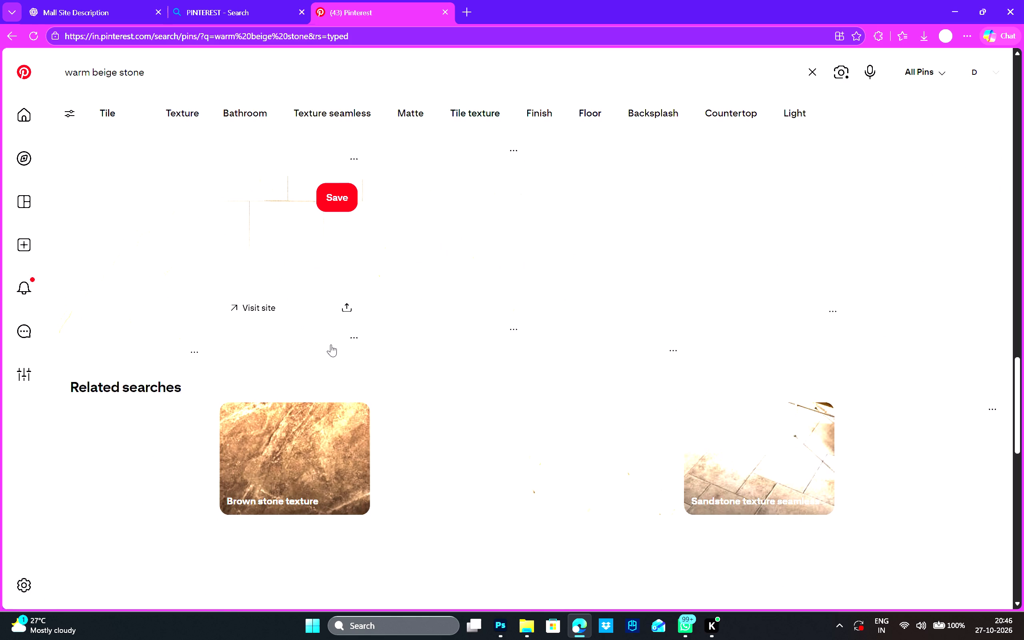
scroll(331, 344, down, 8)
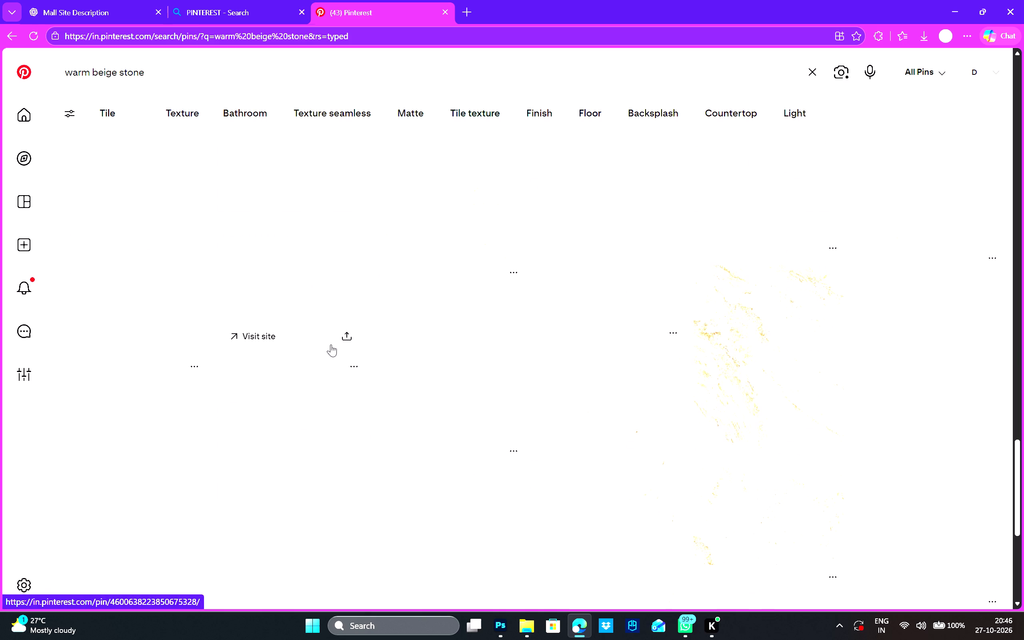
scroll(331, 344, down, 9)
scroll(331, 344, up, 20)
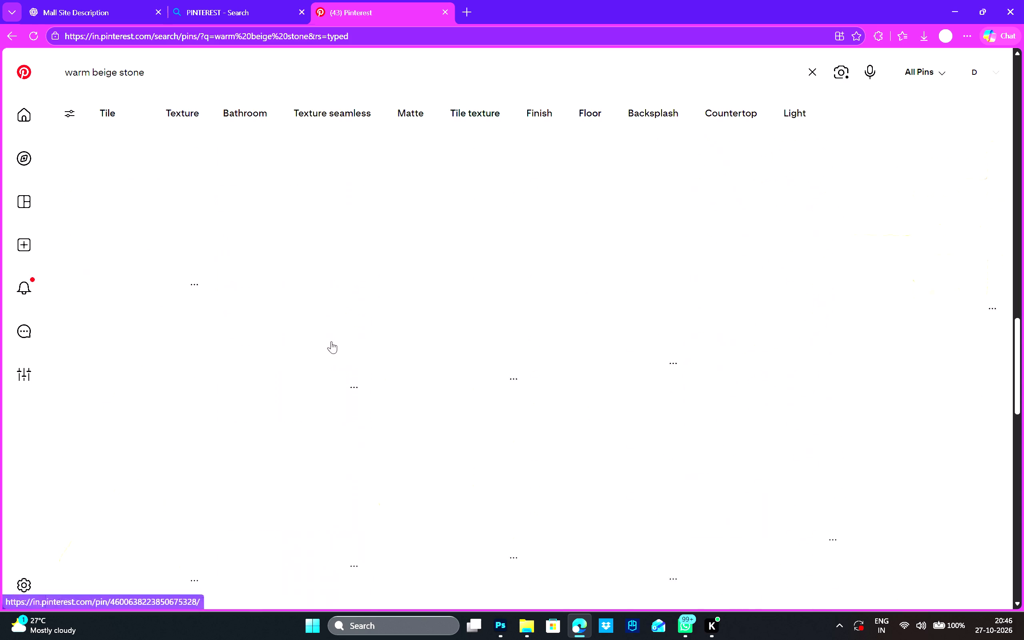
scroll(331, 341, up, 20)
scroll(331, 341, up, 6)
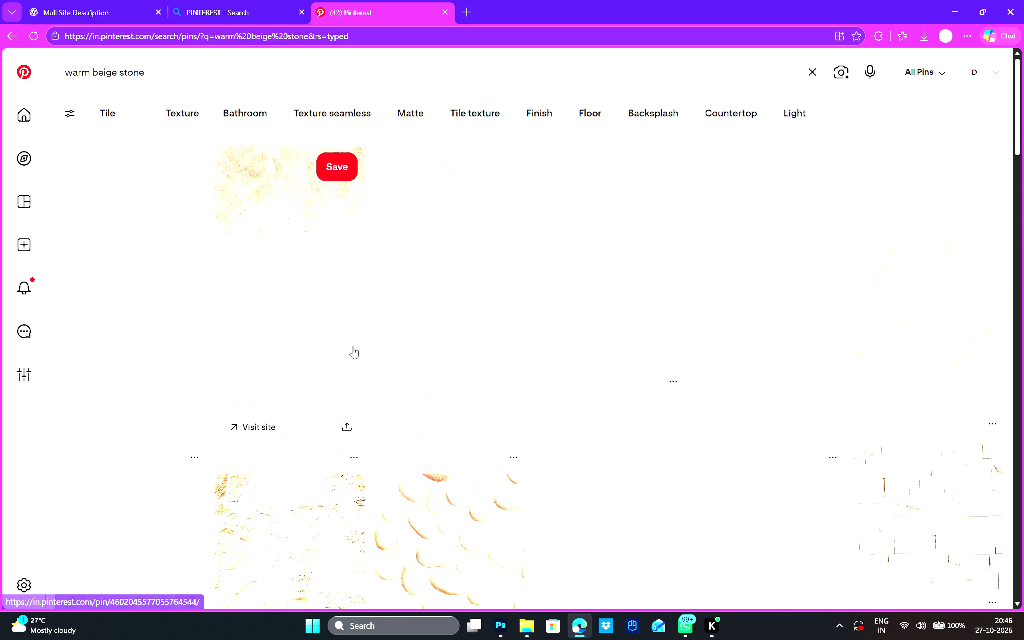
scroll(353, 346, up, 6)
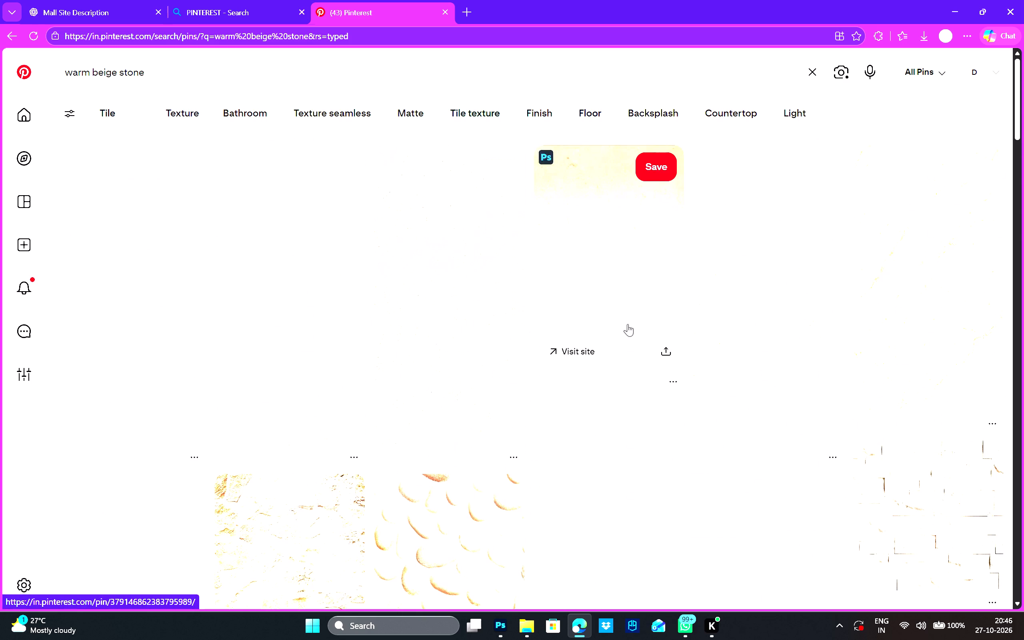
Copy the image of the chosen beige stone texture pin and paste it into the Untitled-1 document in Photoshop.
click(740, 300)
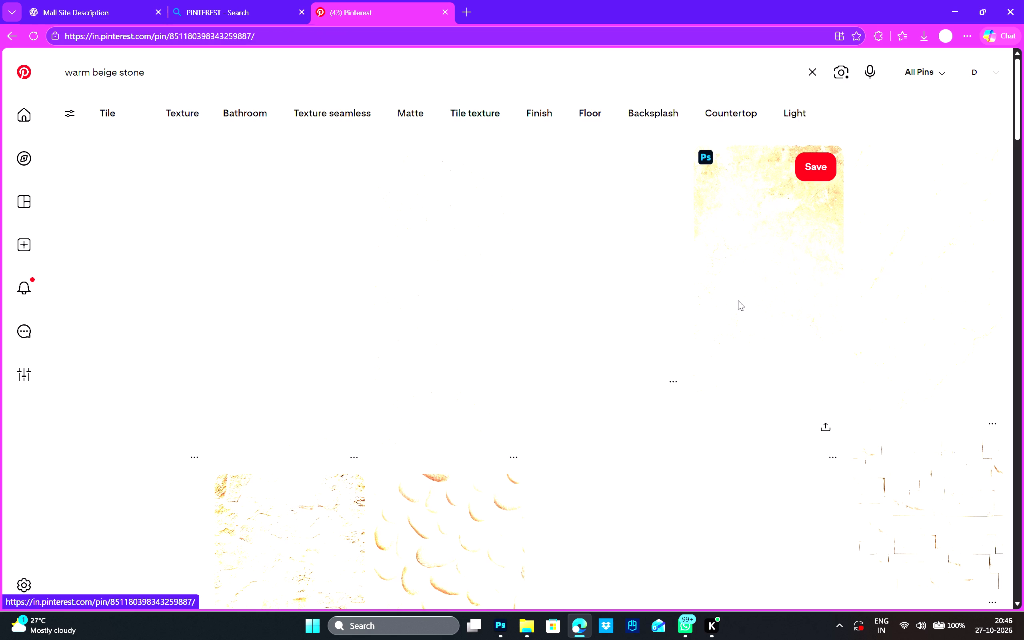
right_click(271, 258)
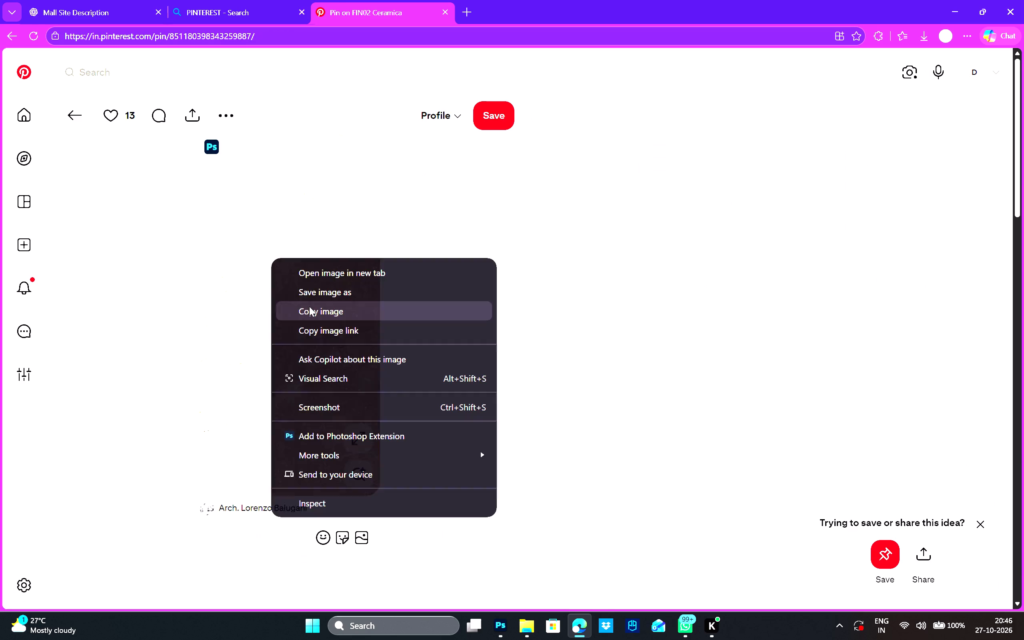
click(309, 306)
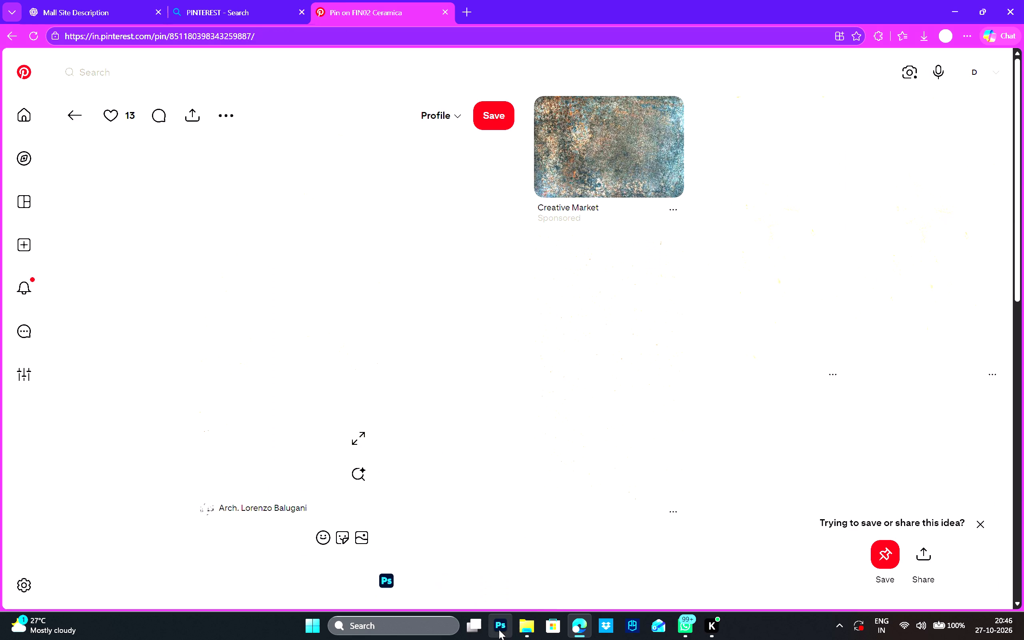
click(499, 630)
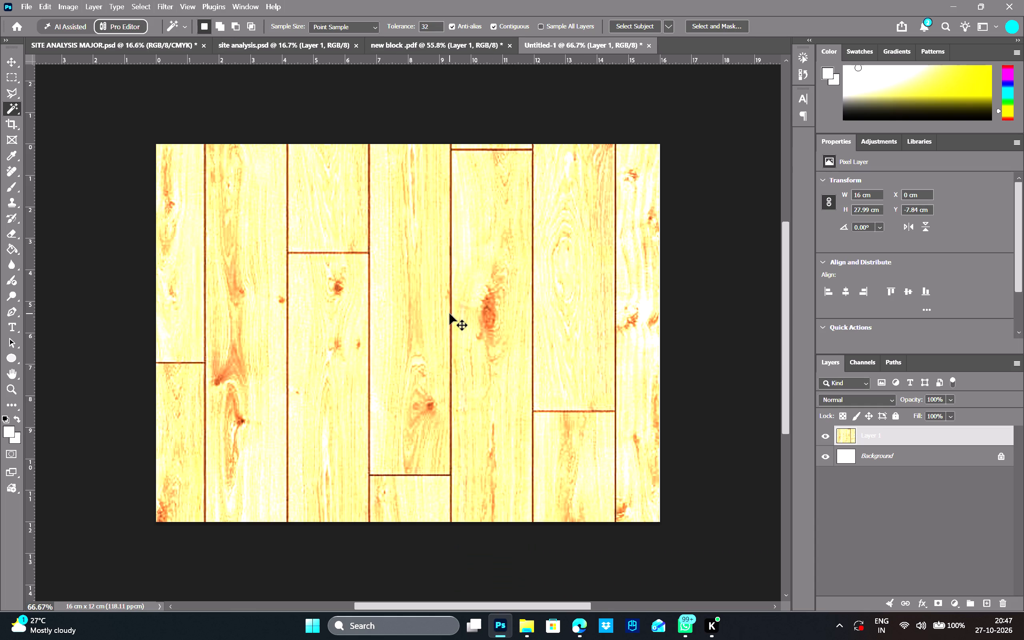
key(ctrl+v)
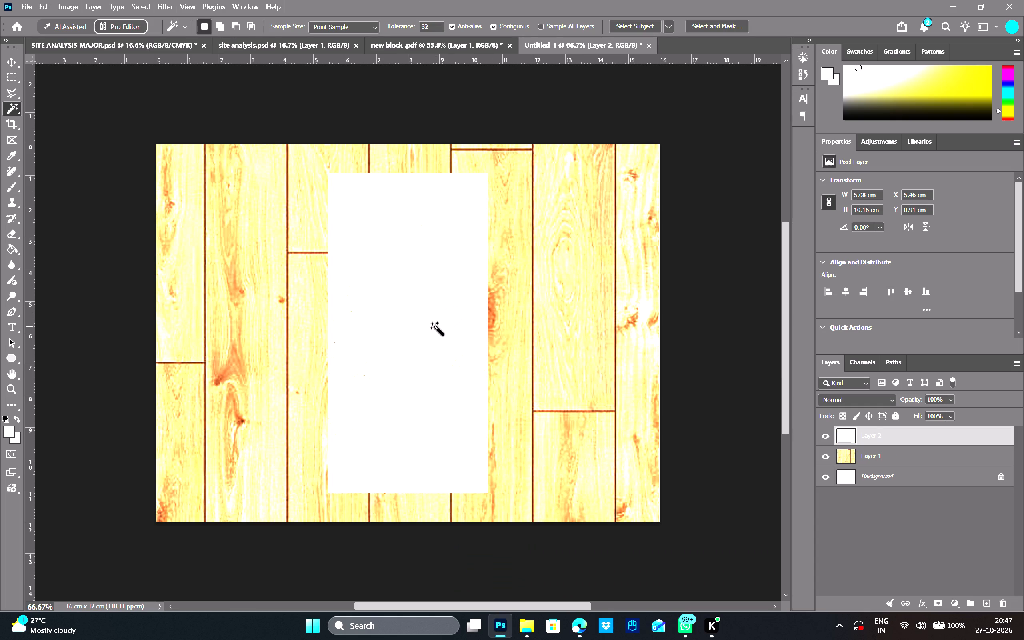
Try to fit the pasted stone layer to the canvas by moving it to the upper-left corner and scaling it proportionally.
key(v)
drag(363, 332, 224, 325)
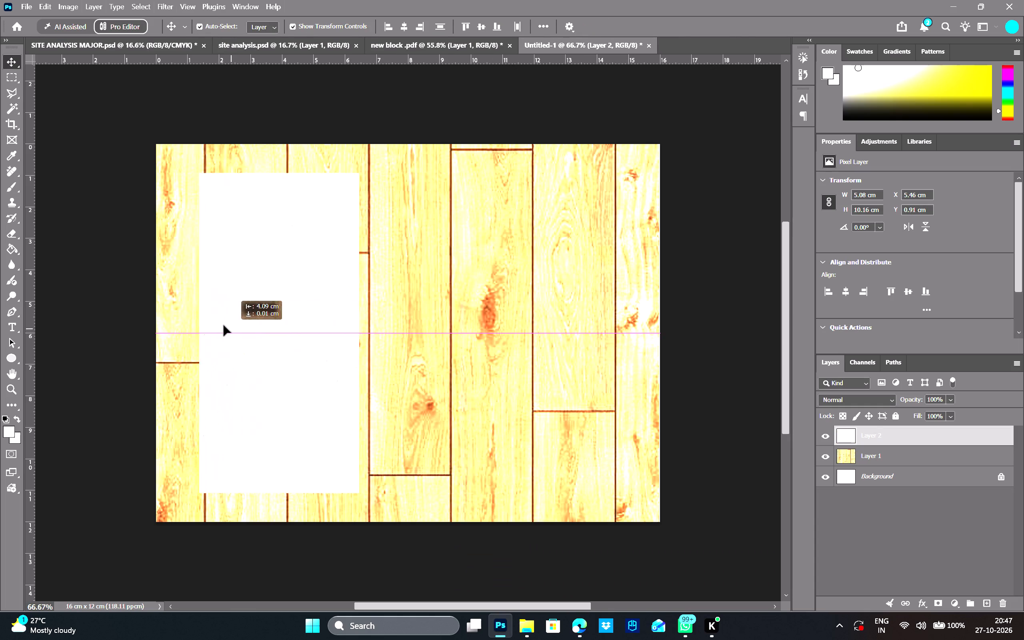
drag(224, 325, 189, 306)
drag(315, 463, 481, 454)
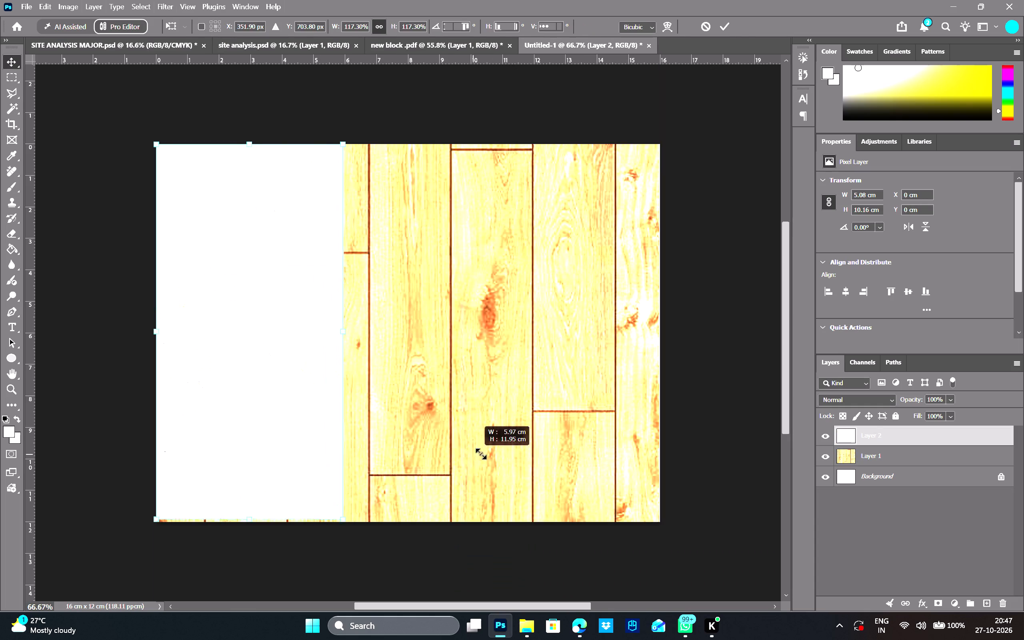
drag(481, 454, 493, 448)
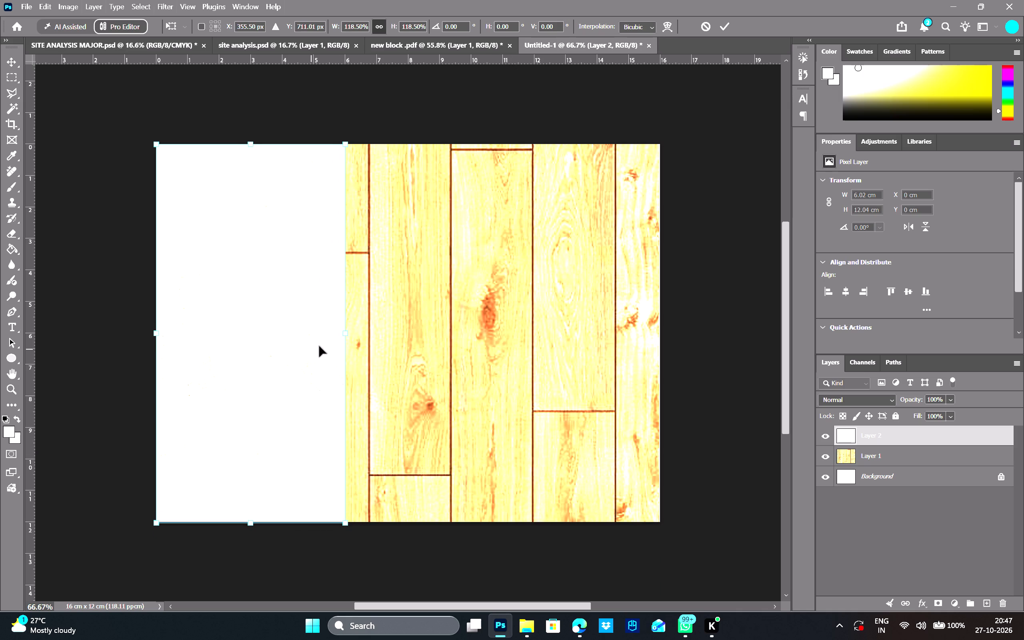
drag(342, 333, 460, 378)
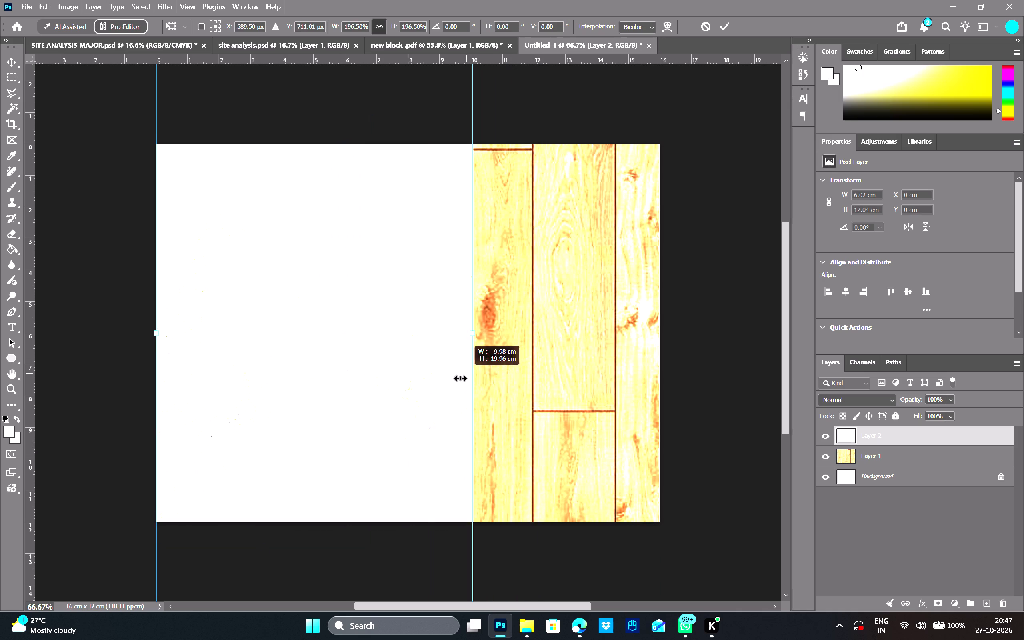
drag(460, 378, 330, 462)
Move the stone layer to mid-canvas and stretch its edges non-proportionally to cover the full 16 × 12 cm canvas.
drag(240, 376, 391, 379)
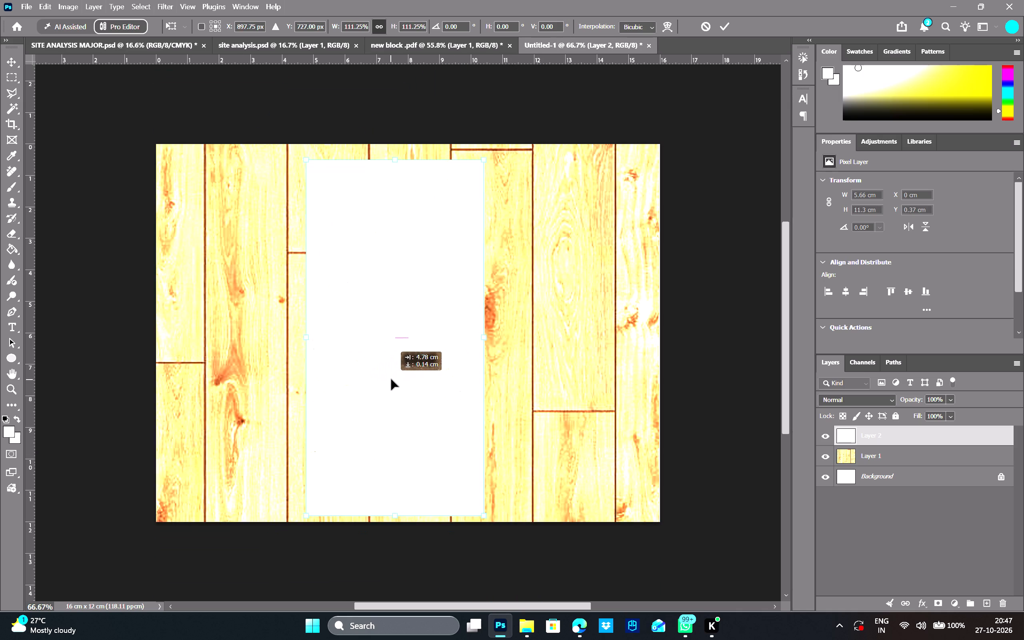
drag(391, 379, 398, 372)
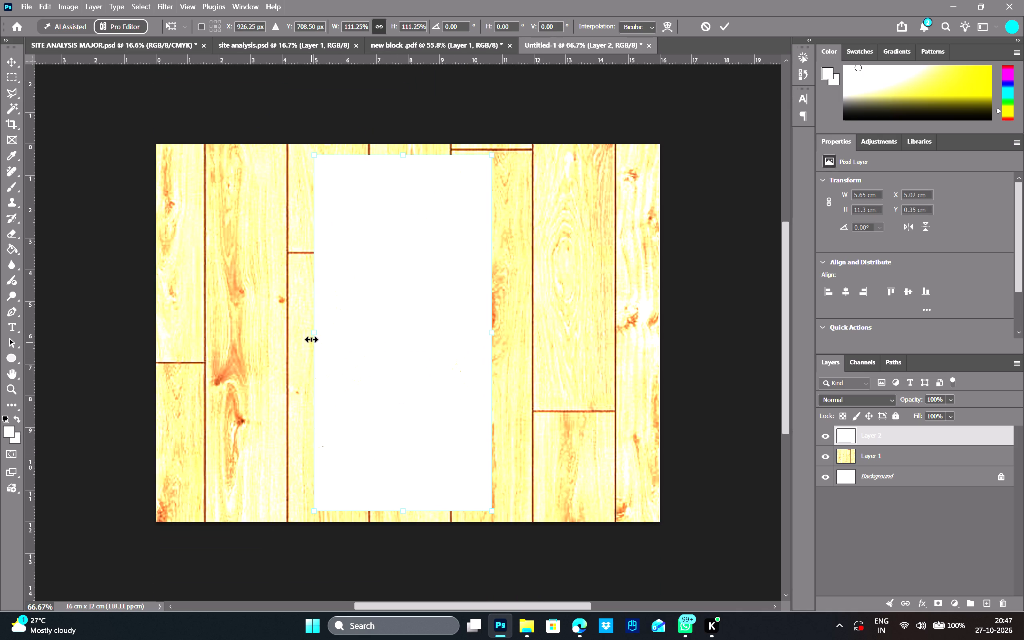
shift+drag(312, 336, 155, 337)
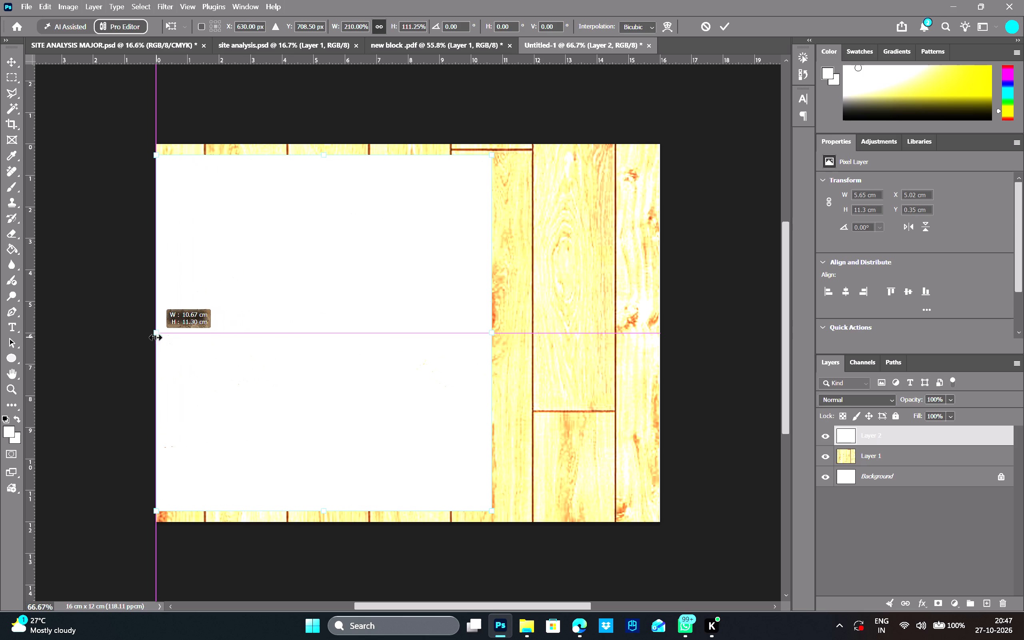
shift+drag(155, 337, 150, 337)
shift+drag(490, 336, 663, 330)
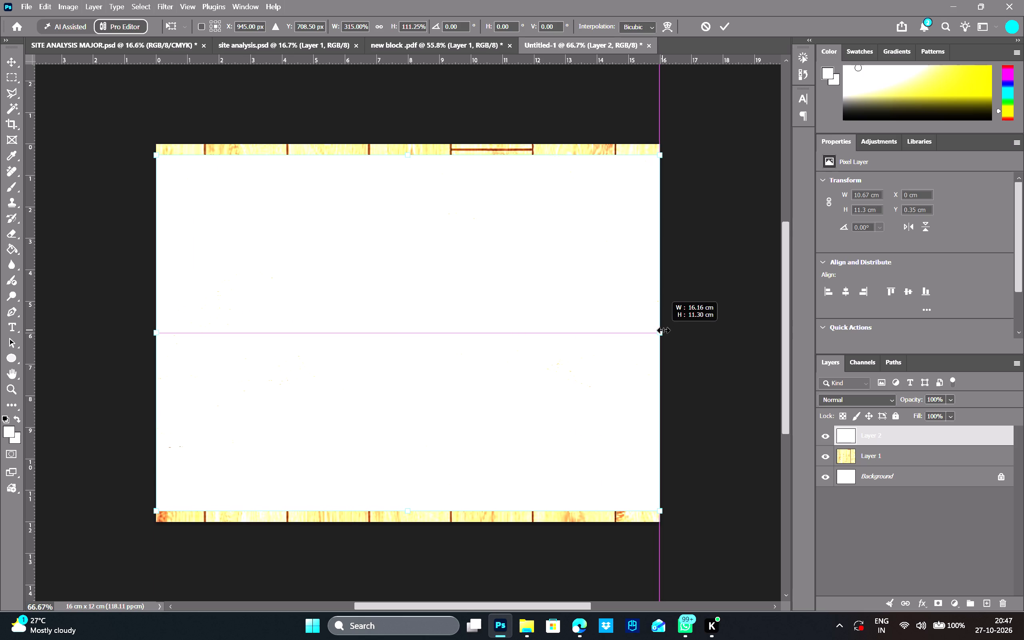
shift+drag(663, 330, 656, 330)
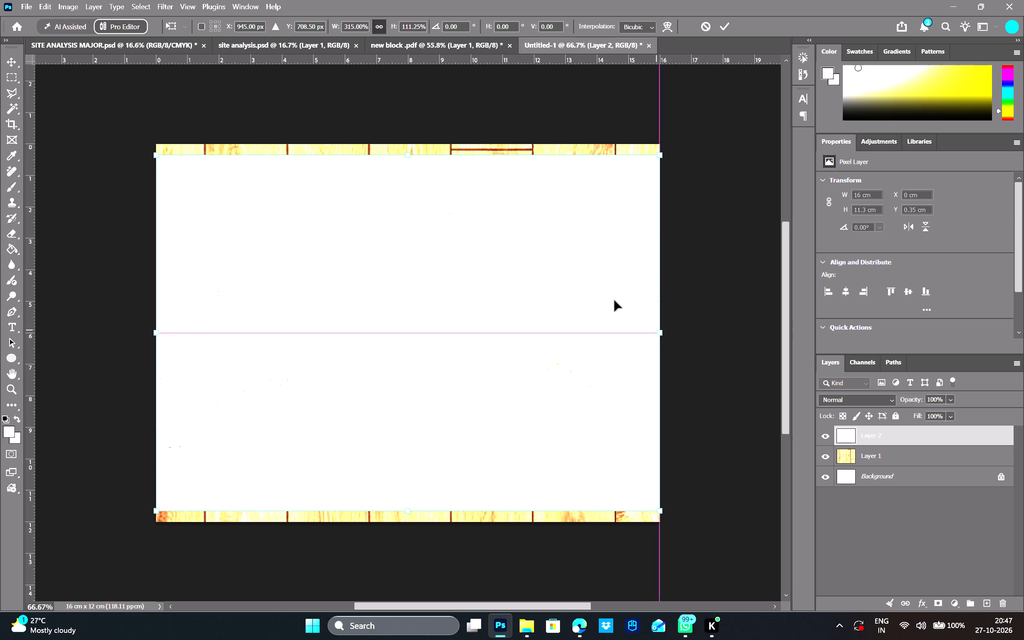
shift+drag(410, 153, 410, 144)
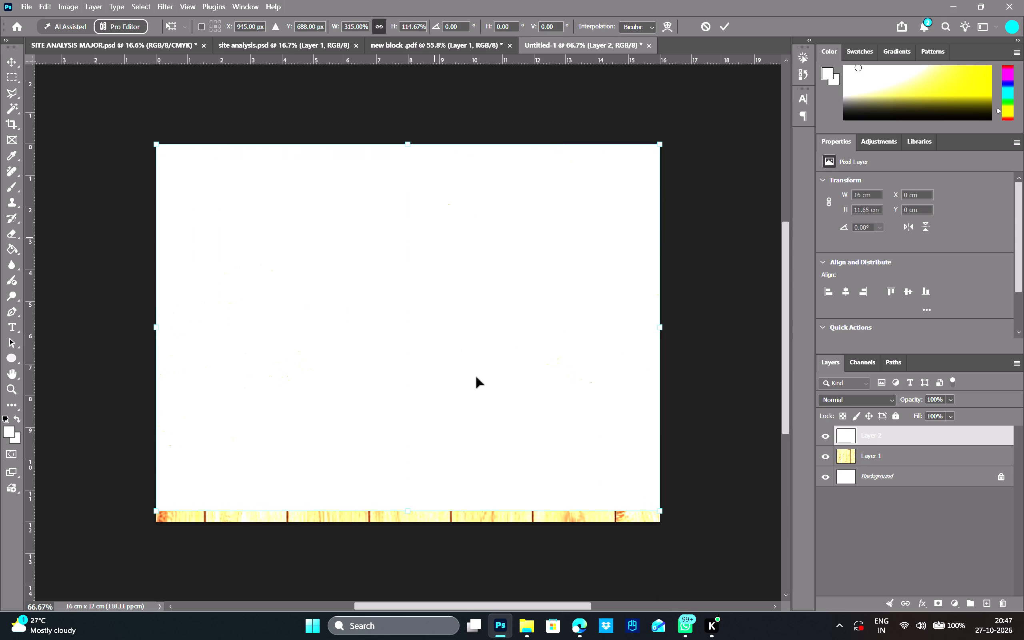
shift+drag(410, 506, 406, 516)
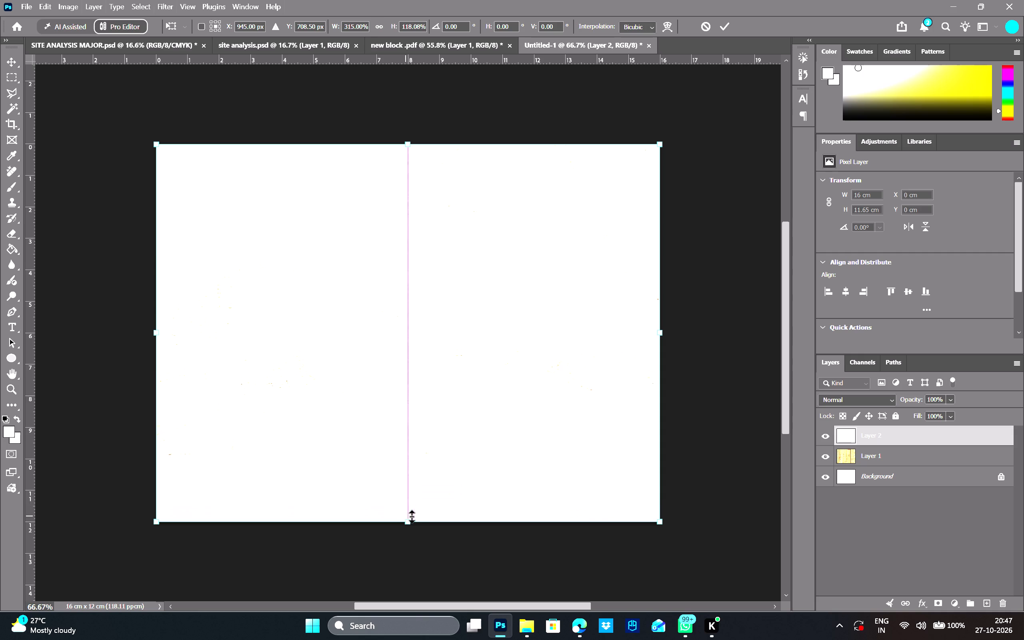
click(43, 6)
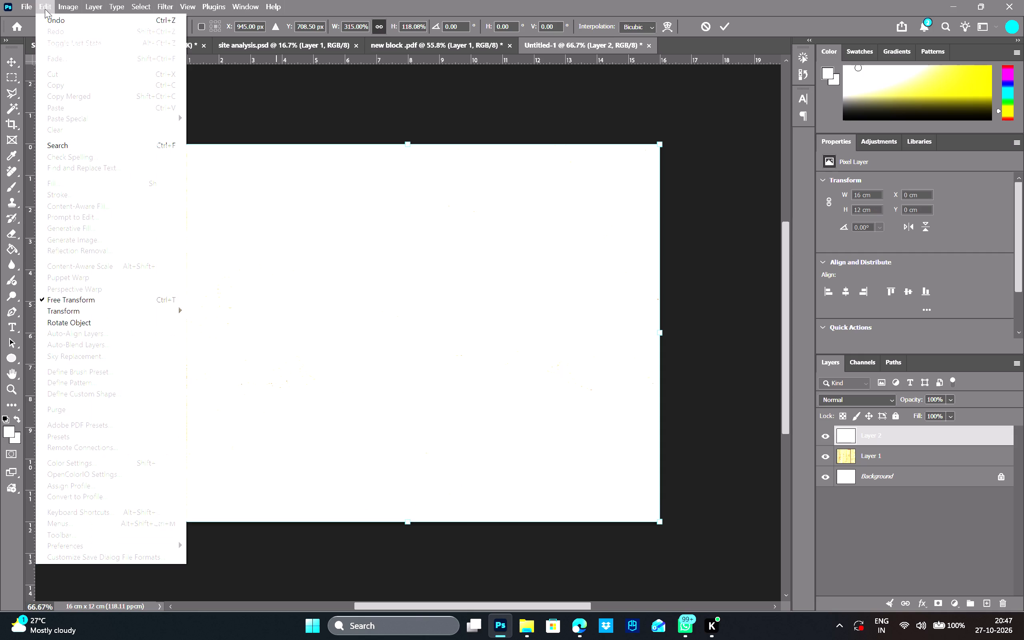
click(463, 90)
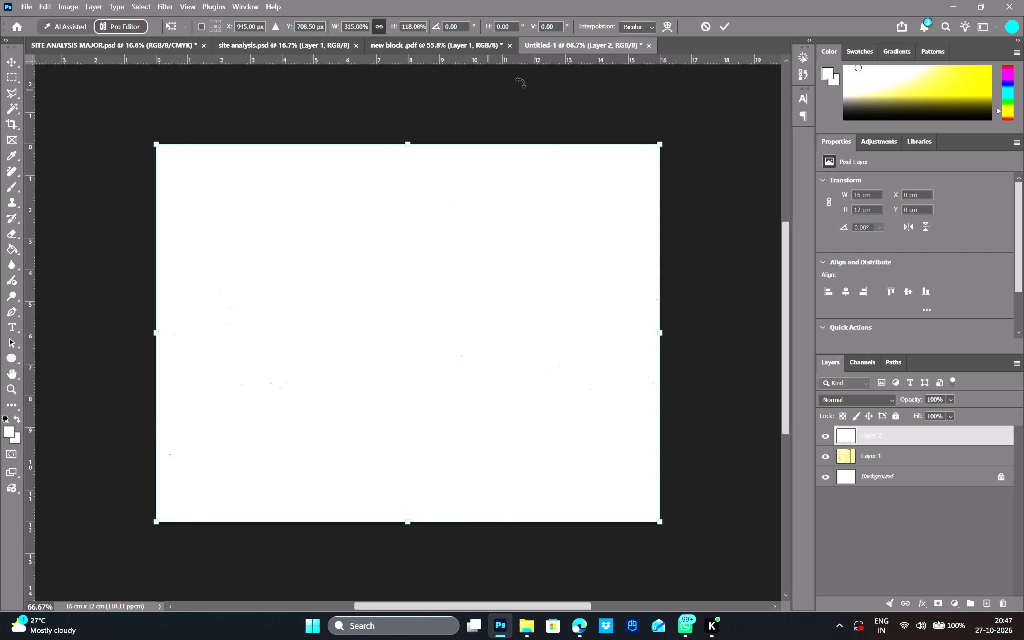
click(725, 26)
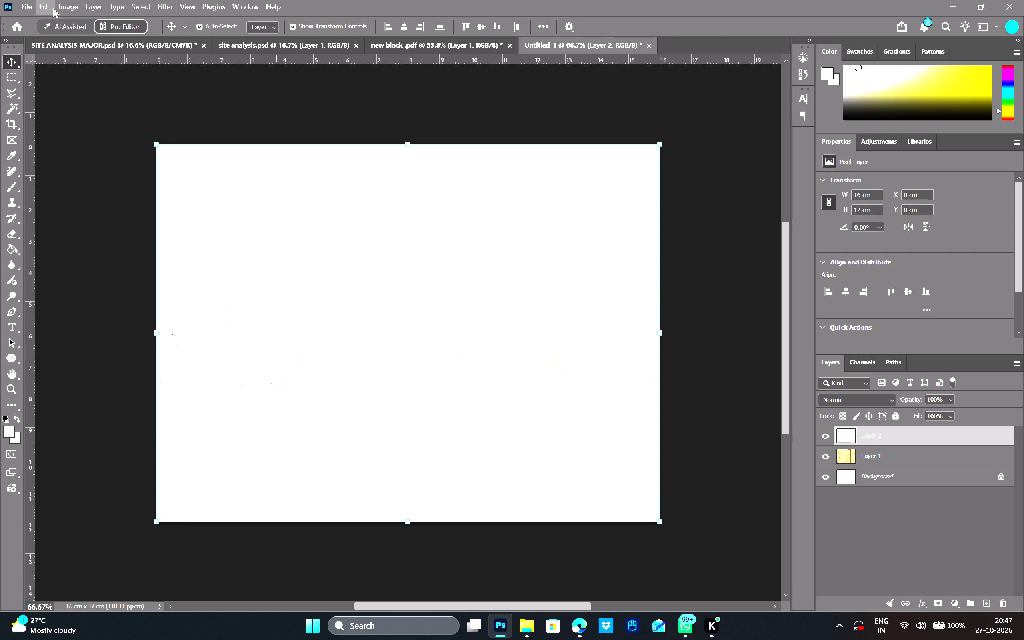
Define the stone-covered canvas as a pattern named "stone".
click(53, 8)
click(112, 380)
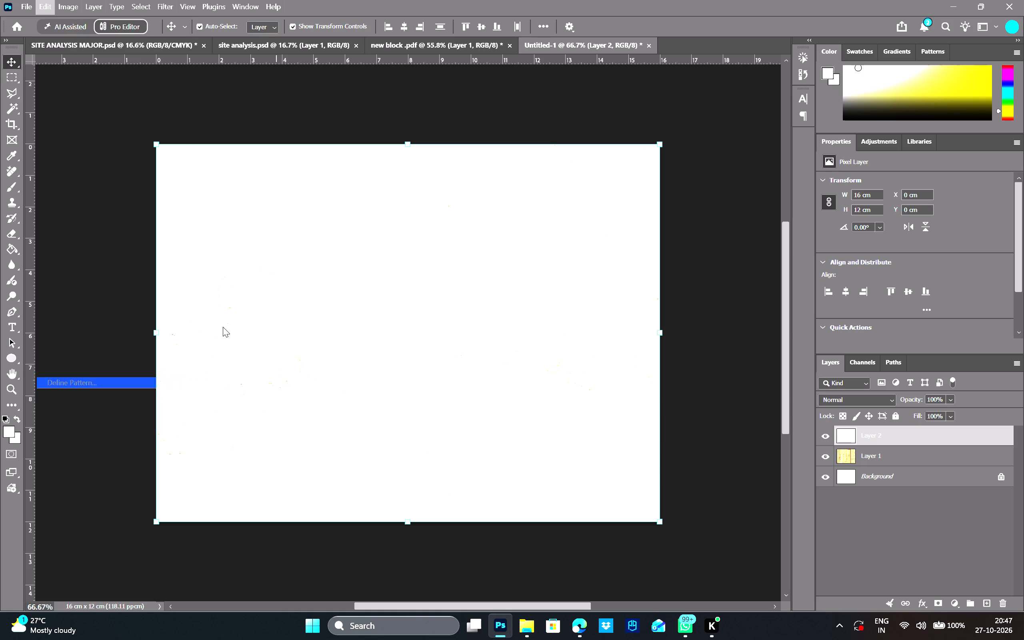
drag(490, 210, 307, 217)
key(BackSpace)
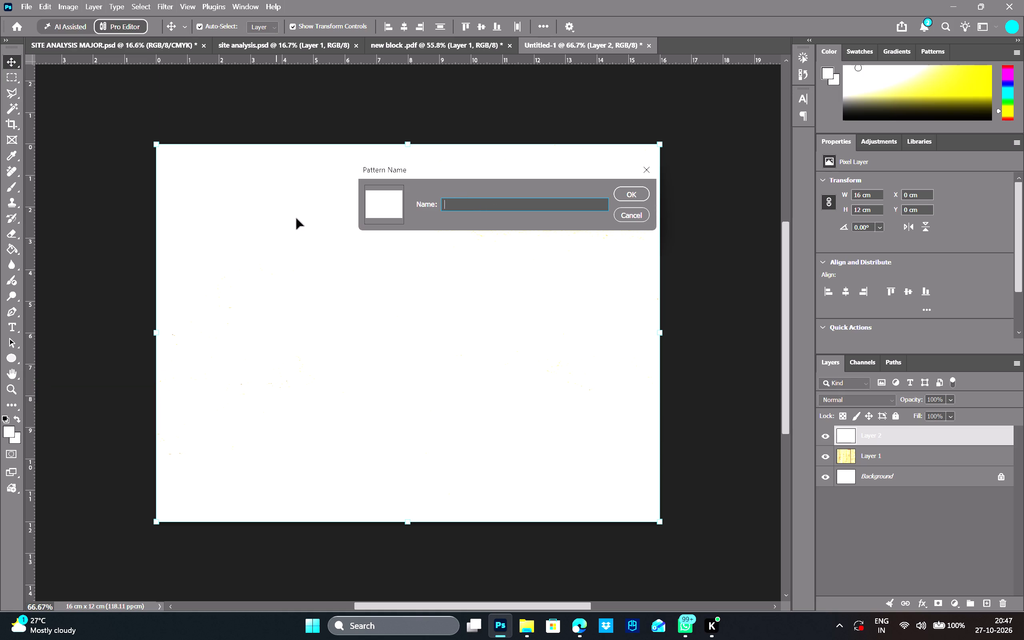
text(stone)
key(Return)
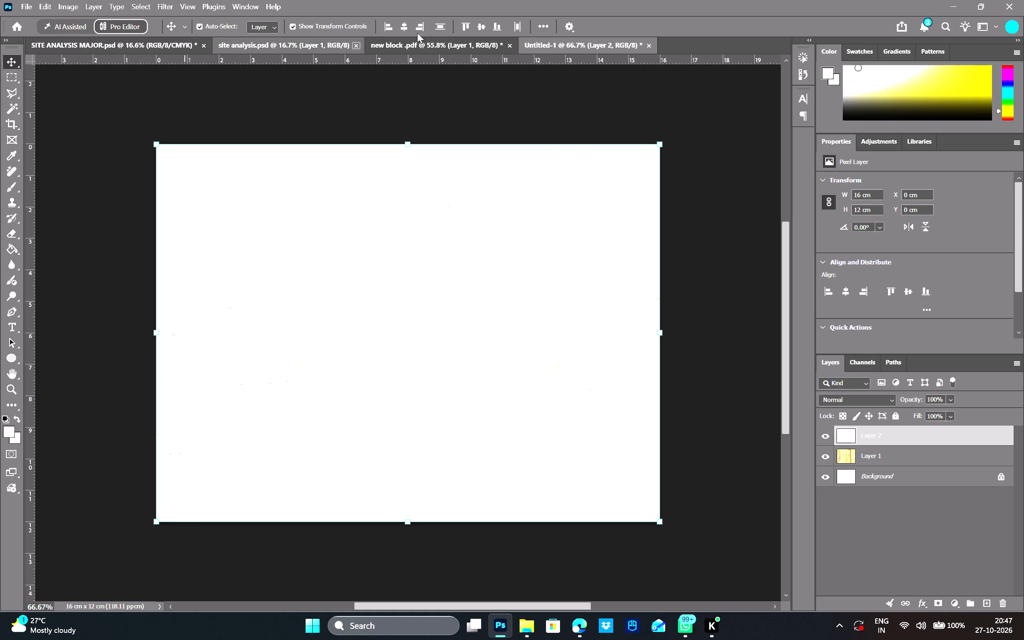
In the new block .pdf document, add a Pattern Fill layer using the "stone" pattern to the selected porch area beneath the curved wall.
click(424, 44)
scroll(508, 418, down, 1)
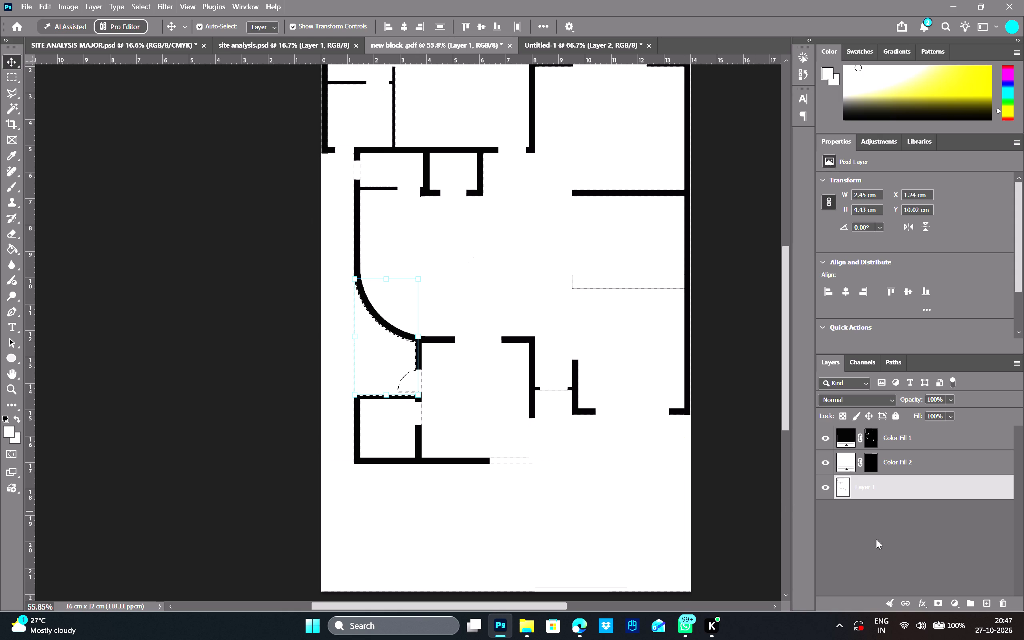
click(954, 609)
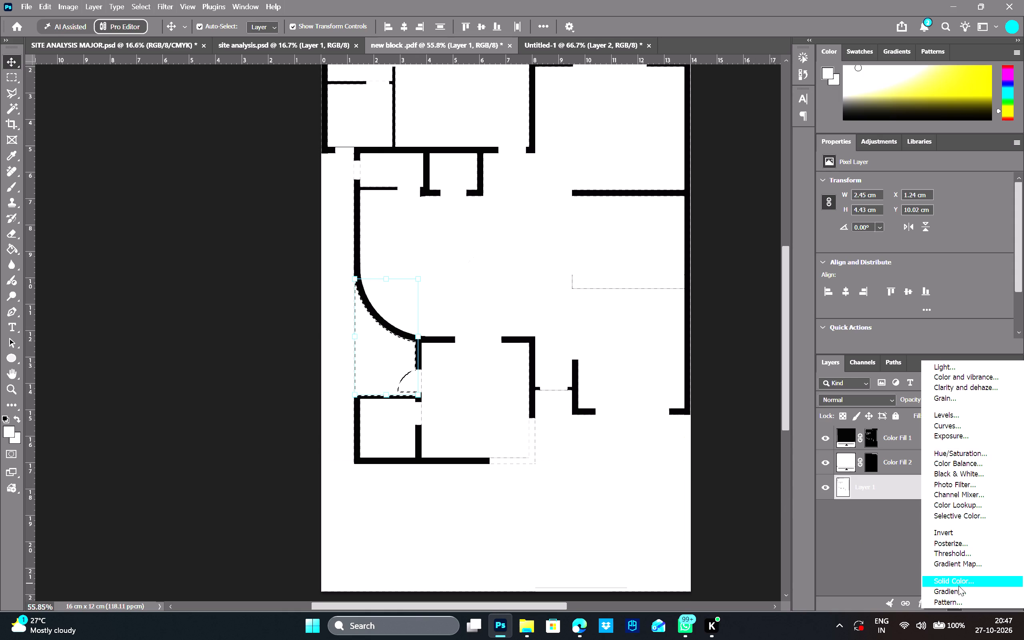
click(954, 602)
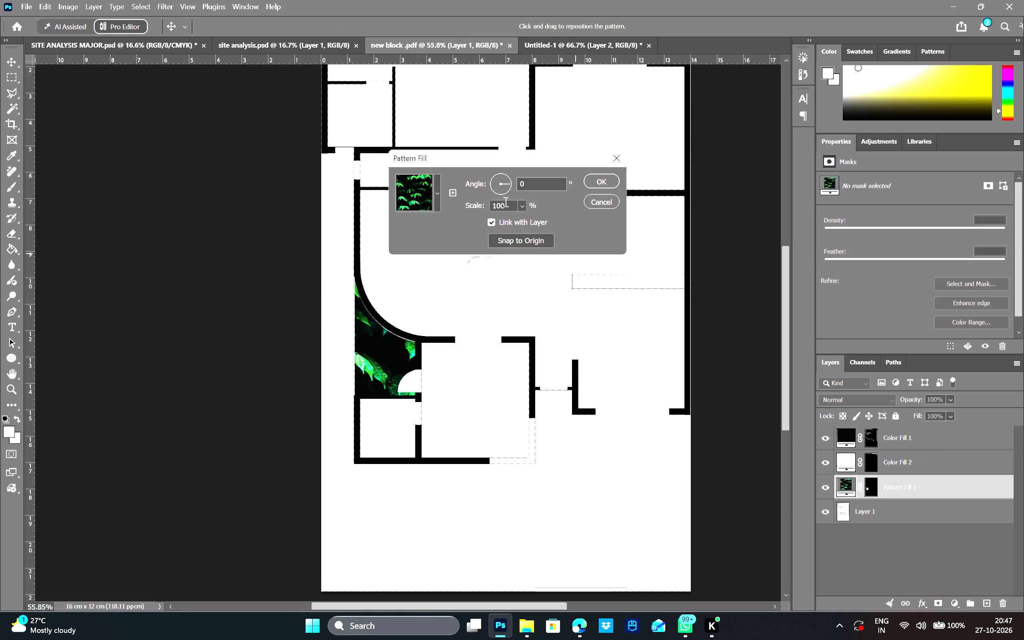
click(434, 200)
click(392, 296)
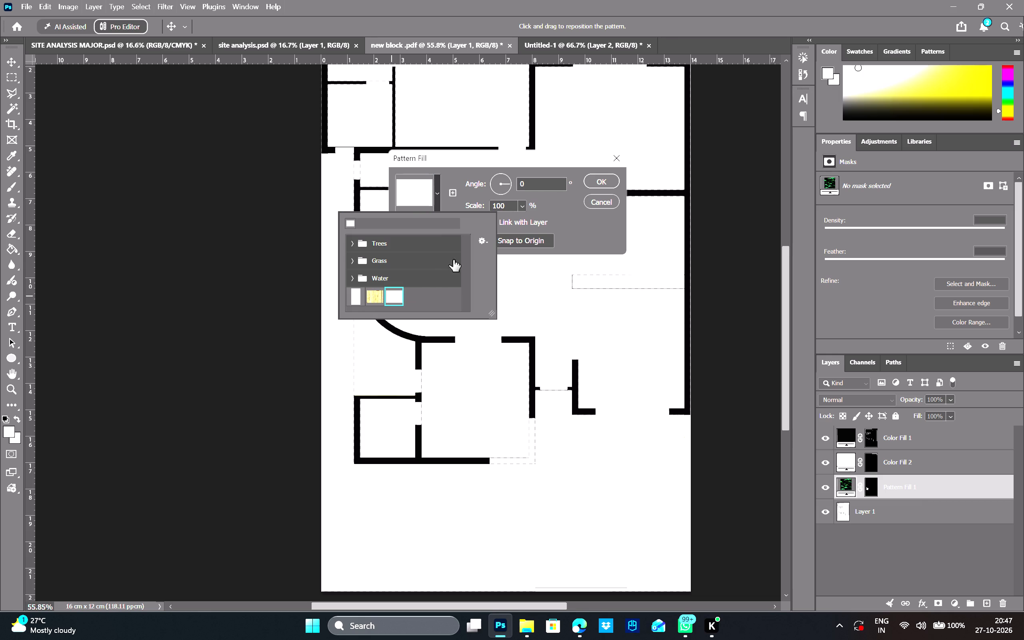
click(598, 176)
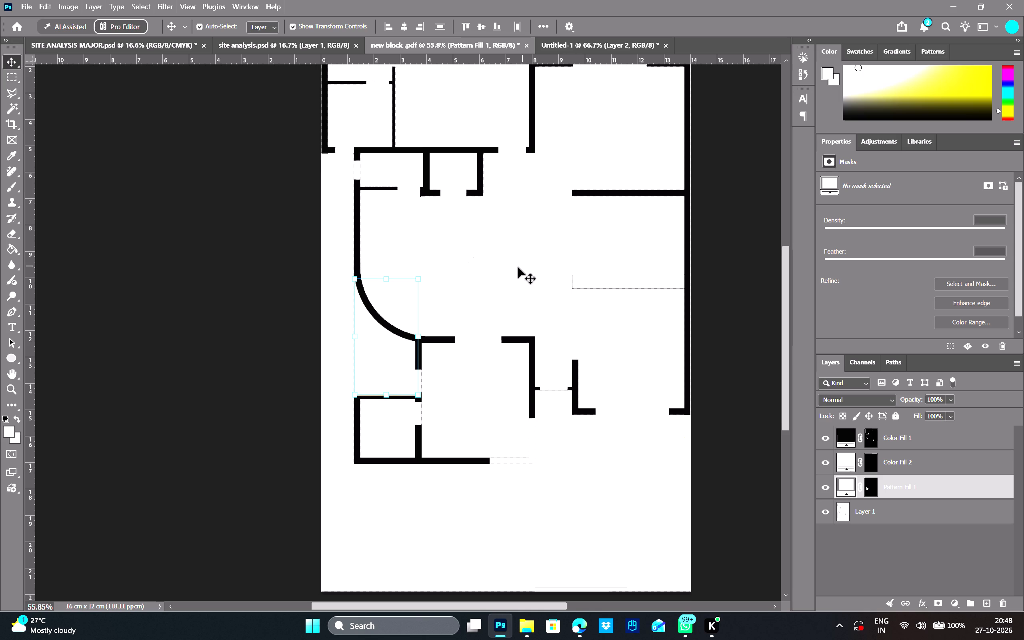
On Layer 1, use the Magic Wand to select the L-shaped open strip along the plan's left and bottom edges, outside the walls.
scroll(506, 270, up, 2)
scroll(415, 412, up, 4)
scroll(416, 411, down, 7)
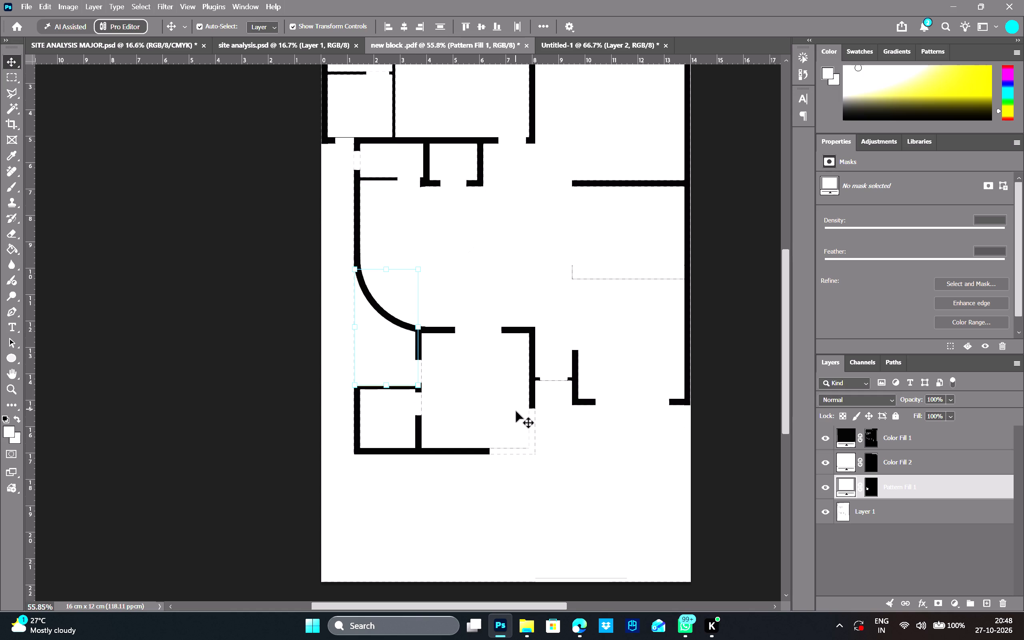
scroll(516, 411, down, 2)
key(w)
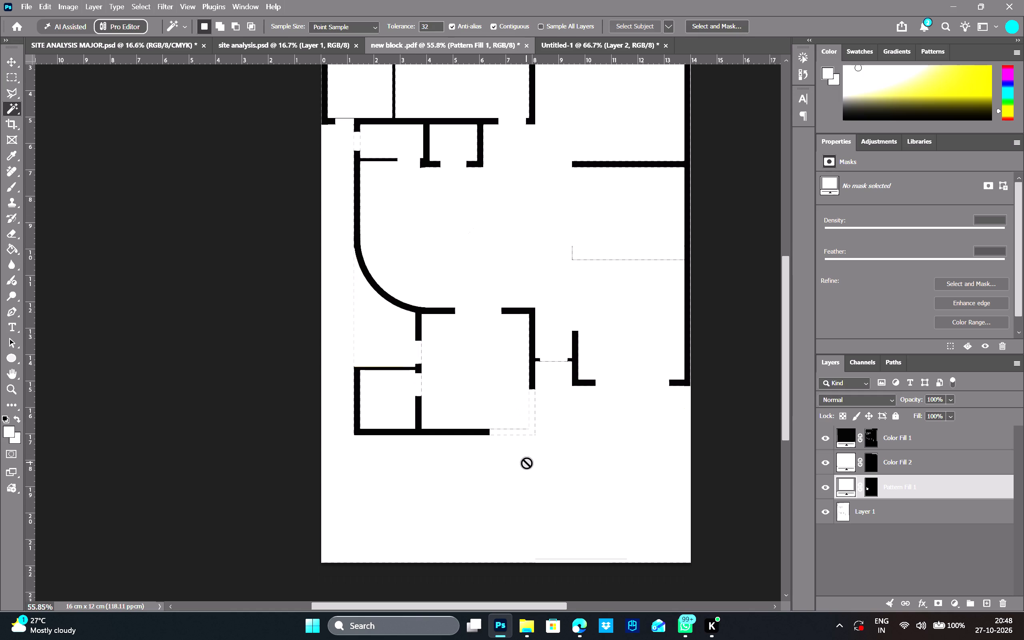
click(884, 507)
key(w)
click(501, 476)
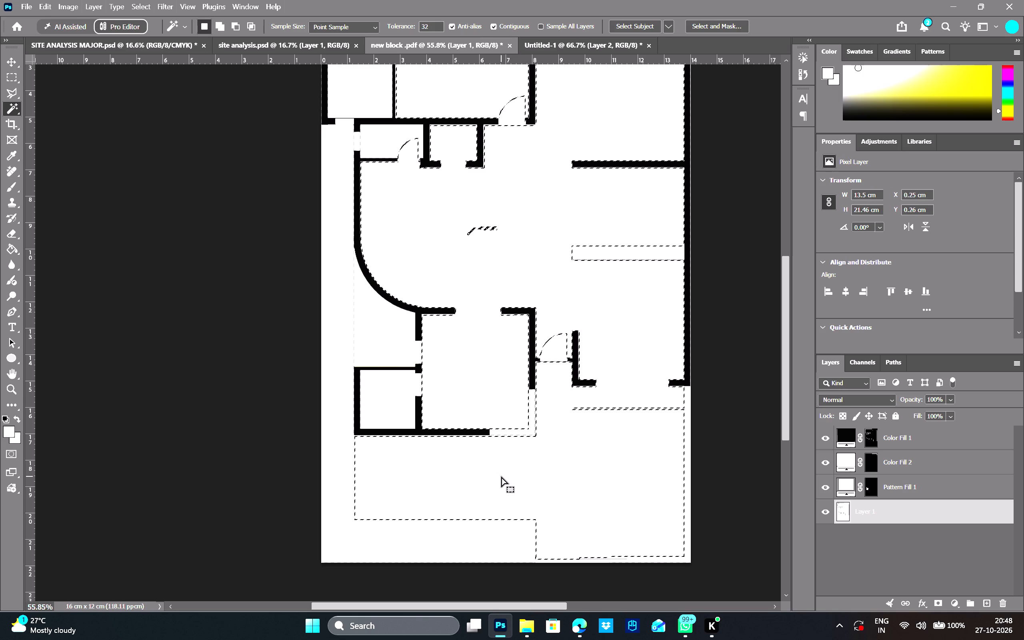
text(w)
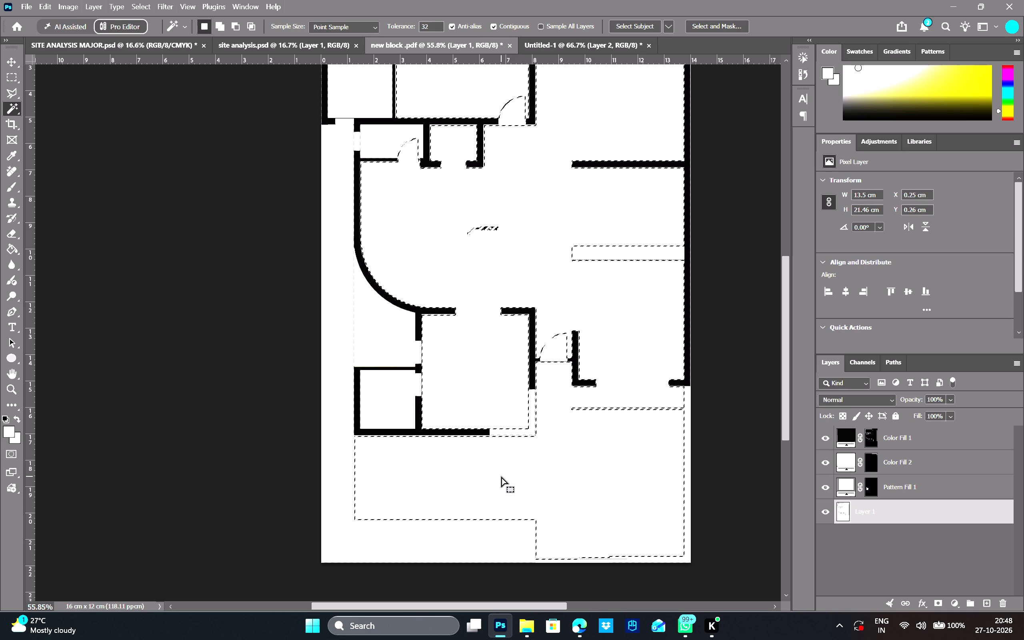
key(space)
click(268, 446)
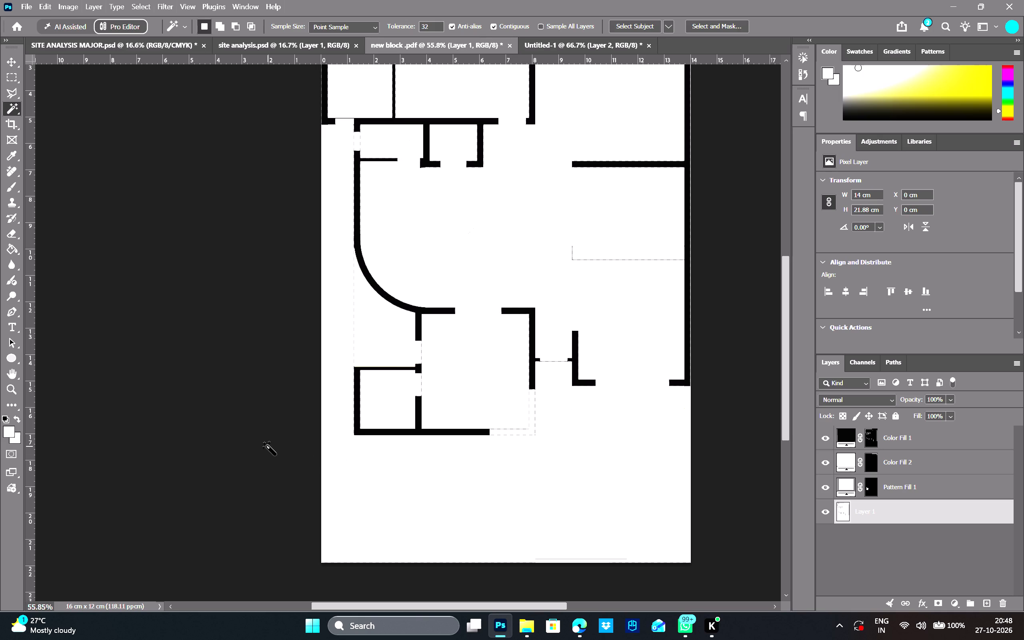
click(333, 466)
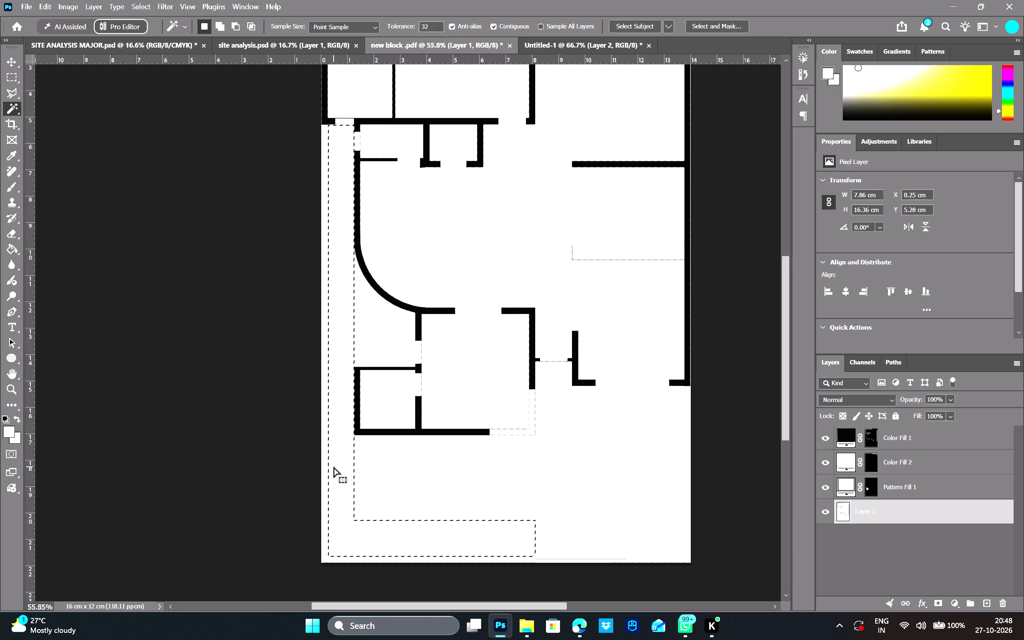
Look over the whole floor plan around the selected outdoor strip.
scroll(334, 467, up, 3)
scroll(334, 467, down, 3)
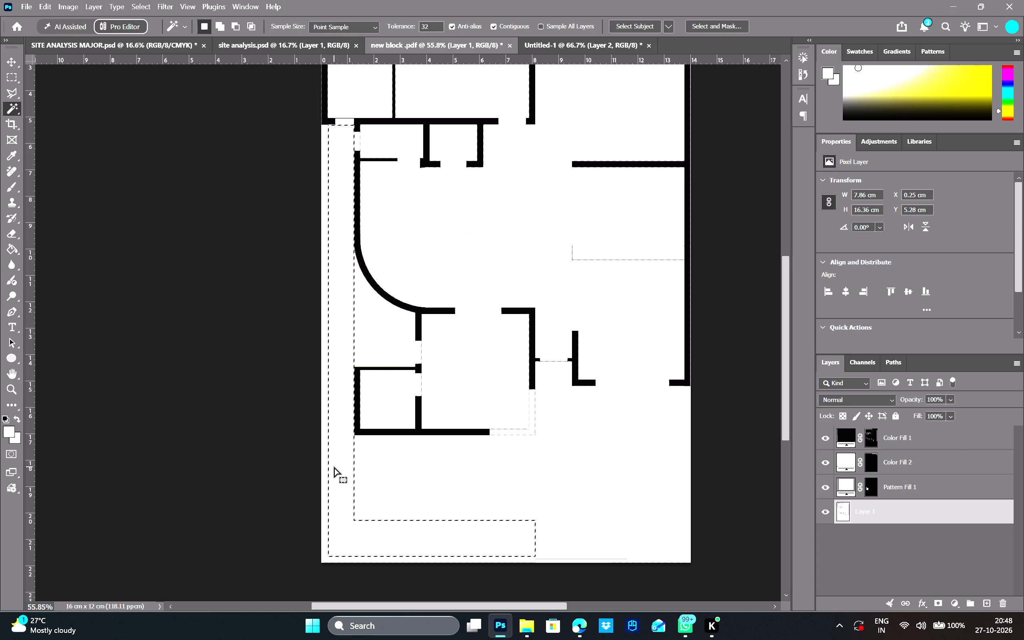
scroll(334, 467, up, 11)
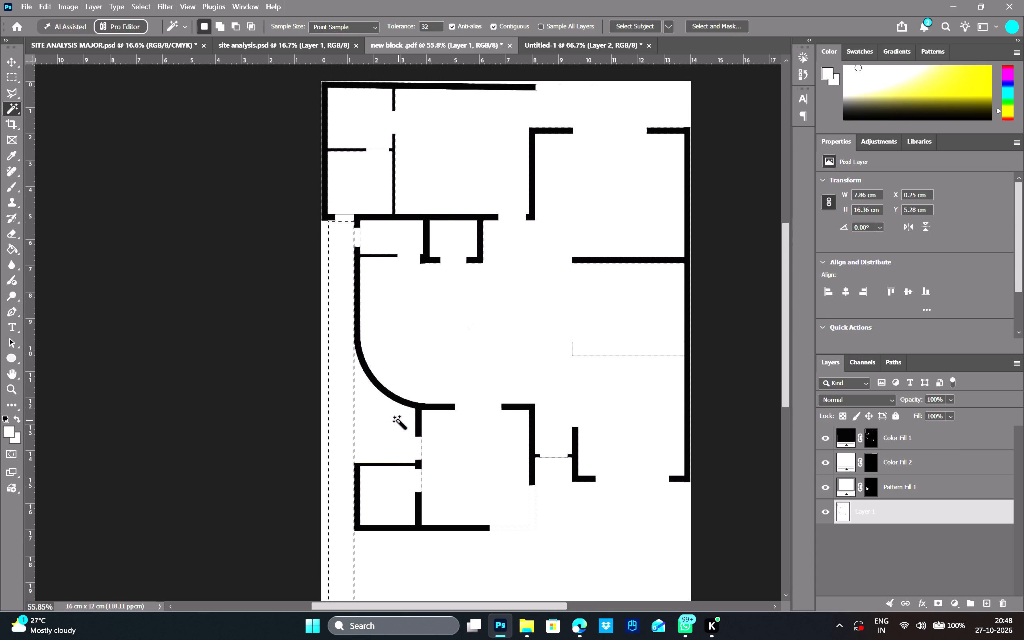
scroll(398, 420, up, 5)
scroll(398, 420, down, 8)
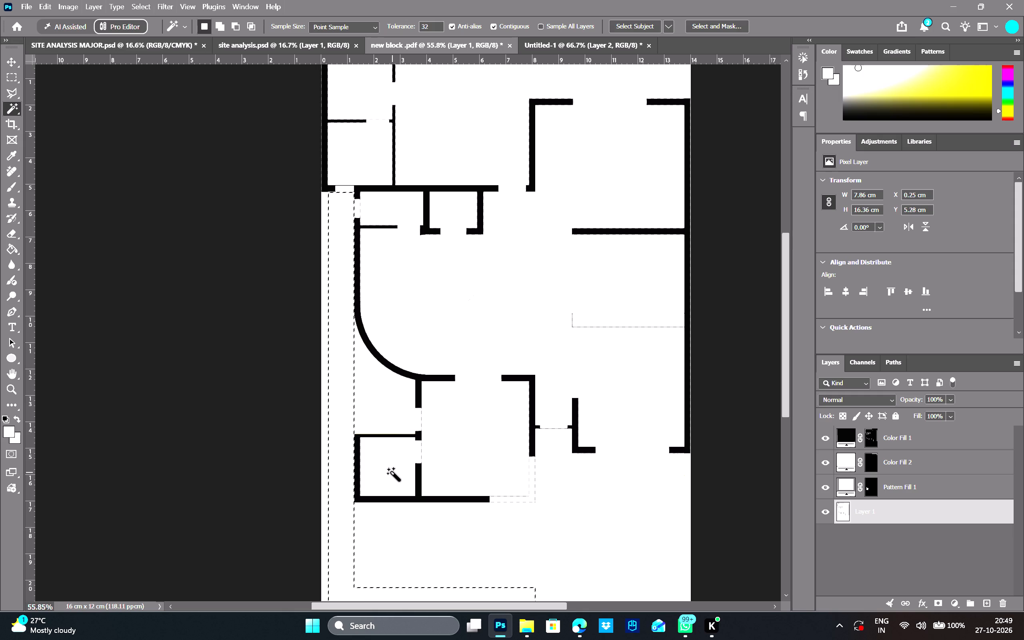
scroll(392, 472, down, 2)
scroll(392, 472, up, 9)
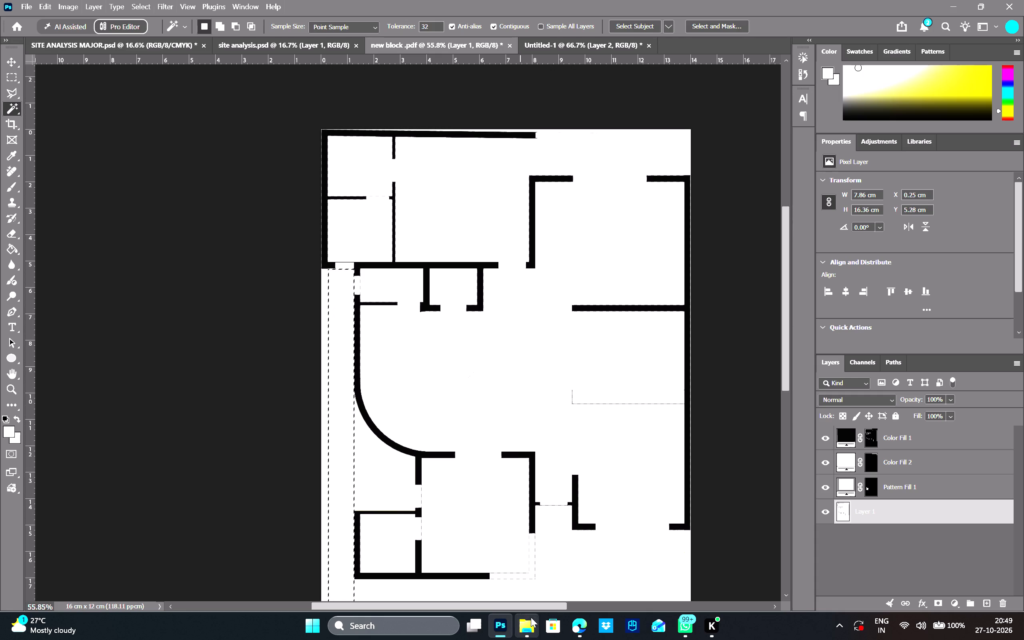
Switch to Pinterest in the browser and search for "grass design".
click(576, 630)
click(346, 67)
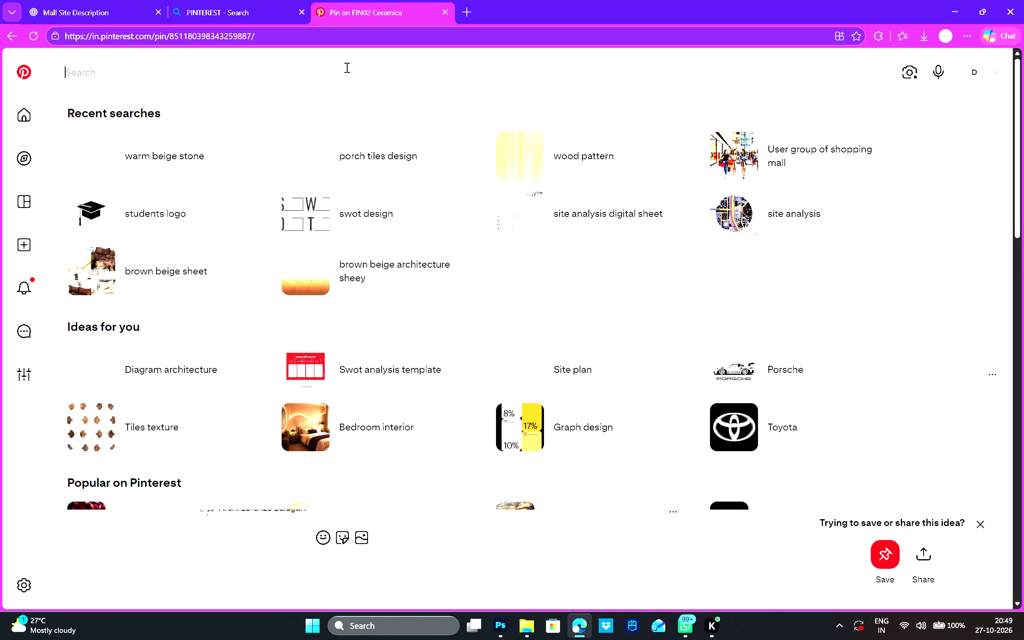
text(grass)
key(space)
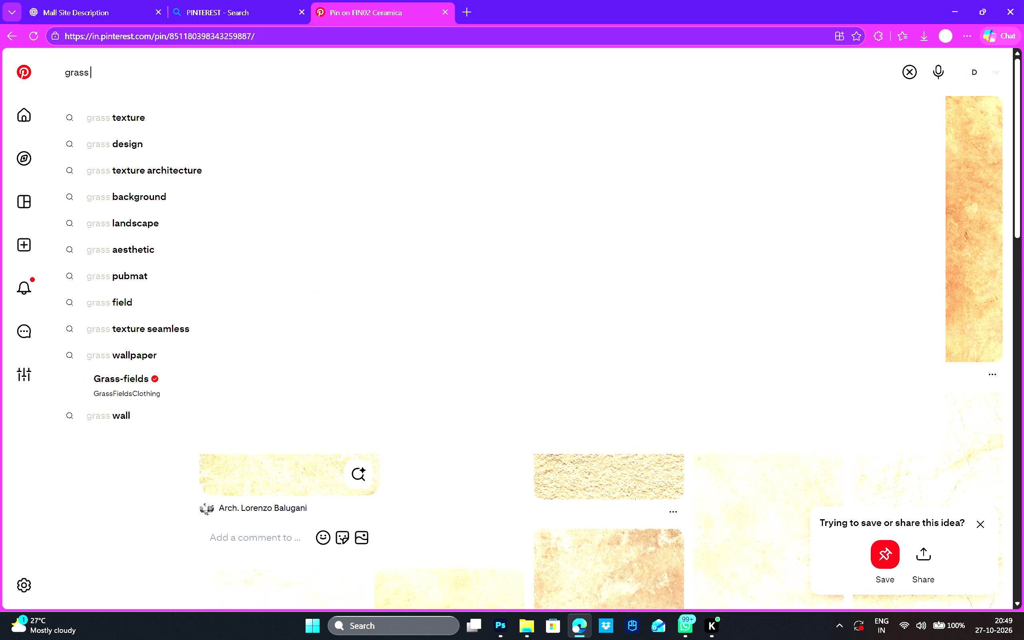
click(188, 152)
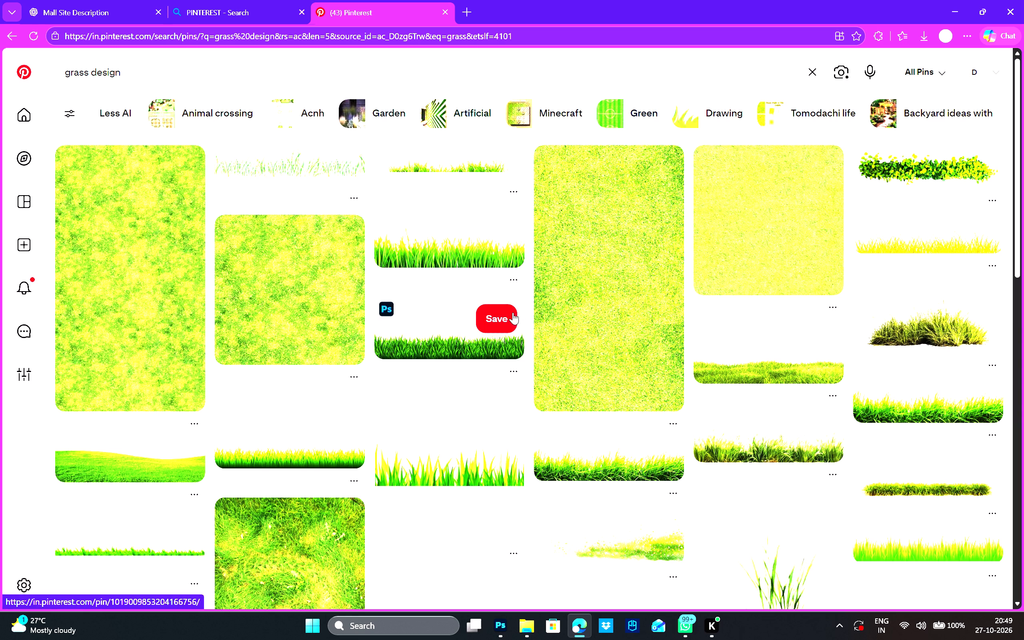
Browse the grass results and open the tall mottled green grass texture collage titled "Jardines".
scroll(470, 428, down, 2)
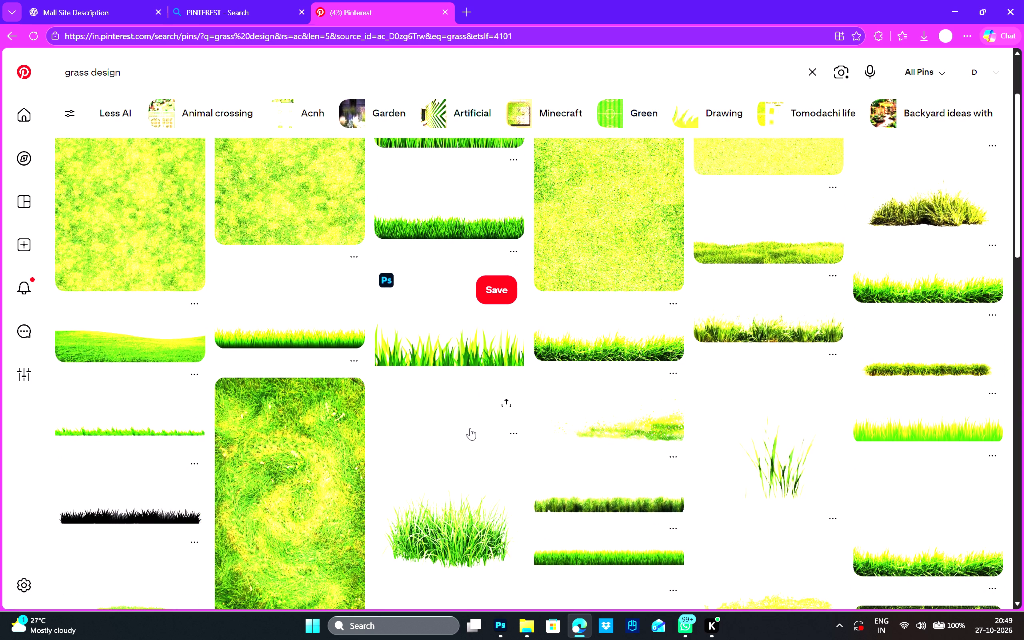
scroll(470, 428, down, 7)
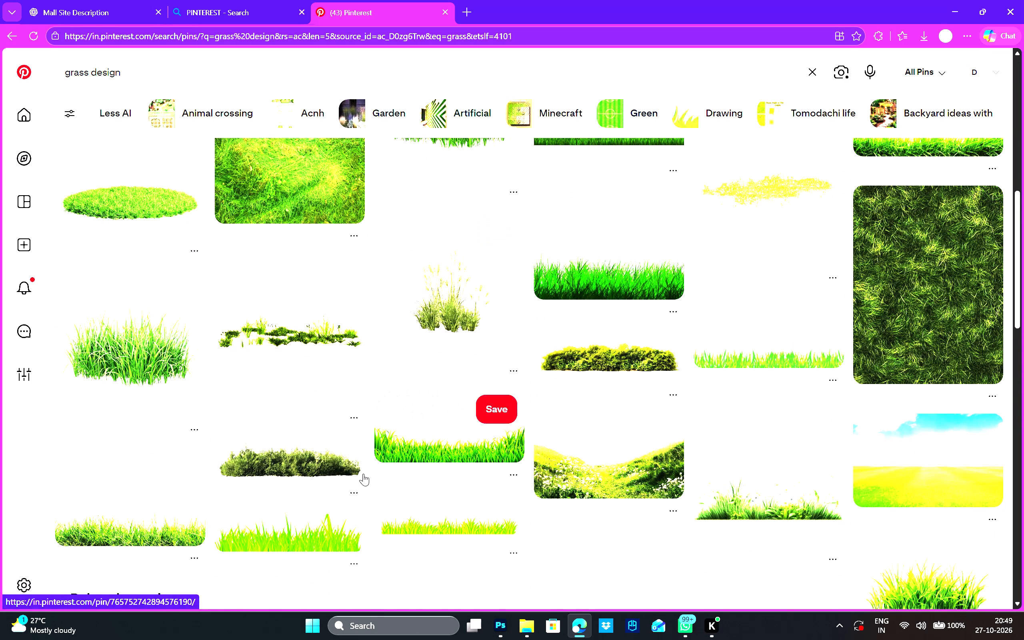
scroll(361, 475, down, 9)
scroll(361, 475, up, 20)
scroll(361, 475, up, 2)
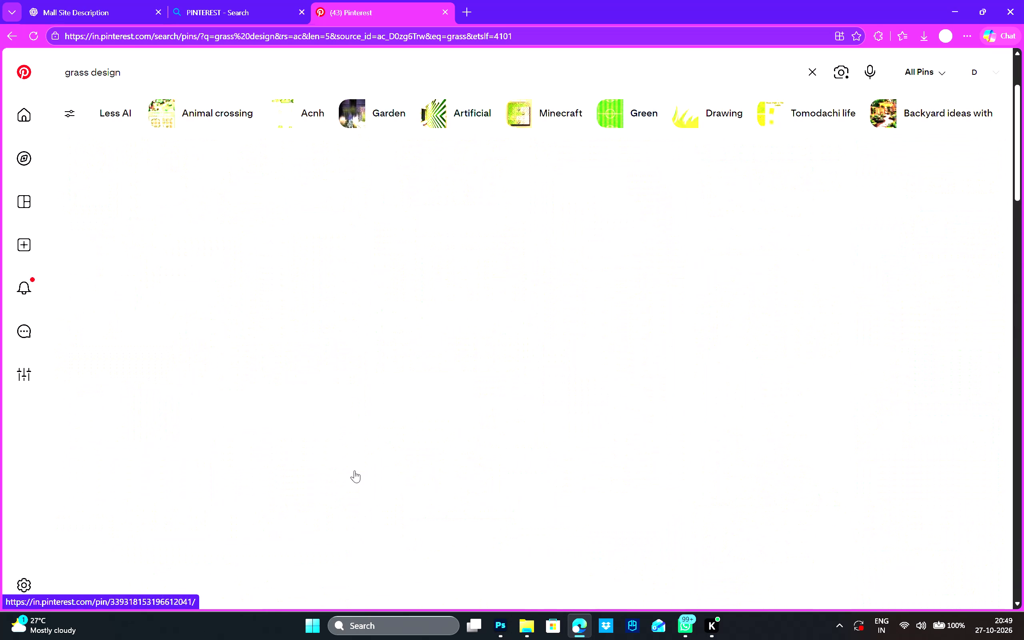
click(180, 347)
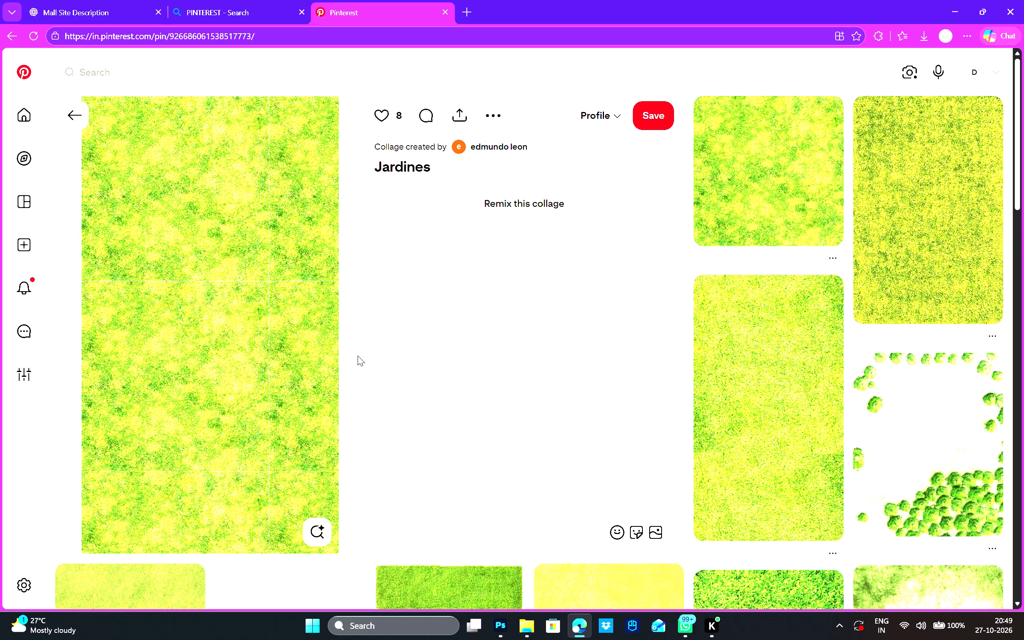
Copy the grass texture image from the Jardines collage and paste it into the Untitled-1 document in Photoshop.
right_click(220, 308)
click(256, 344)
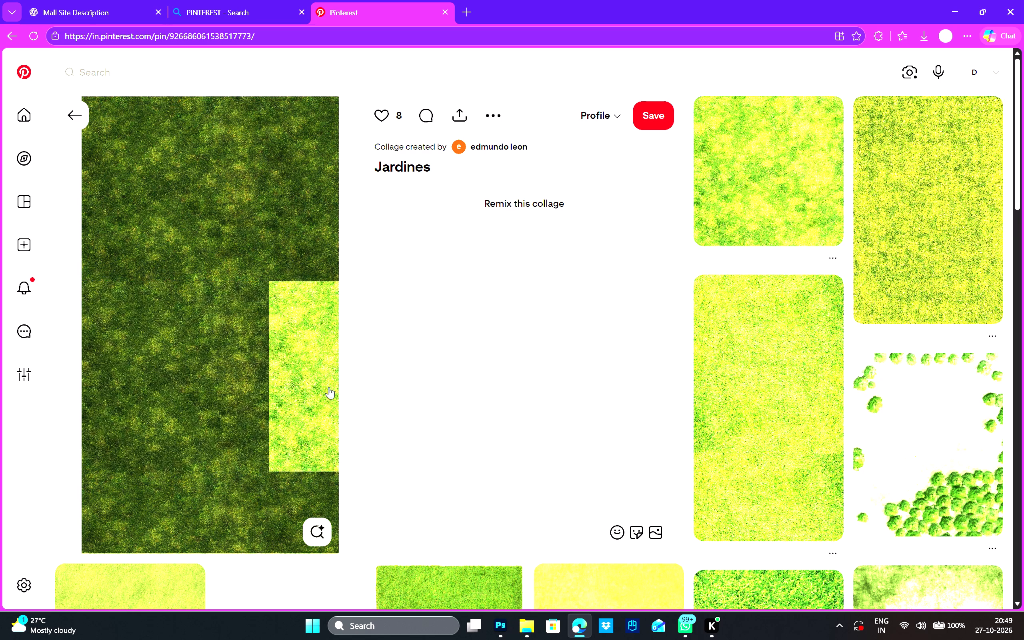
right_click(219, 202)
click(242, 235)
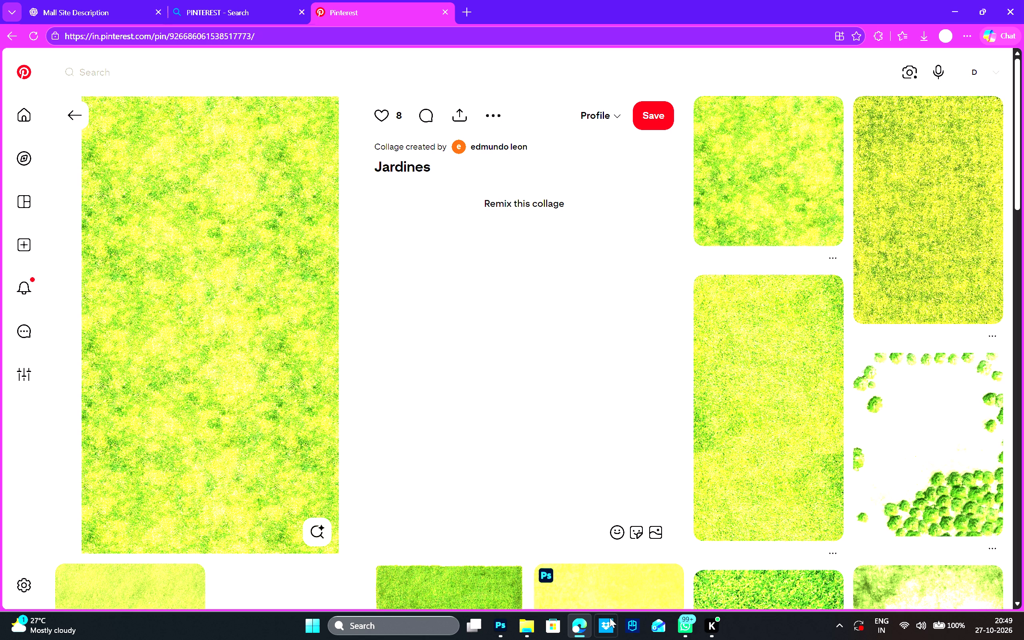
click(501, 558)
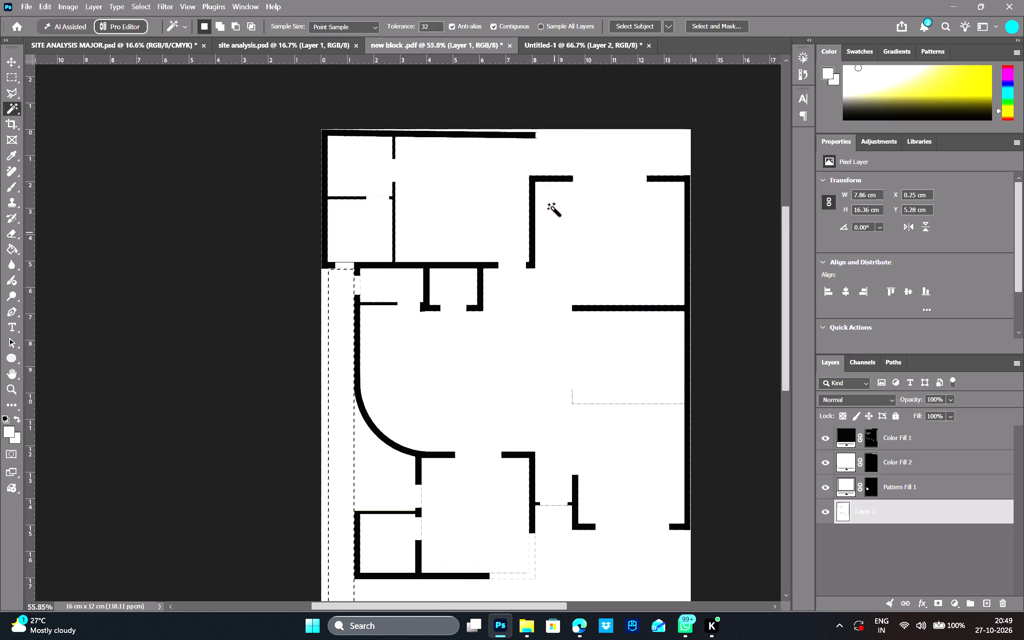
click(599, 43)
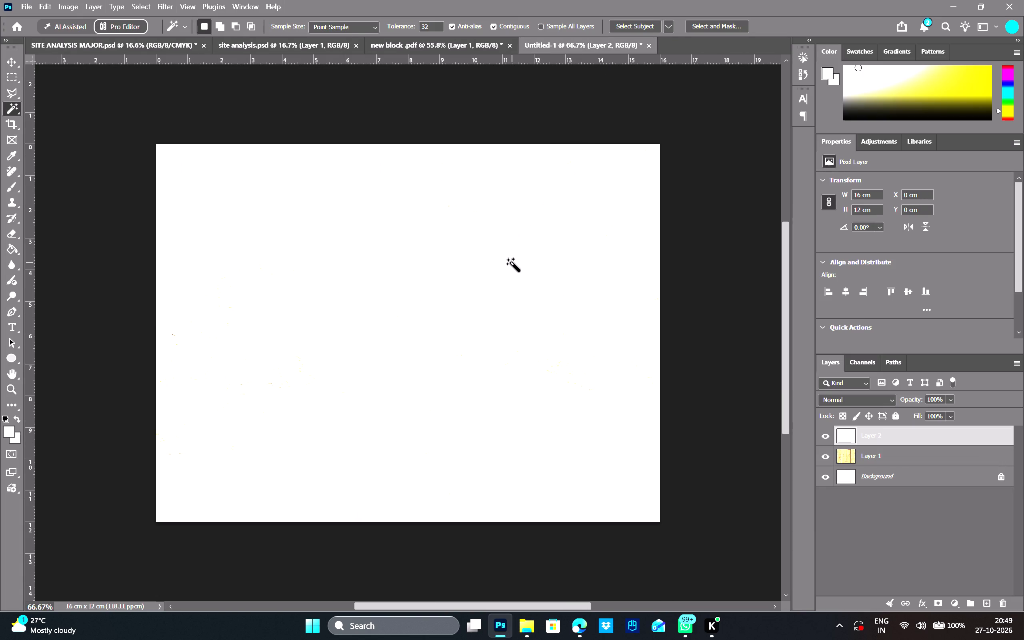
key(ctrl+v)
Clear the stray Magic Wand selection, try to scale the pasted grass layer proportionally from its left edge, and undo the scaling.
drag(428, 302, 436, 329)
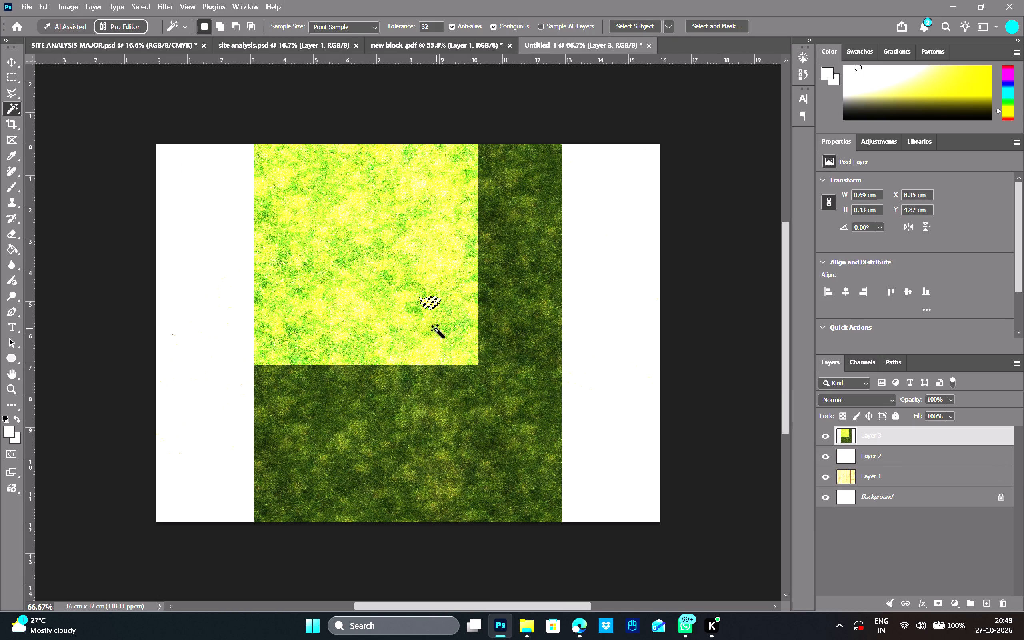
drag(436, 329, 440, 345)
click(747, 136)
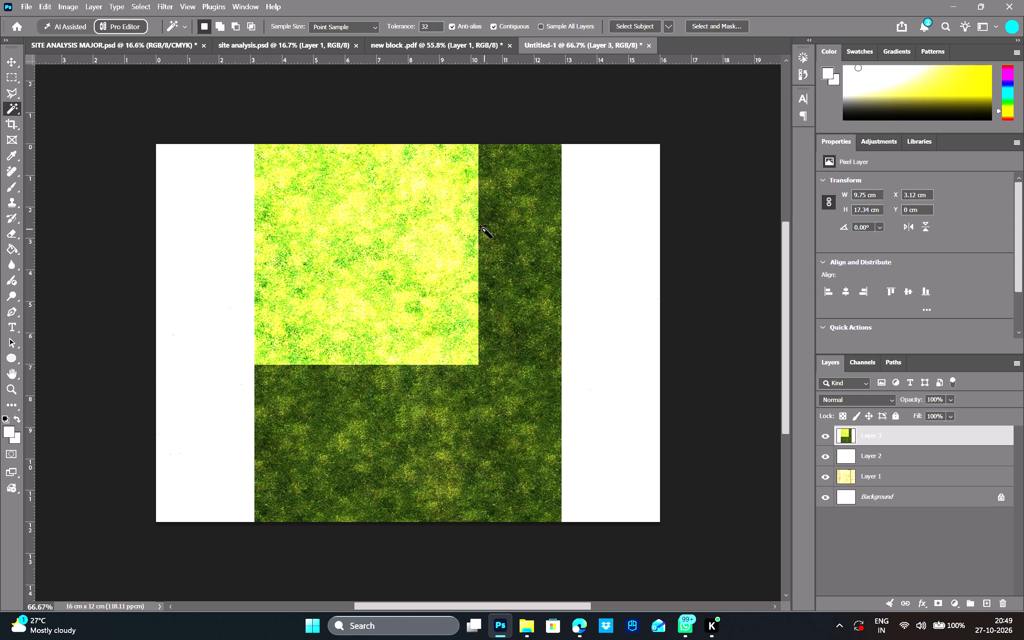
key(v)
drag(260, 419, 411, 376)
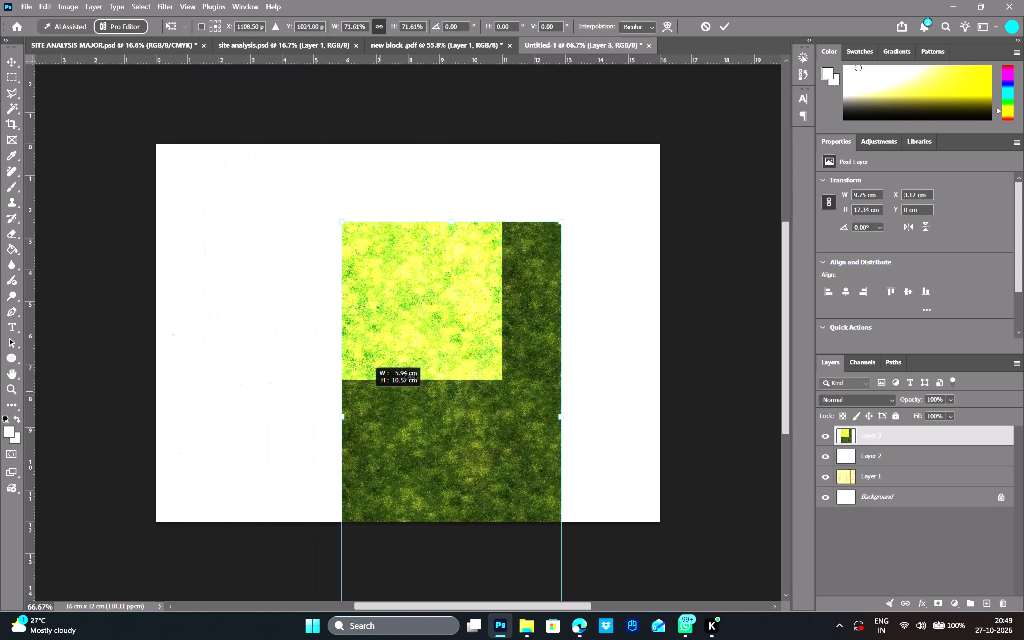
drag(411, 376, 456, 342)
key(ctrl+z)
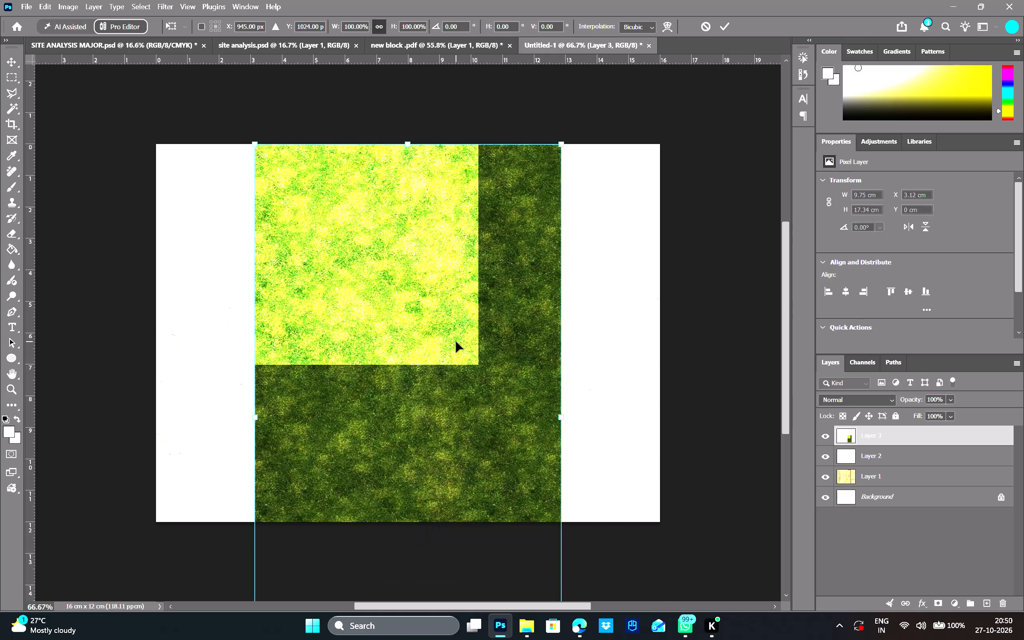
Return to Pinterest and open the related pin with a single, evenly grained green grass texture.
click(577, 630)
right_click(229, 272)
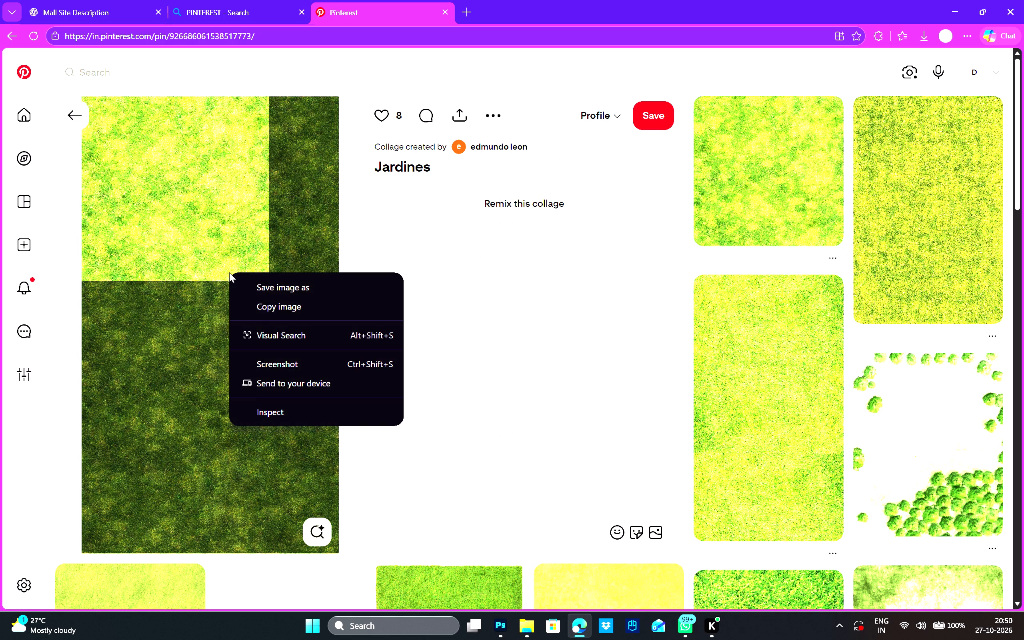
right_drag(218, 289, 217, 293)
right_click(235, 203)
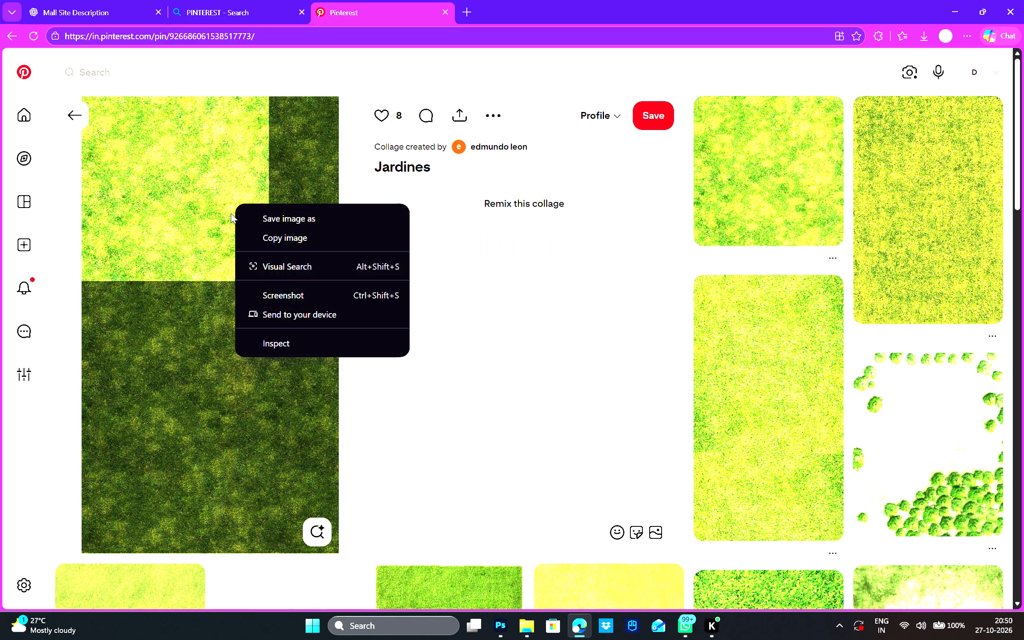
right_drag(78, 102, 109, 154)
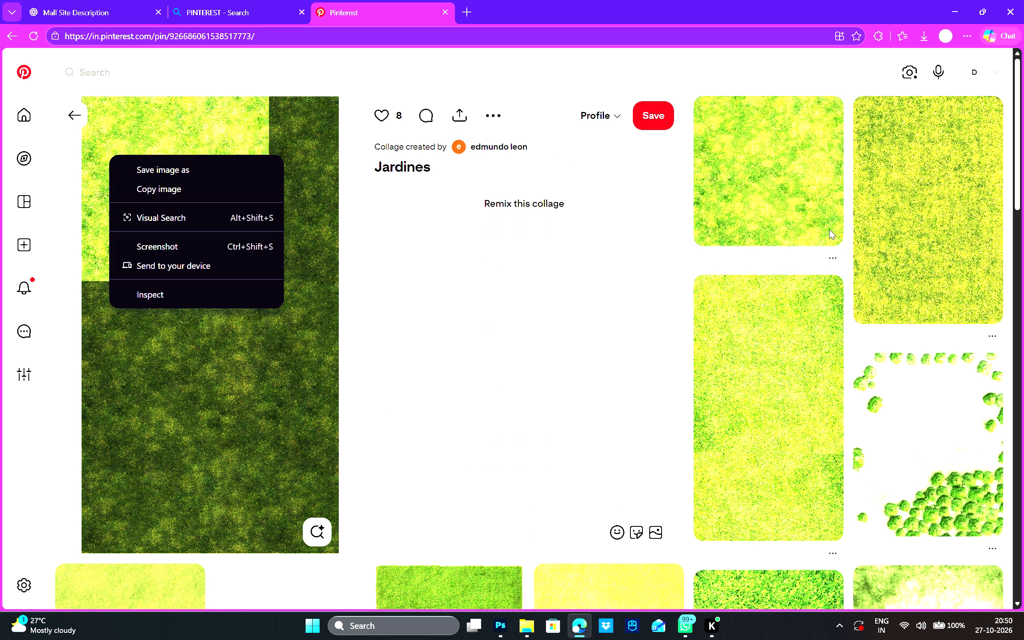
click(908, 211)
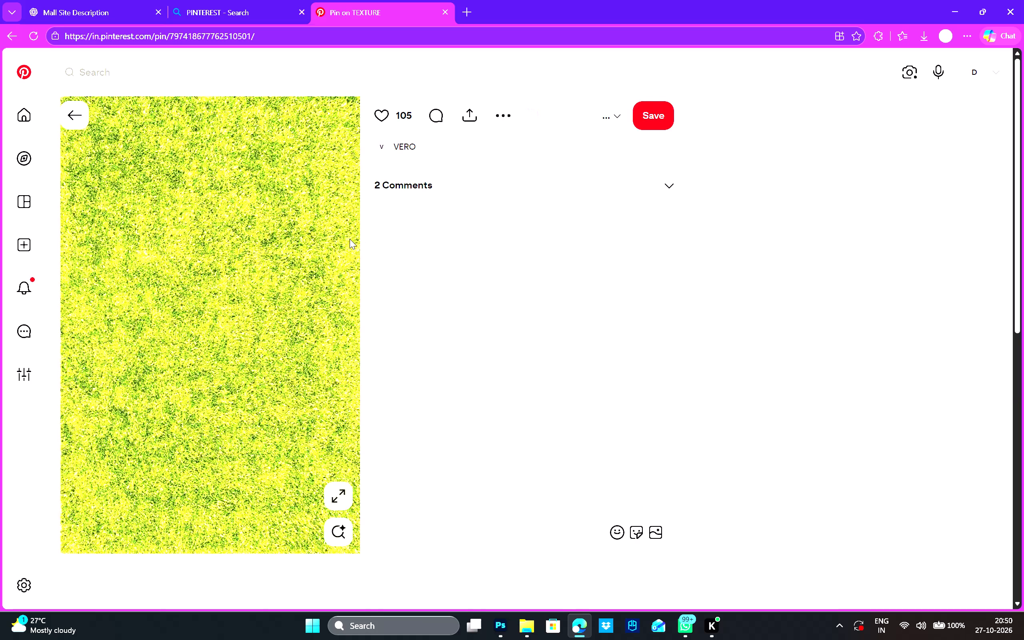
Copy the evenly grained green grass texture image from the open Pinterest pin.
click(283, 249)
right_click(127, 223)
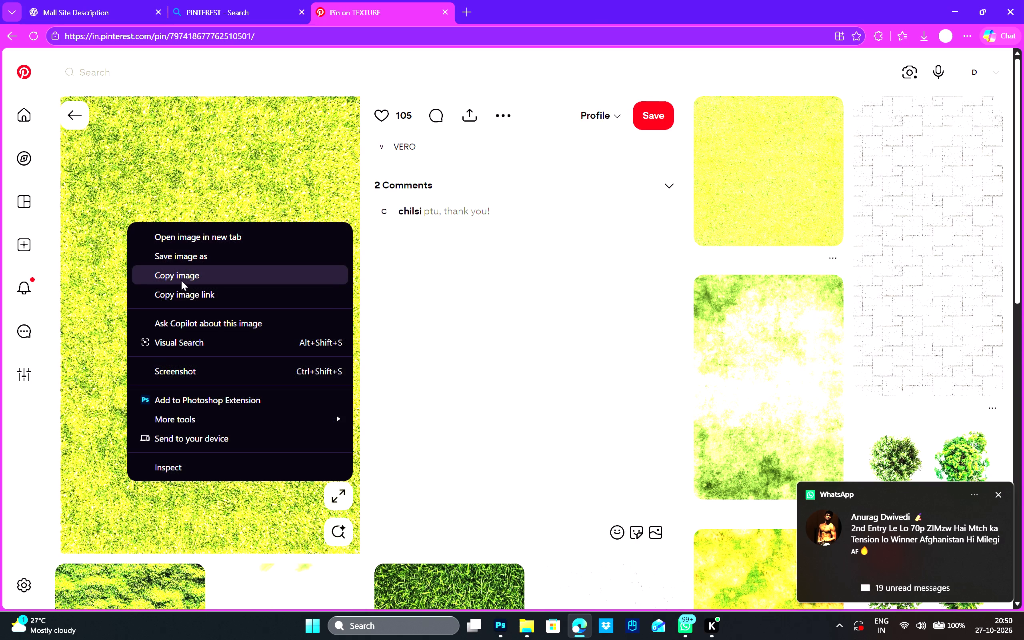
click(184, 277)
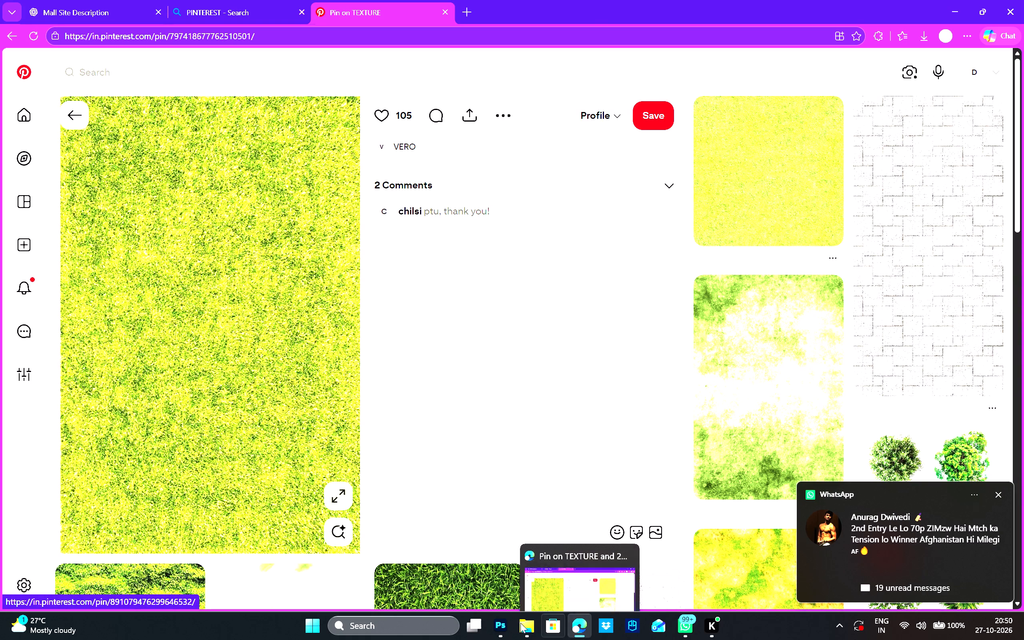
Switch to Photoshop and move the earlier grass collage layer completely off the left side of the Untitled-1 canvas.
click(495, 623)
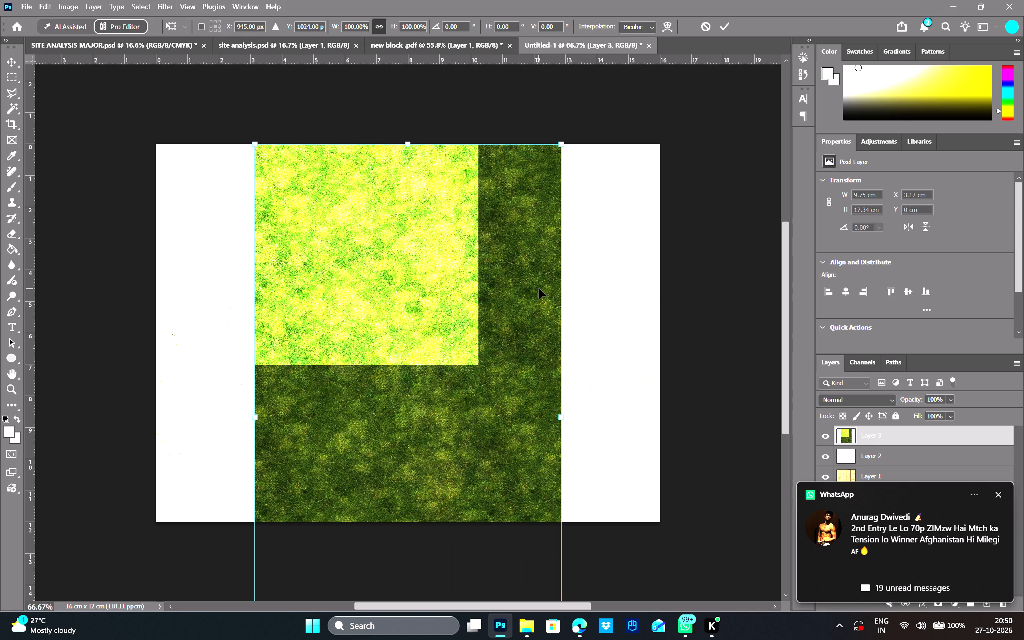
key(Delete)
drag(472, 247, 363, 327)
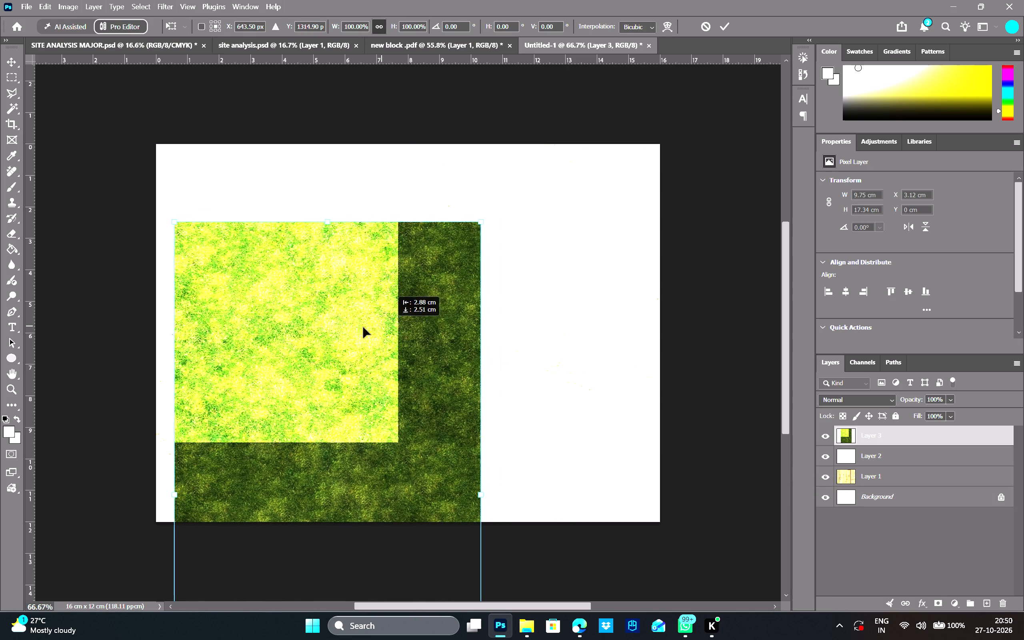
drag(363, 327, 0, 256)
key(ctrl+v)
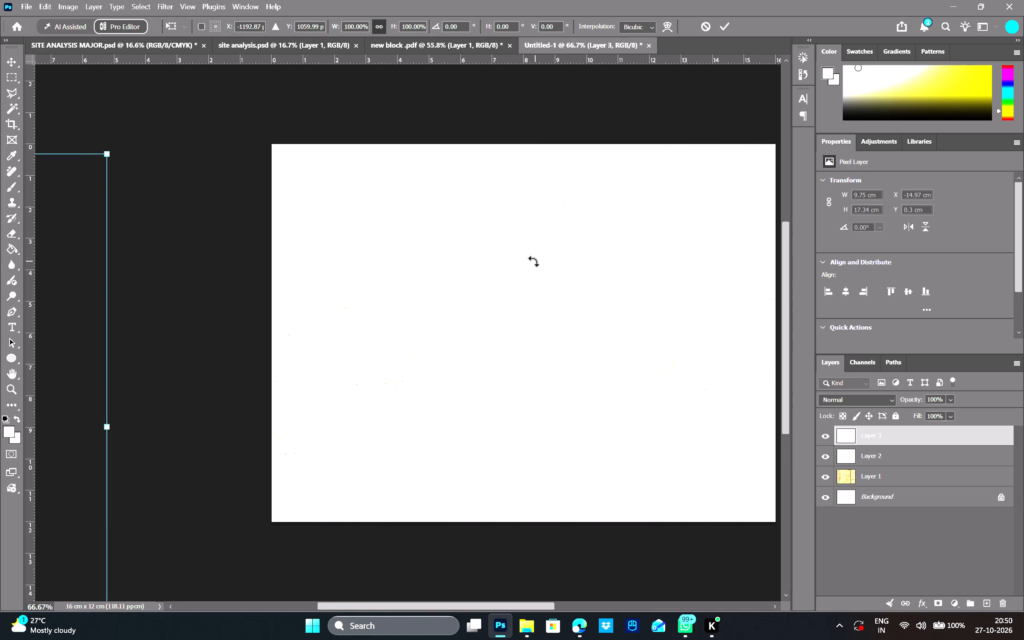
click(724, 28)
Paste the copied grass texture into Untitled-1 and stretch it to cover the whole 16 x 12 cm canvas.
key(ctrl+v)
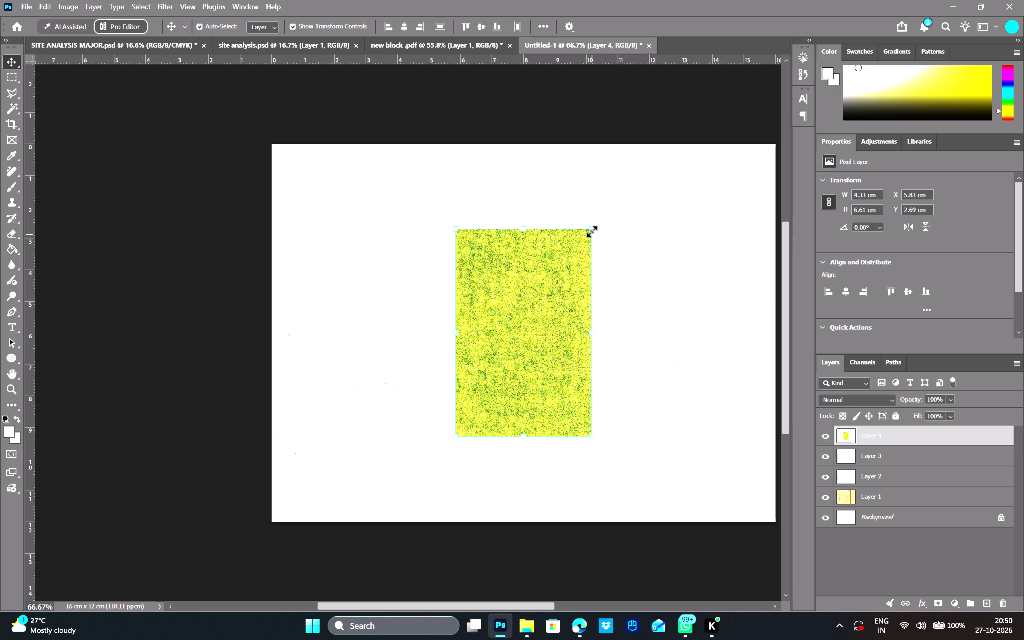
shift+drag(592, 231, 766, 152)
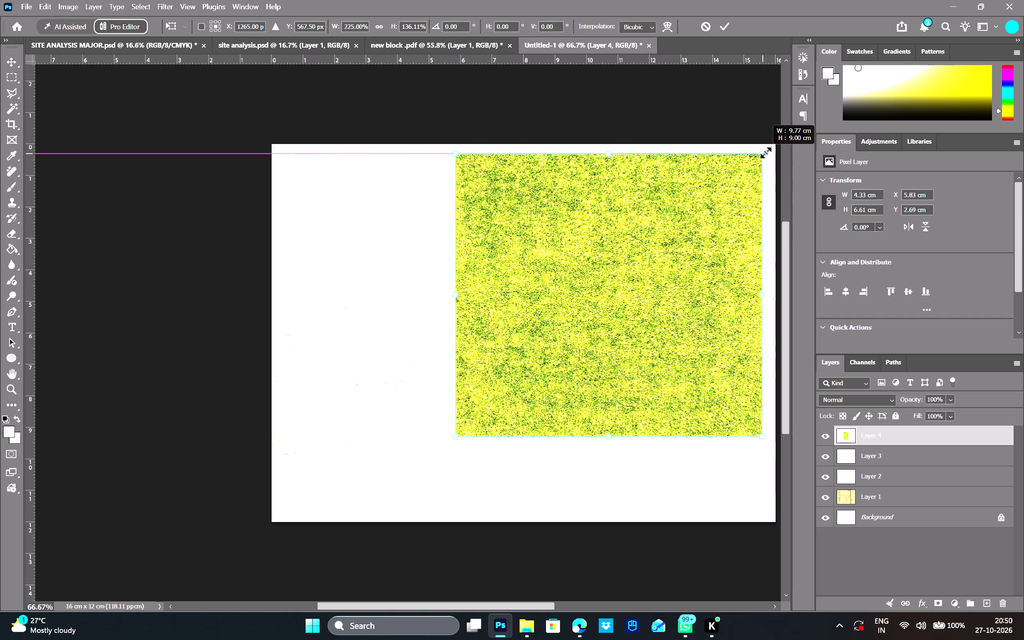
shift+drag(766, 152, 772, 147)
shift+drag(452, 434, 356, 460)
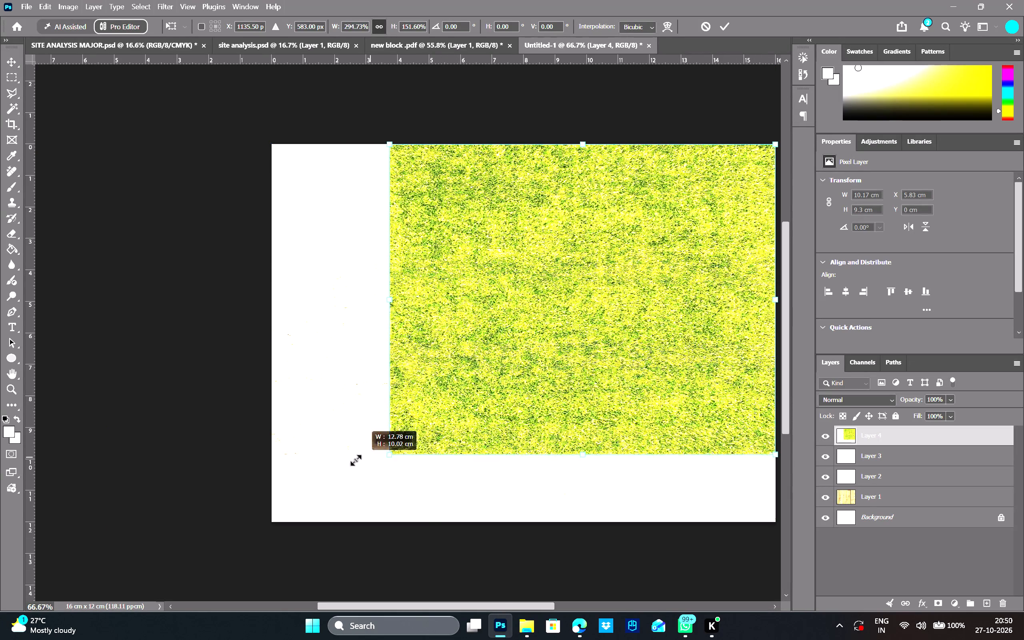
shift+drag(356, 460, 267, 518)
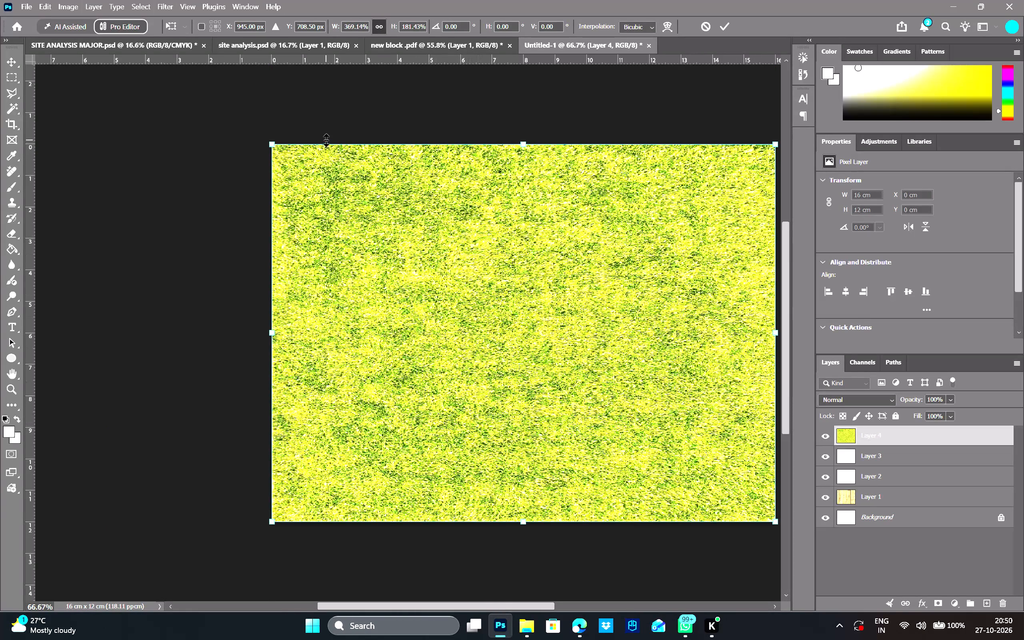
click(727, 29)
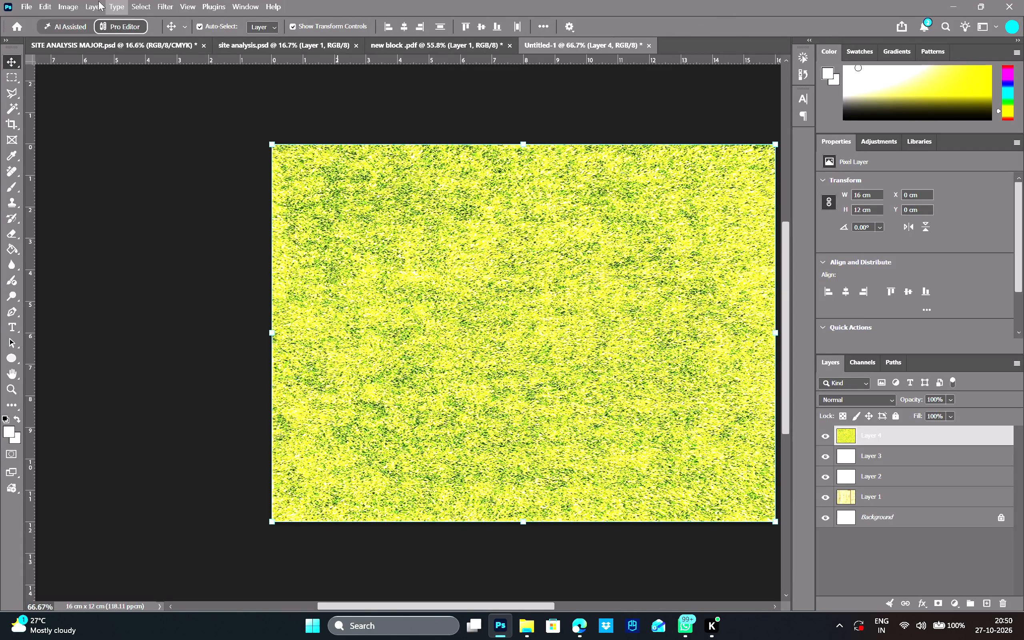
Define the grass-covered canvas as a new pattern named "grass".
click(46, 8)
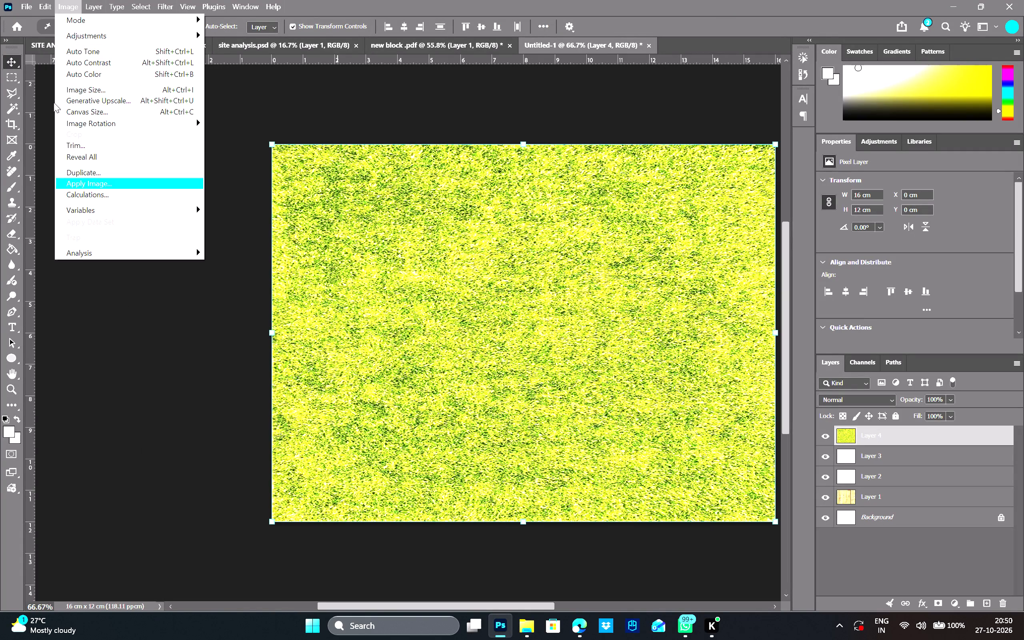
click(61, 386)
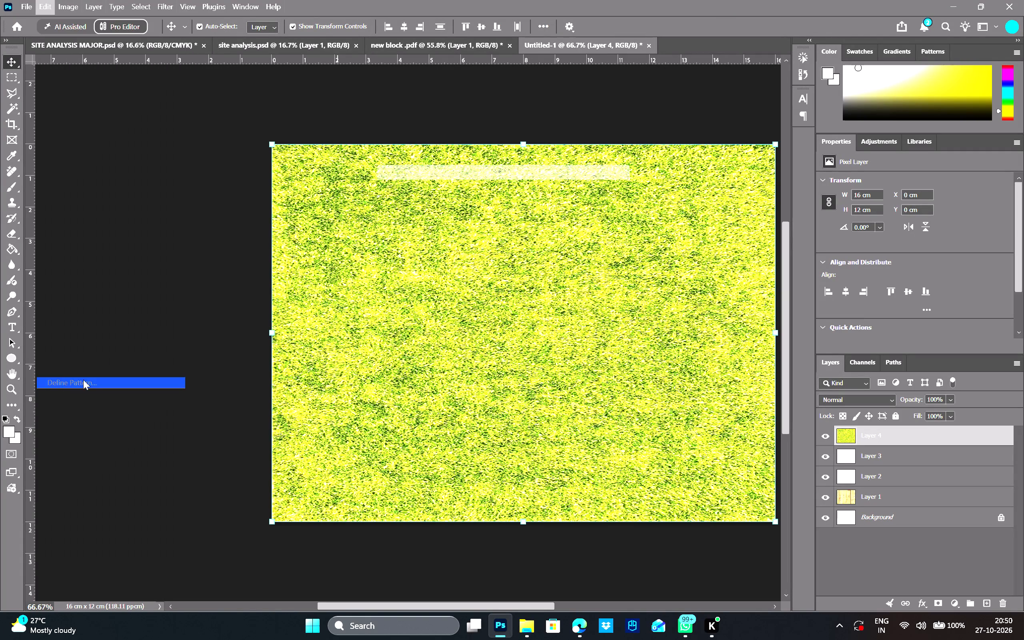
drag(502, 209, 318, 212)
key(BackSpace)
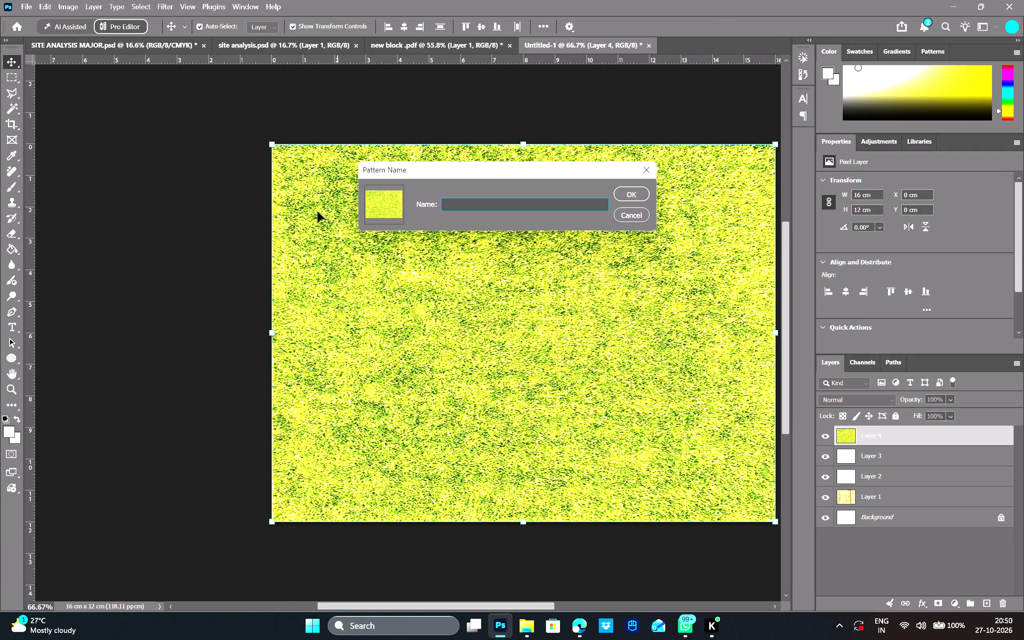
text(grass)
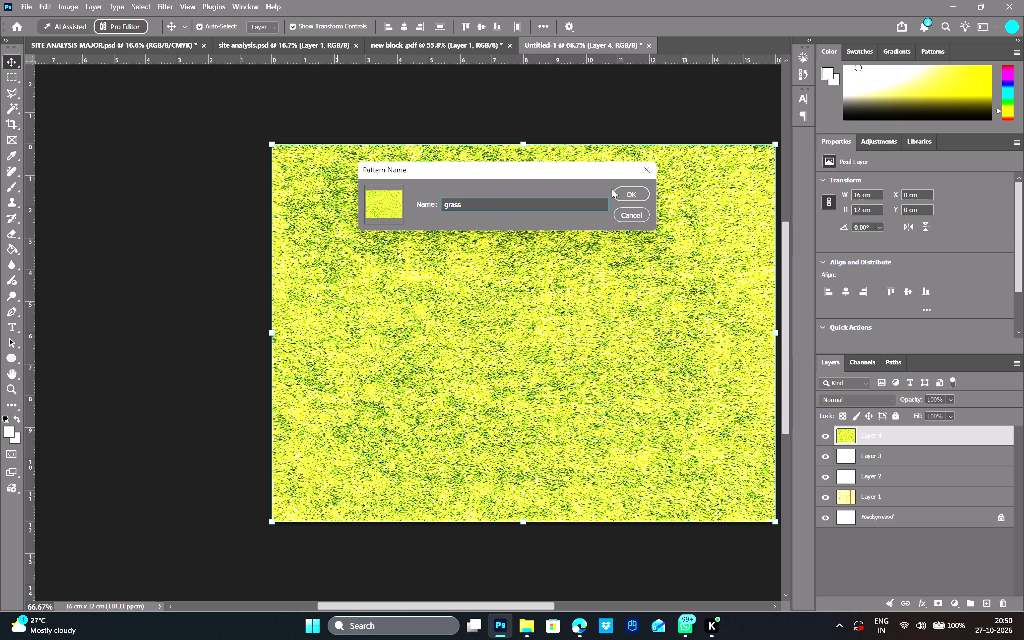
click(620, 189)
In the new block PDF plan, add a pattern fill layer with the new grass pattern to the selected L-shaped outdoor strip.
click(402, 45)
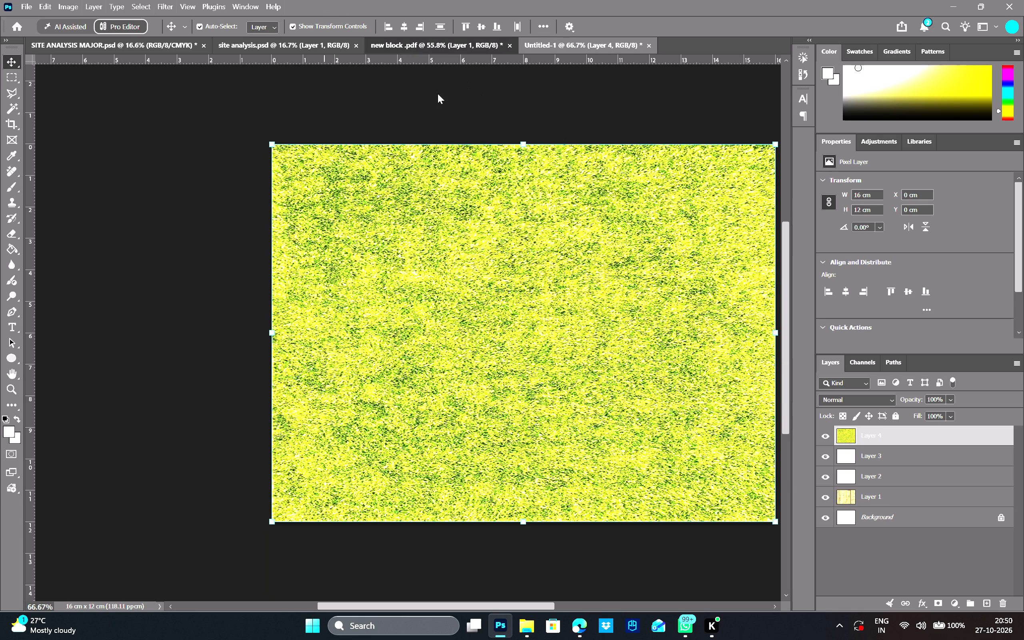
scroll(357, 368, down, 3)
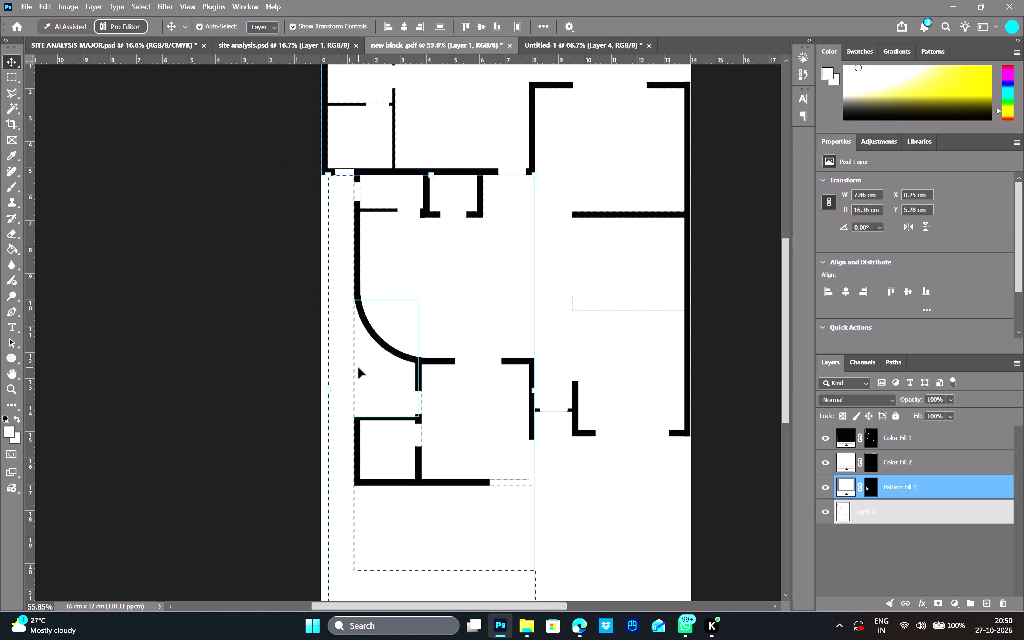
scroll(358, 368, down, 5)
click(959, 608)
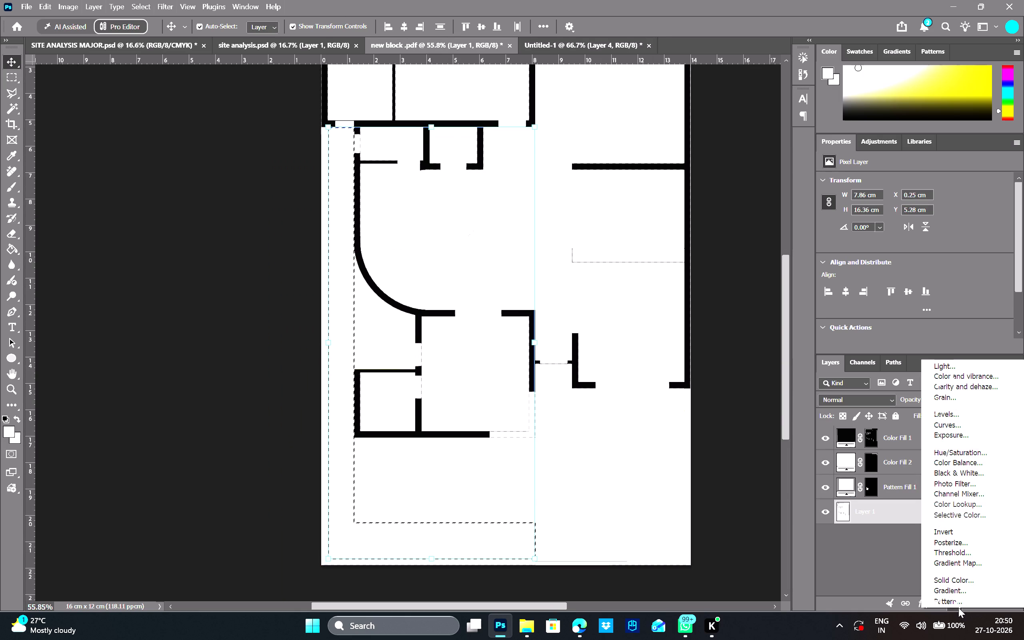
click(960, 598)
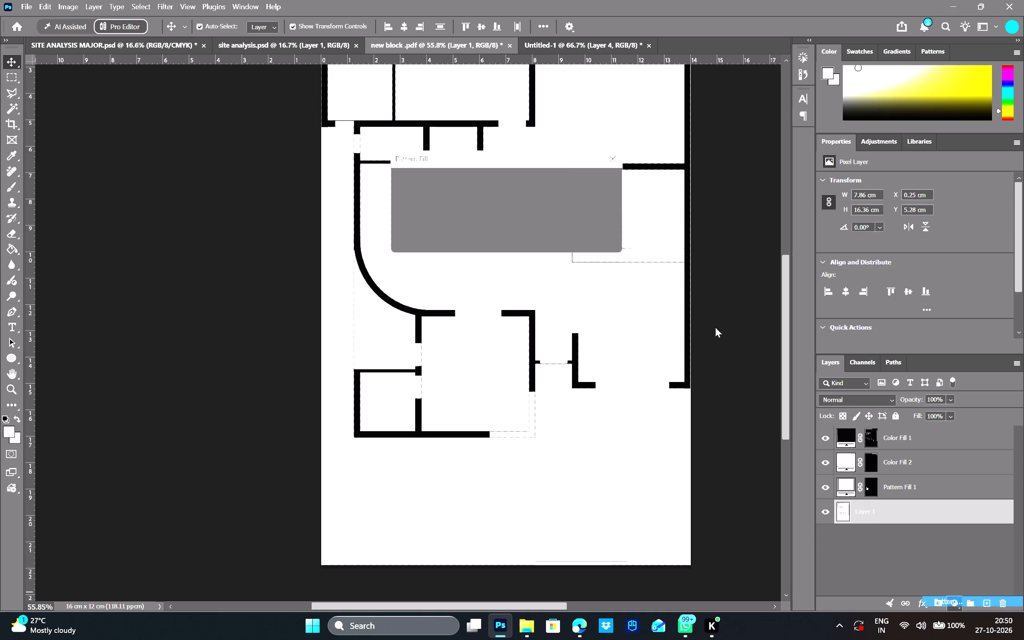
click(437, 198)
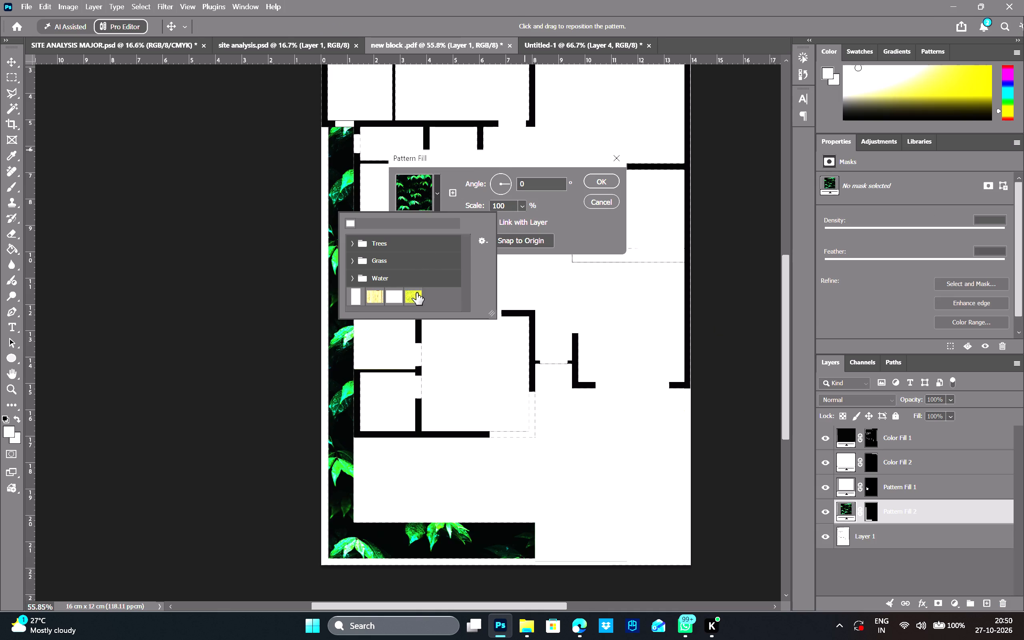
click(416, 293)
click(594, 181)
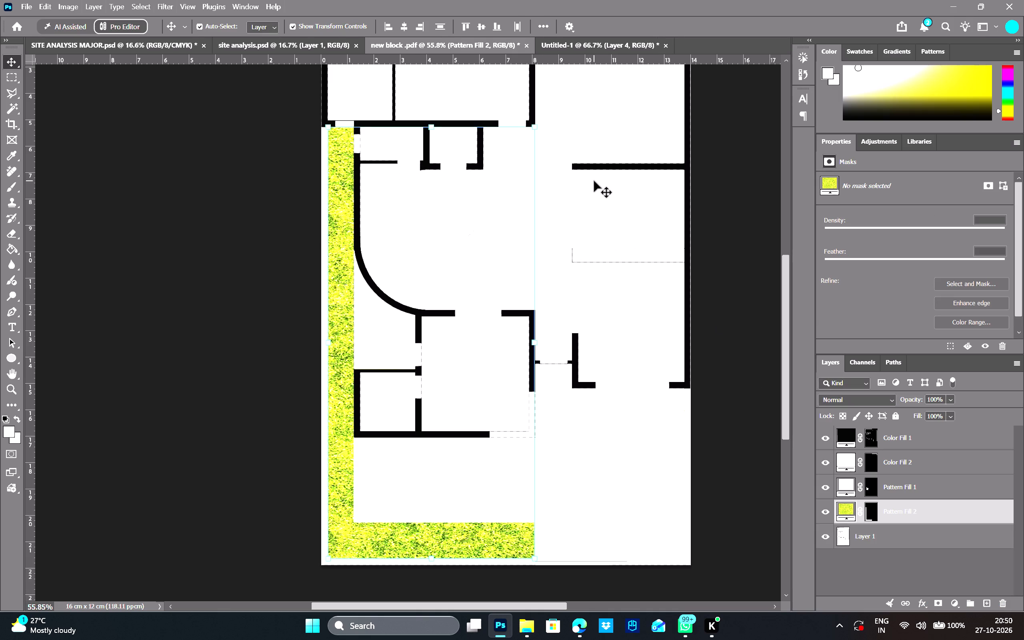
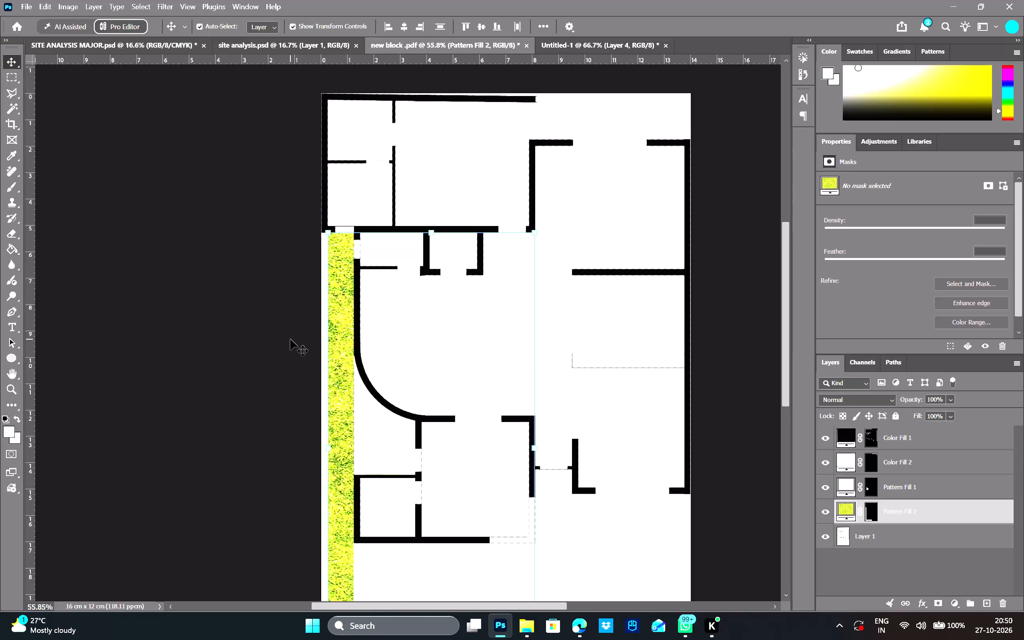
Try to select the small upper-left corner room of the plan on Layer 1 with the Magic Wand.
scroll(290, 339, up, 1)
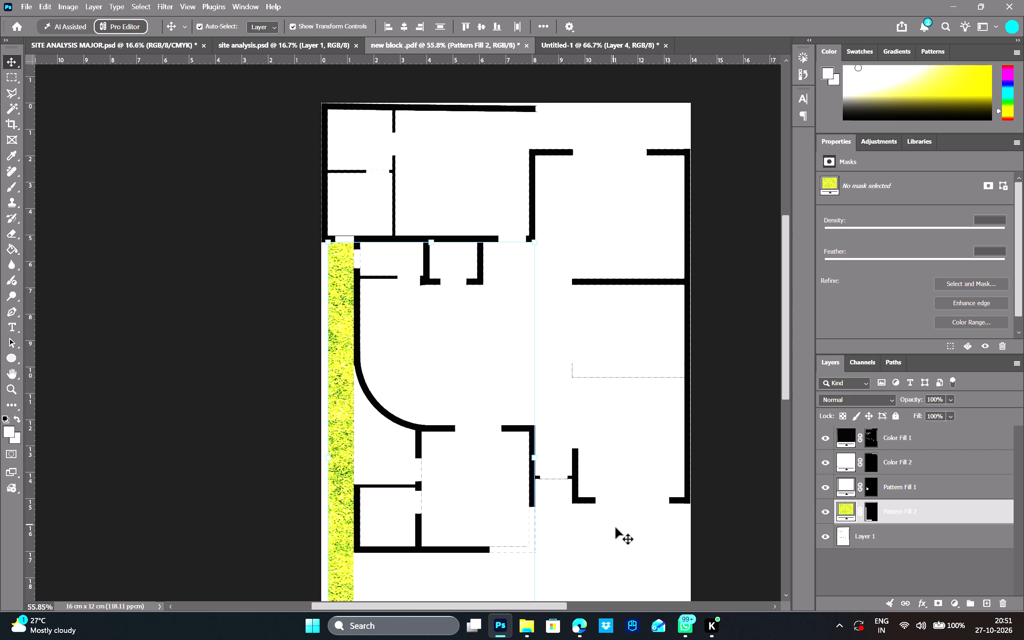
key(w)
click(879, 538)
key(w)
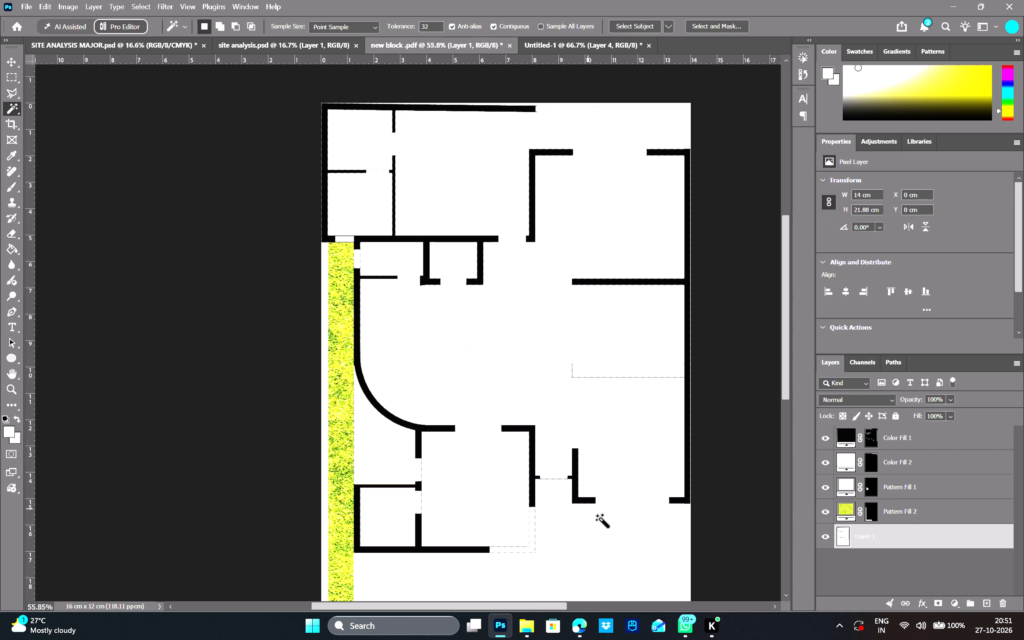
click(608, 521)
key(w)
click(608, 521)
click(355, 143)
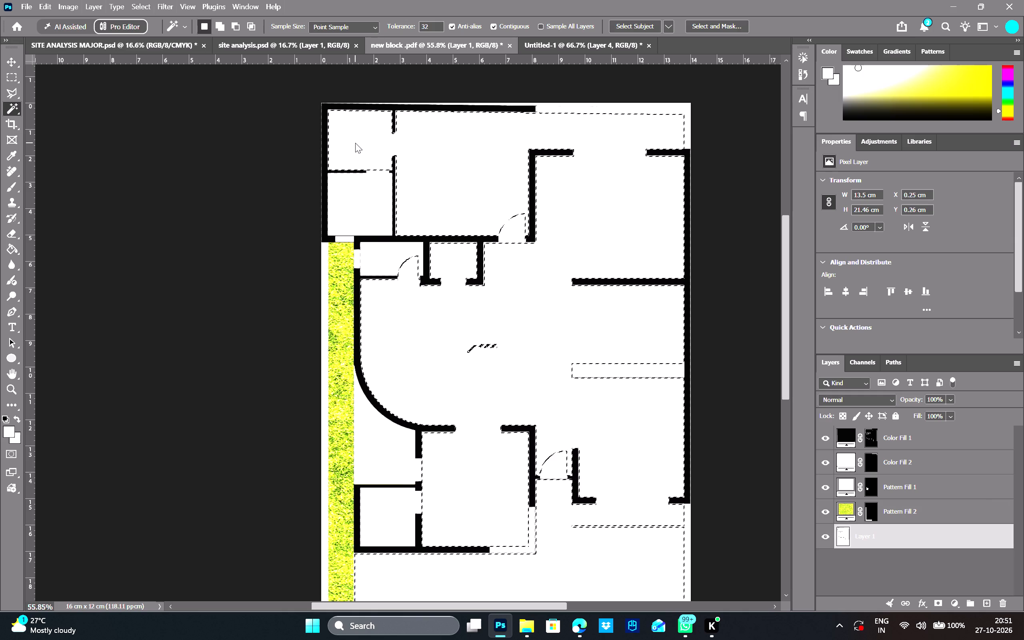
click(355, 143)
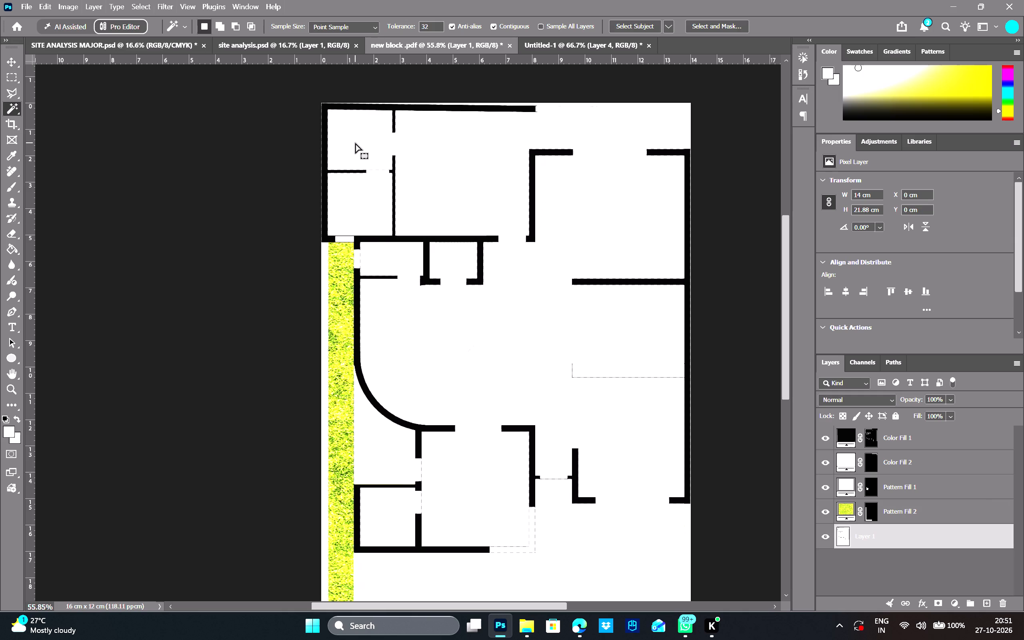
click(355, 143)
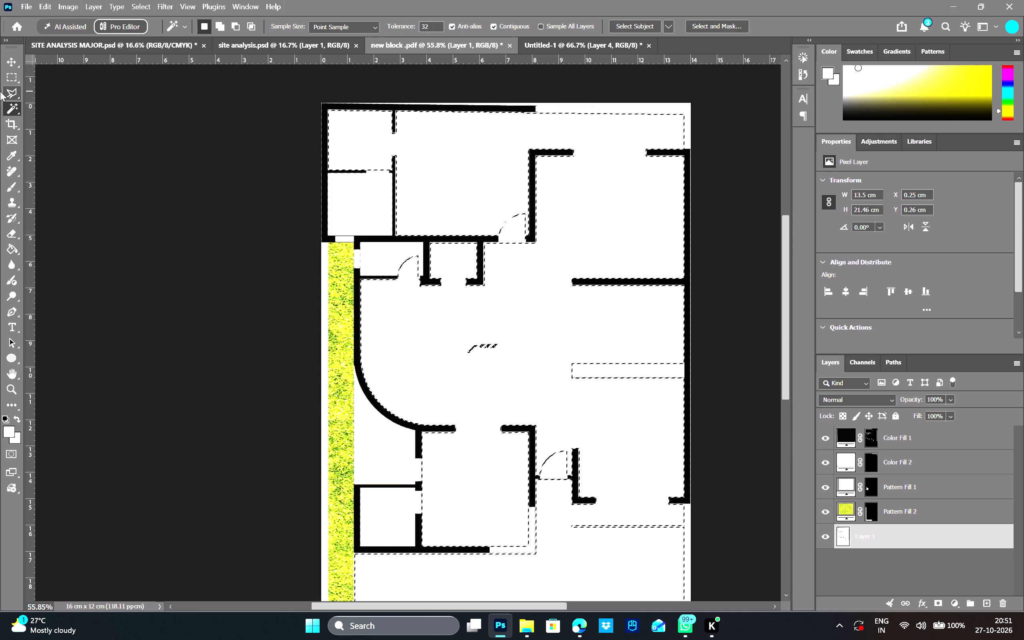
Replace the selection with a rectangular marquee of about 2.51 x 2.29 cm over the plan's small upper-left corner room.
click(9, 72)
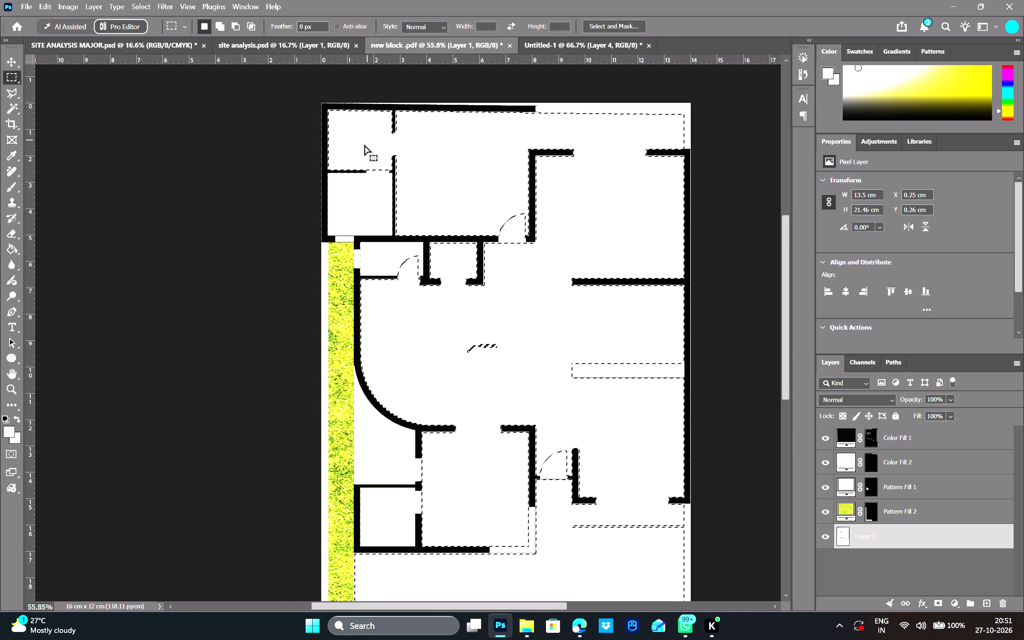
click(277, 160)
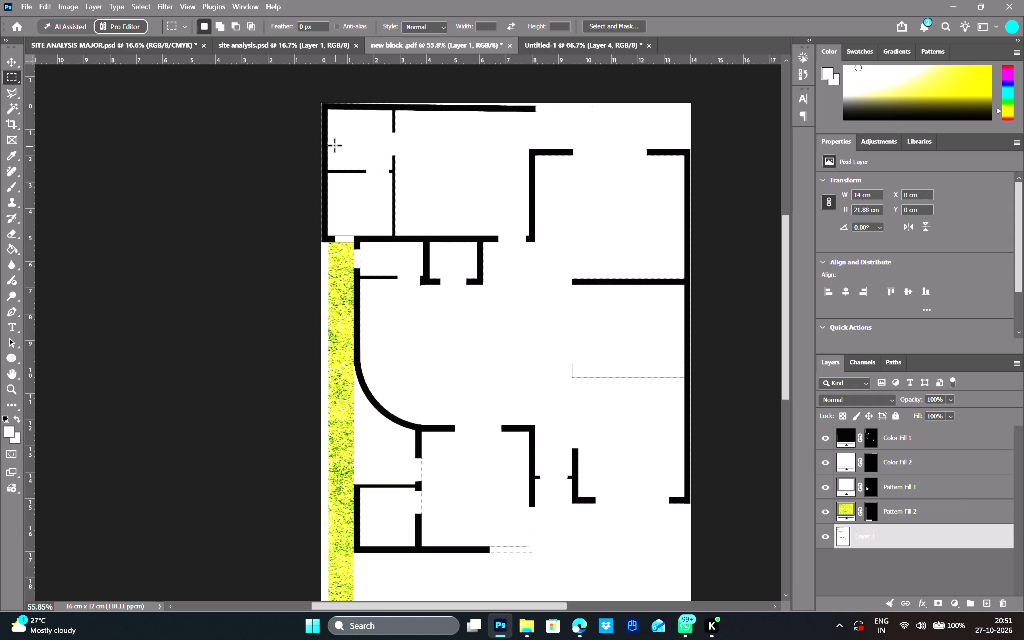
drag(334, 124, 372, 150)
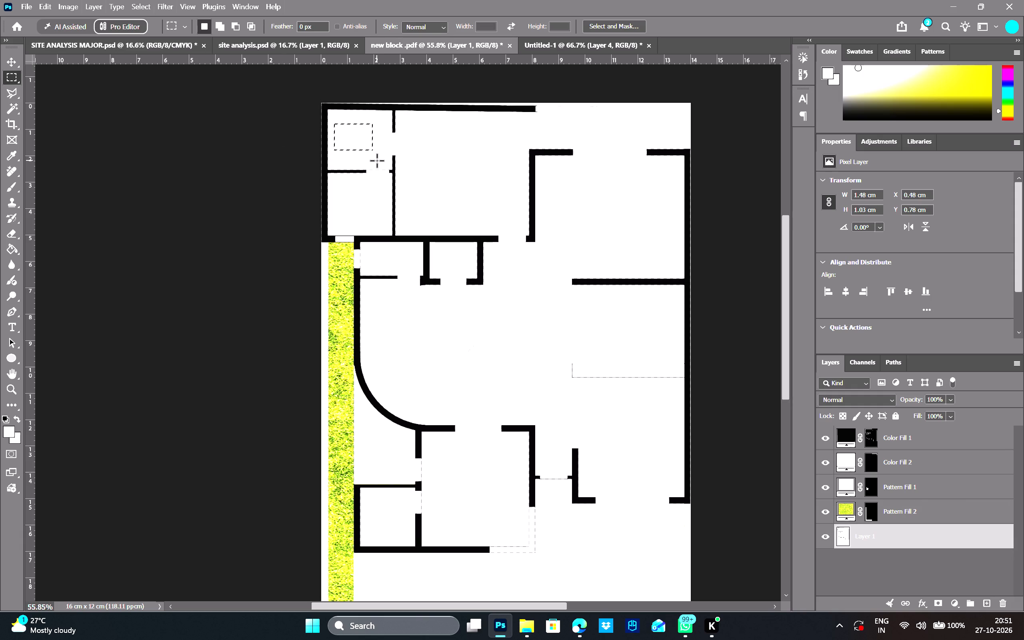
click(377, 159)
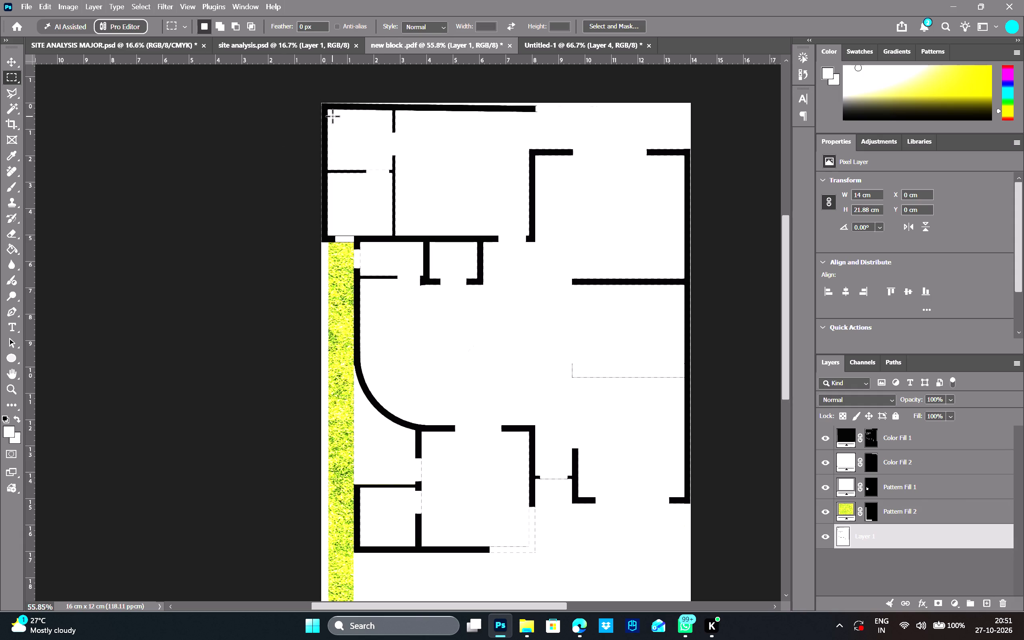
drag(327, 110, 391, 166)
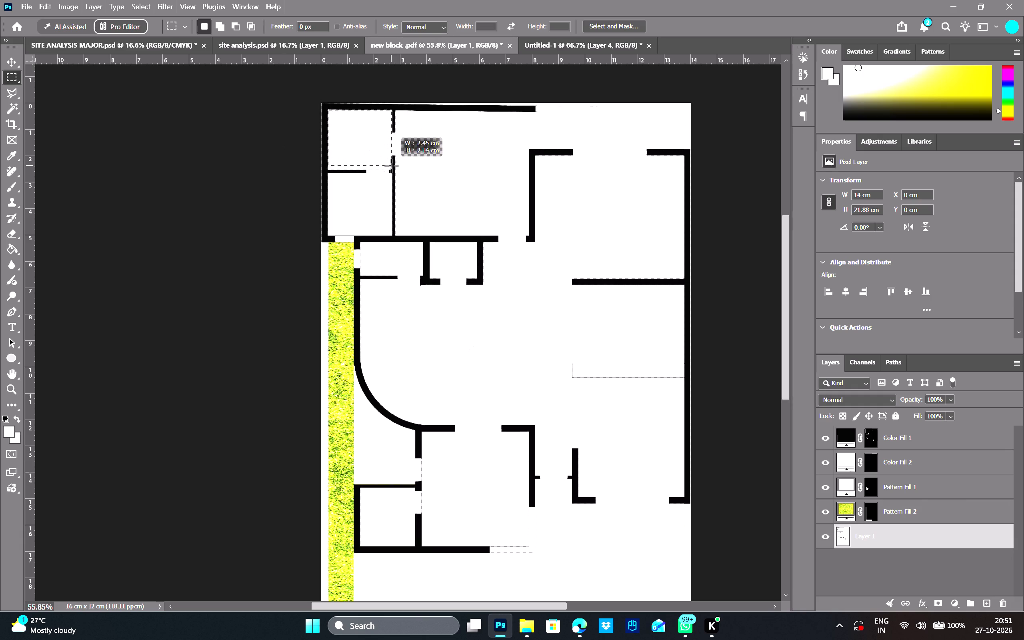
drag(391, 166, 393, 170)
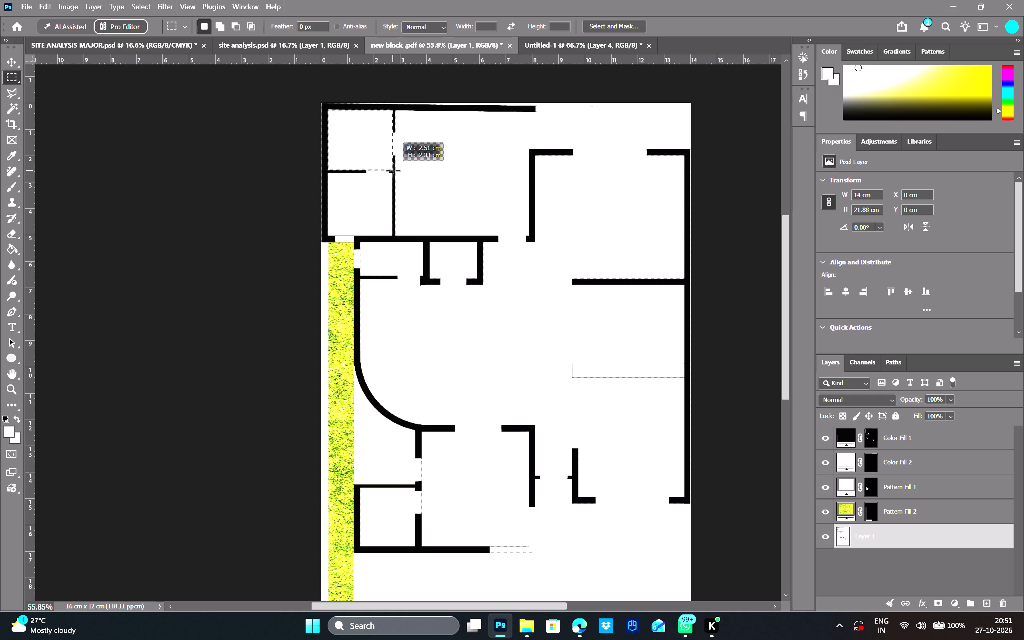
drag(393, 170, 393, 170)
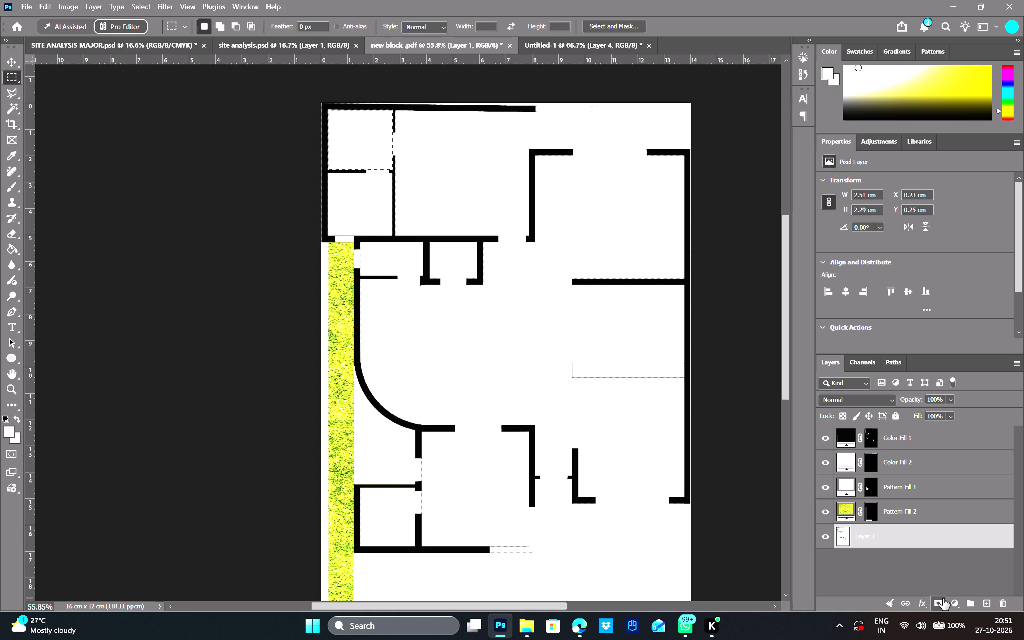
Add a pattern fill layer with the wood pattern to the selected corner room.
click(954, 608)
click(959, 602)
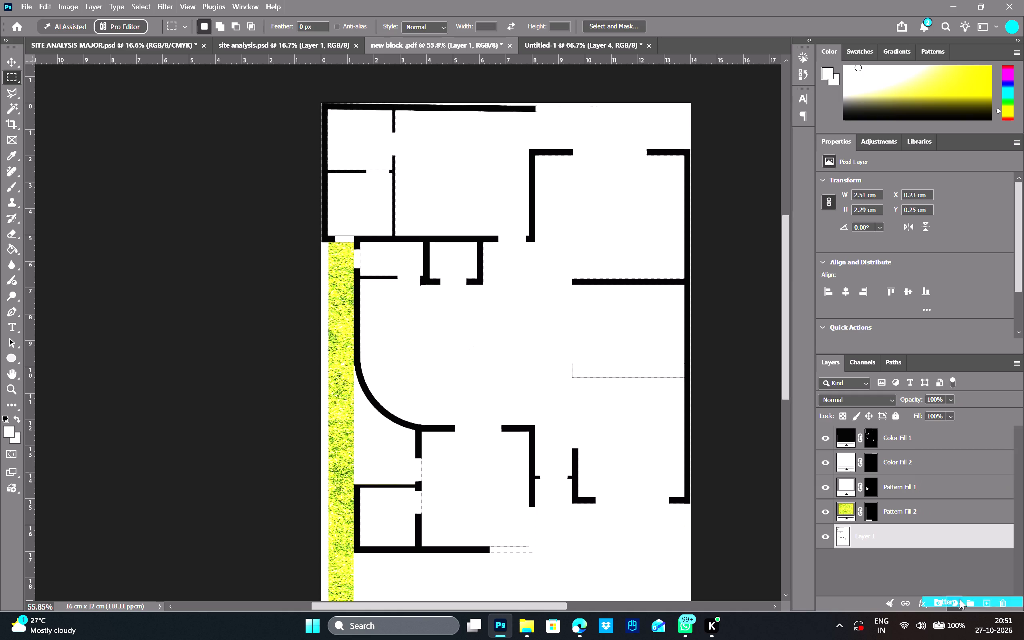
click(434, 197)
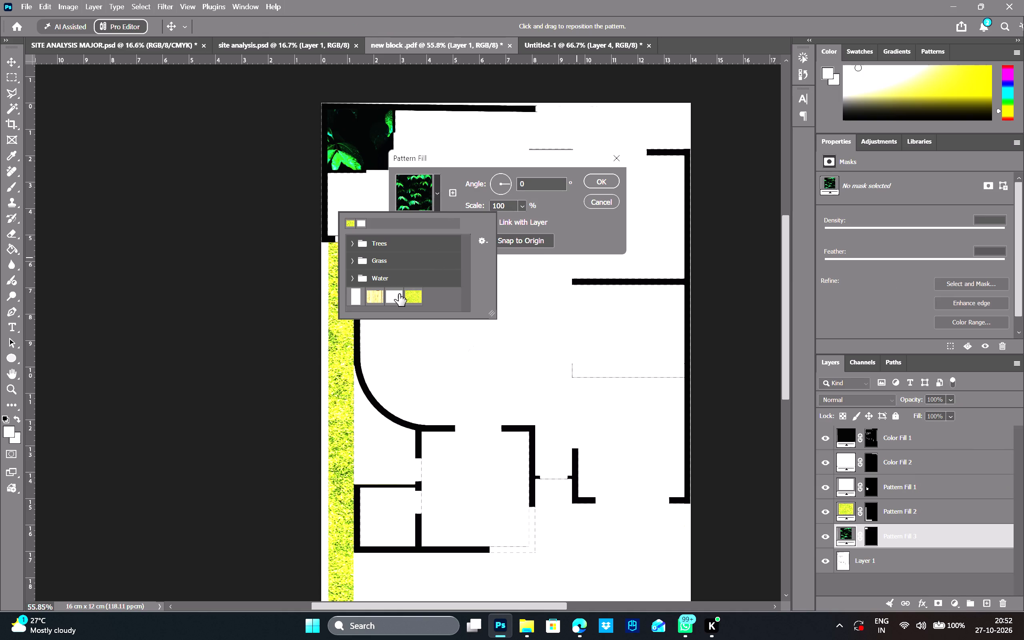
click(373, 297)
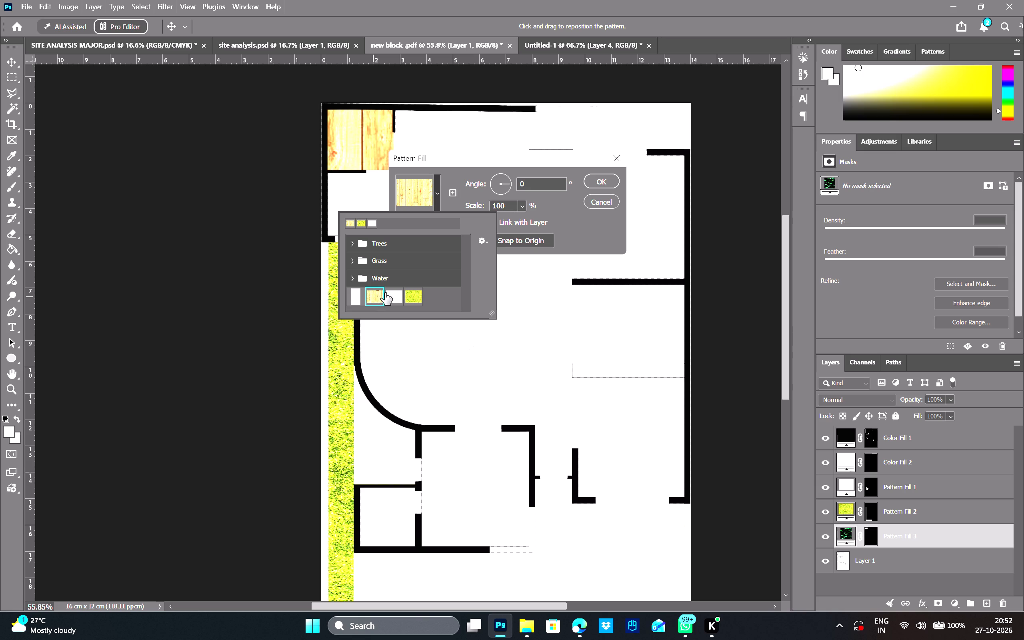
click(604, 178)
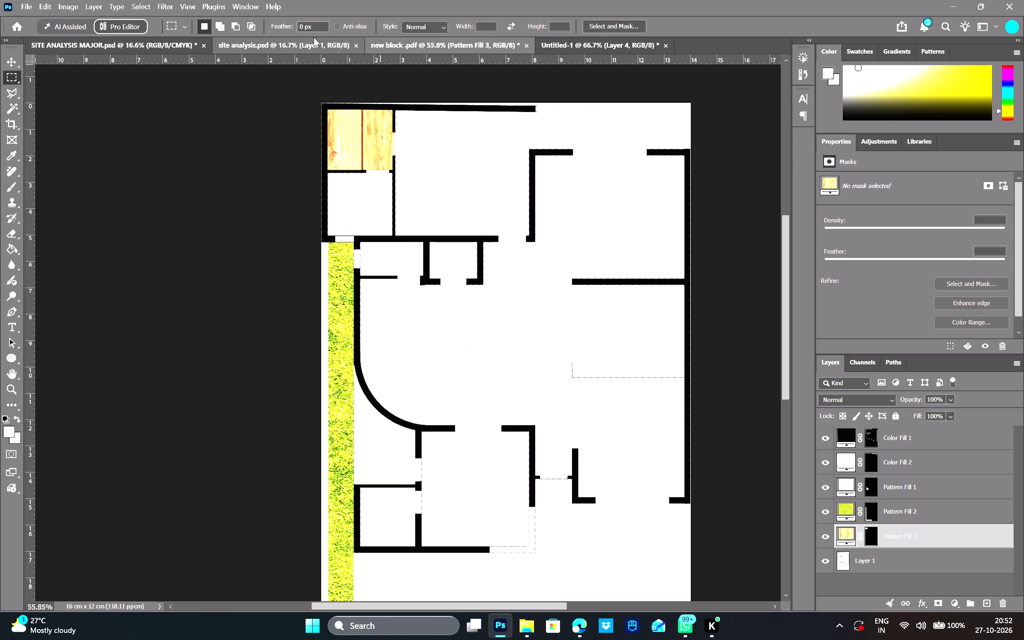
Set the Rectangular Marquee tool's feather to 10 px.
click(320, 24)
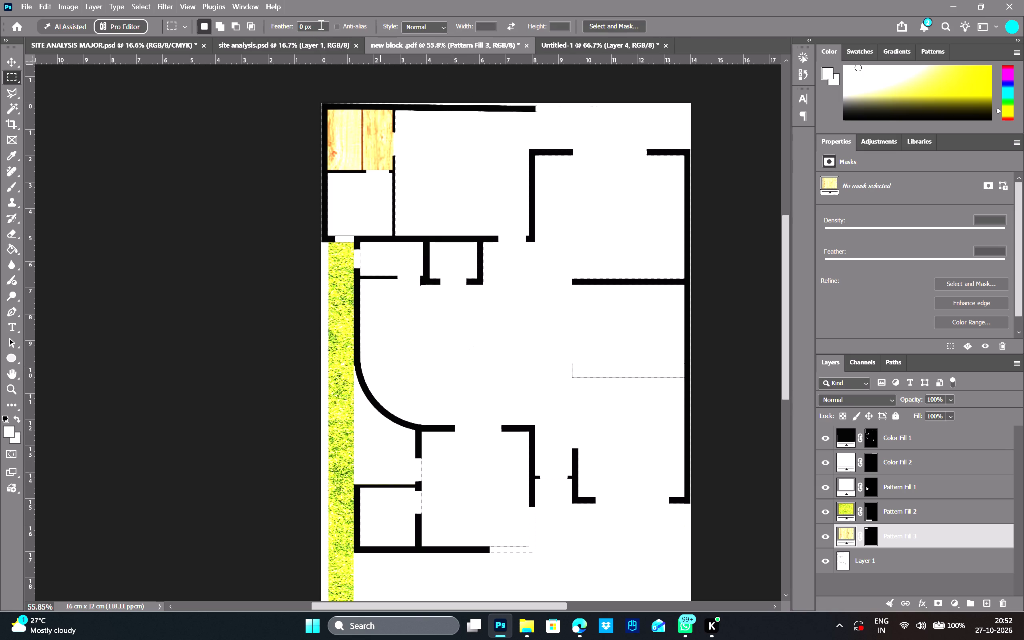
key(BackSpace)
key(BackSpace)
key(BackSpace)
key(BackSpace)
text(10)
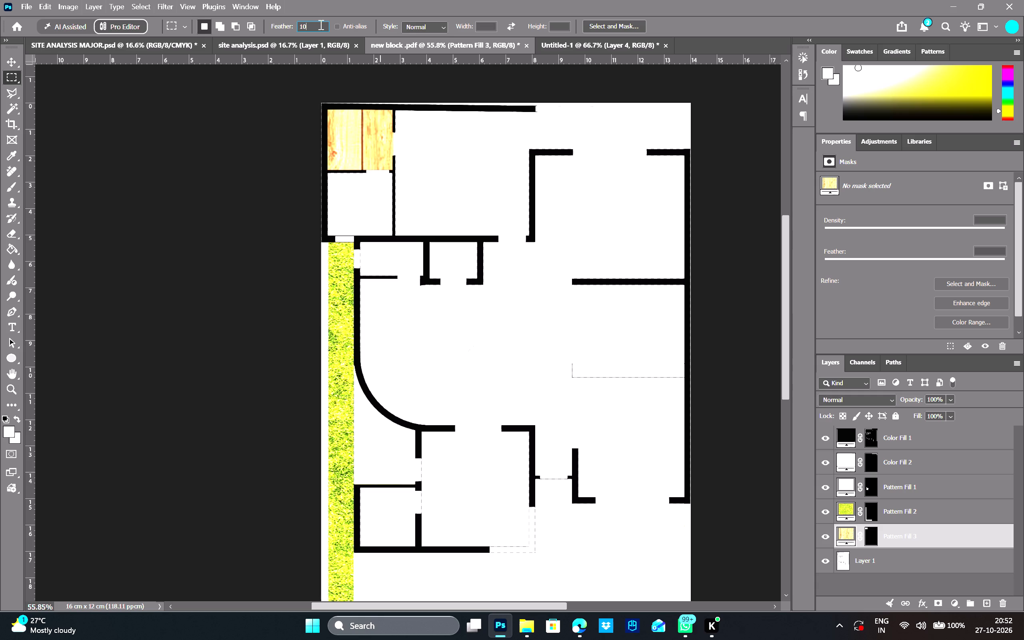
key(Return)
double_click(381, 153)
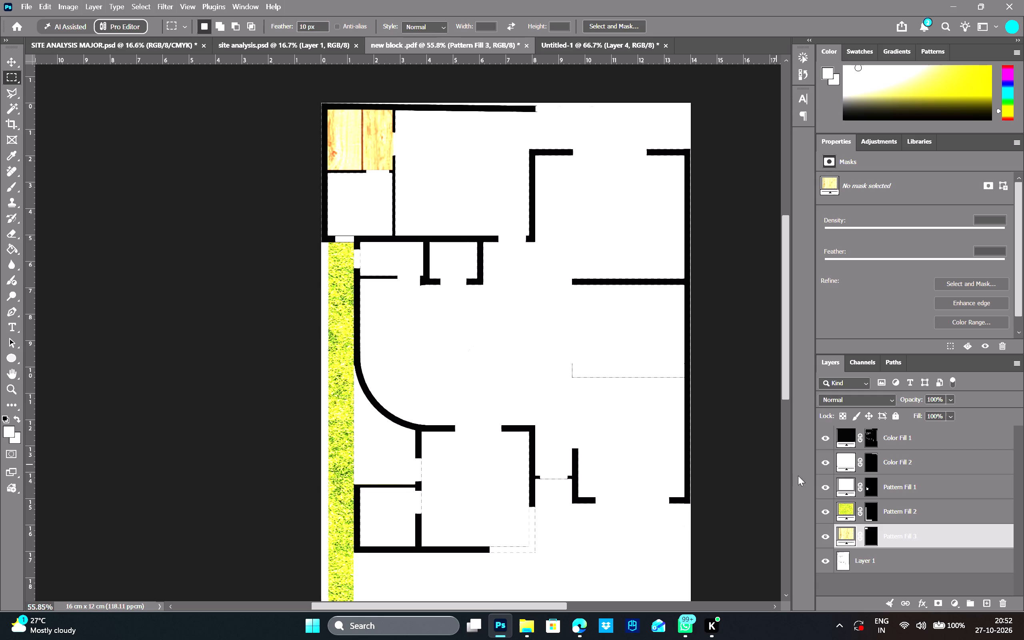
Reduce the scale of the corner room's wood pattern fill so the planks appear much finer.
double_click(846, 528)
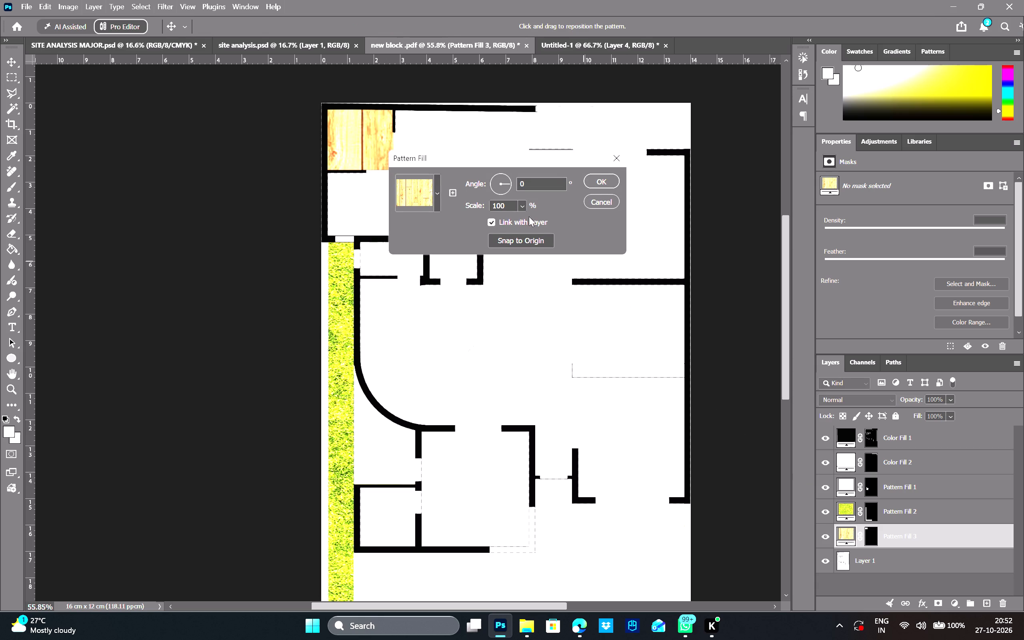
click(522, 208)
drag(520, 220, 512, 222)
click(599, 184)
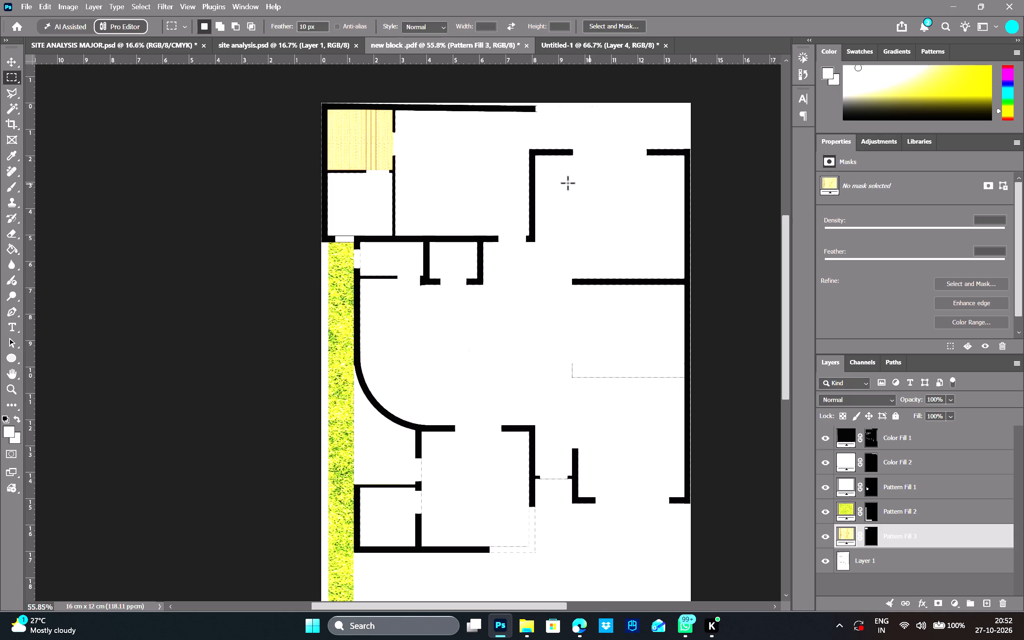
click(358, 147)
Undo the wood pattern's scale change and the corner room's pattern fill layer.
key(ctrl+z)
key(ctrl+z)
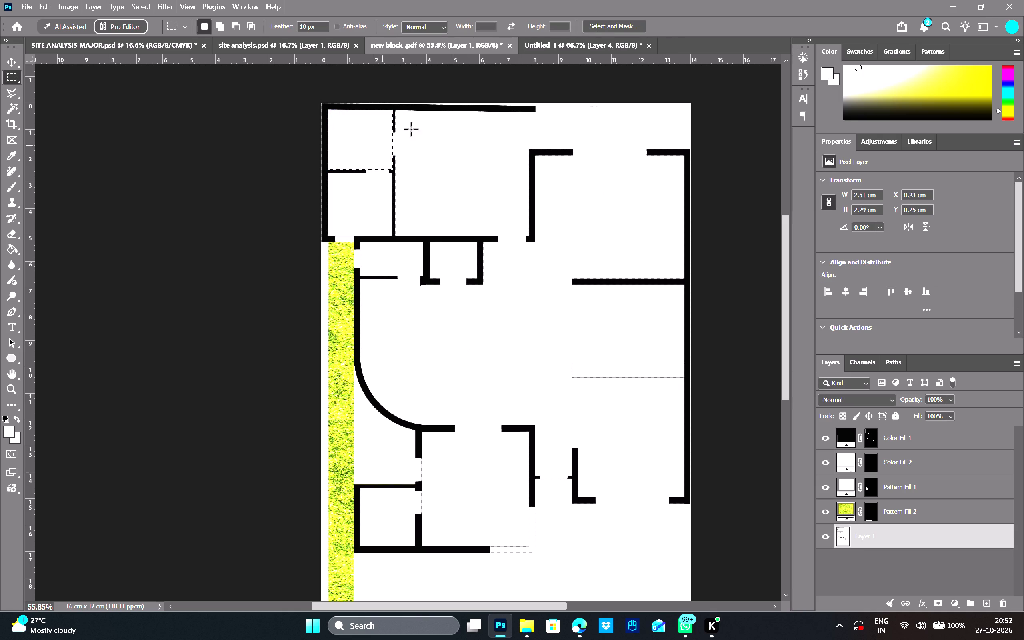
In Untitled-1, move the grass layer and the white layer covering the wood texture completely off the canvas's left side.
click(589, 50)
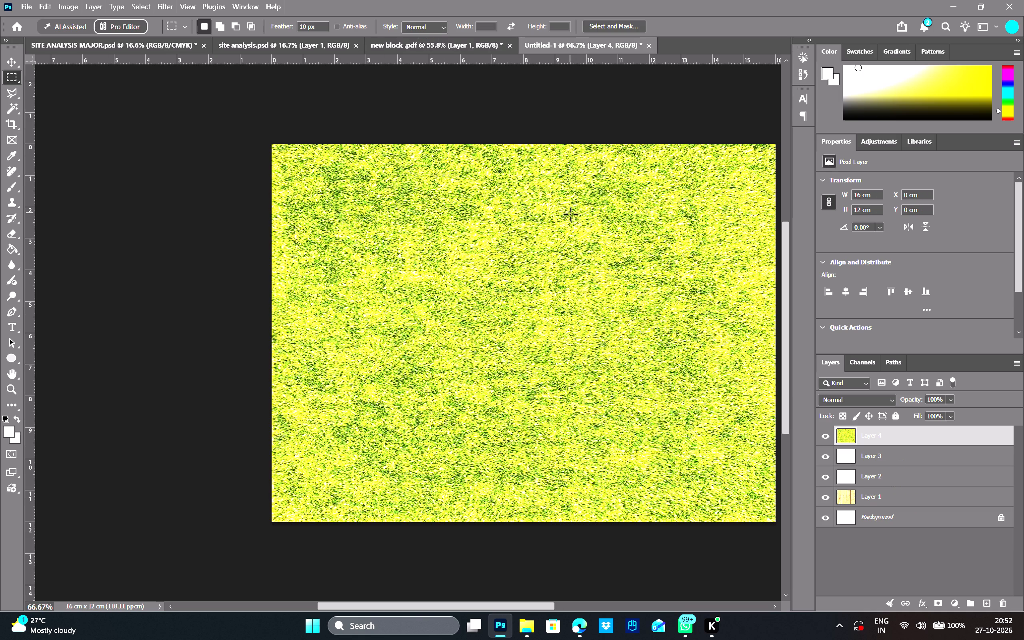
key(v)
drag(607, 244, 269, 314)
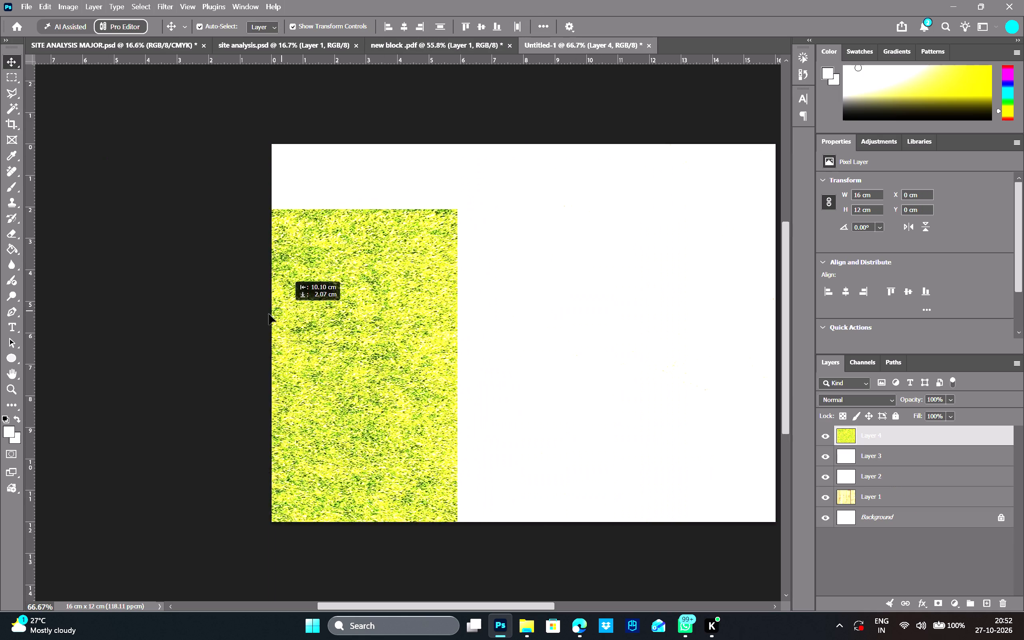
drag(269, 314, 60, 367)
drag(612, 214, 147, 336)
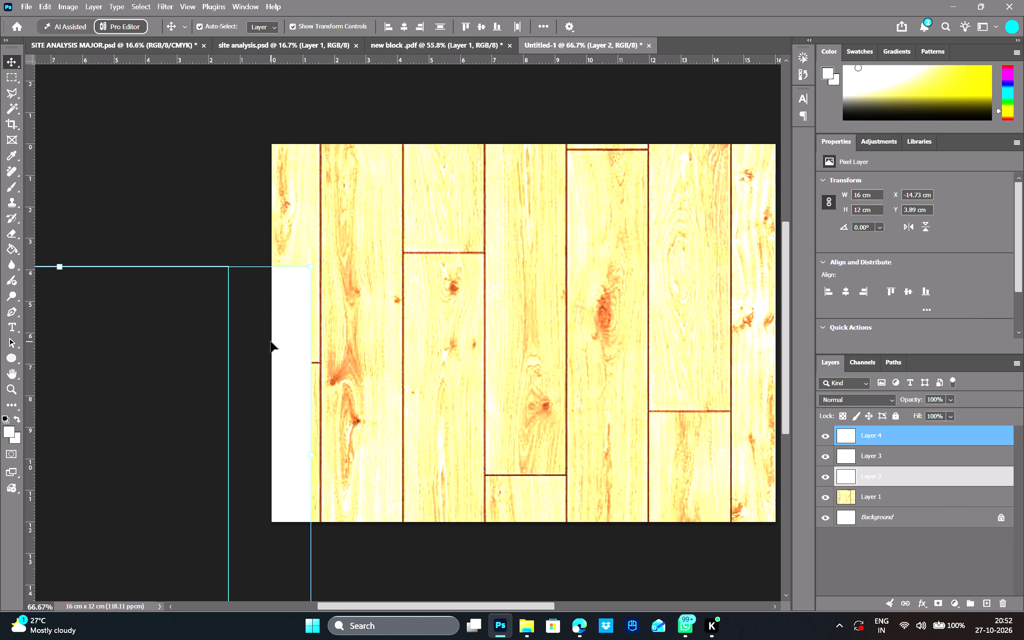
drag(278, 342, 155, 342)
scroll(537, 364, up, 2)
scroll(537, 364, down, 3)
scroll(537, 364, up, 1)
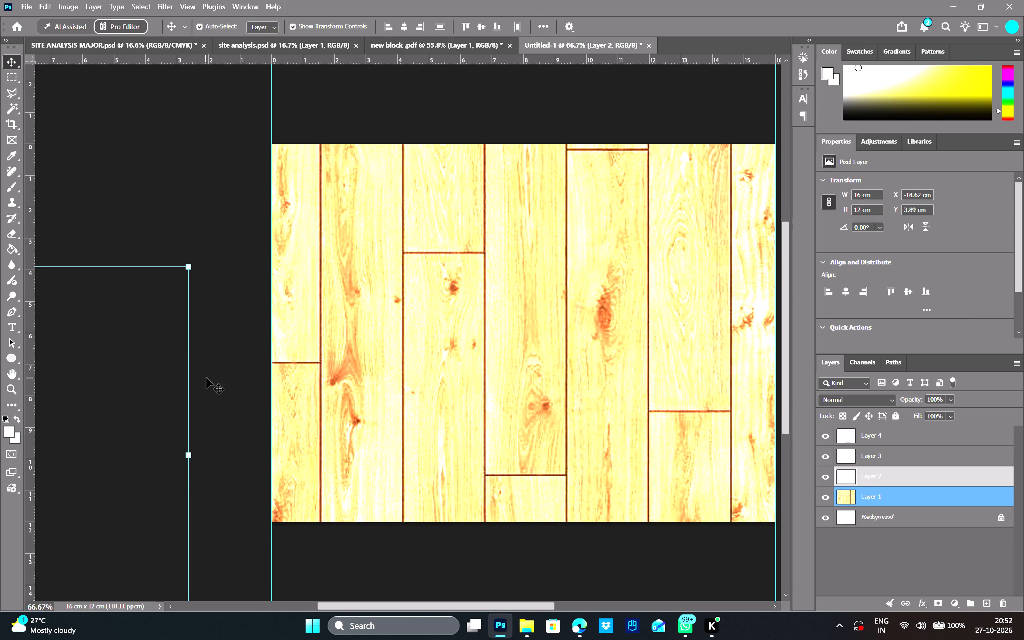
drag(198, 376, 135, 376)
drag(524, 609, 549, 608)
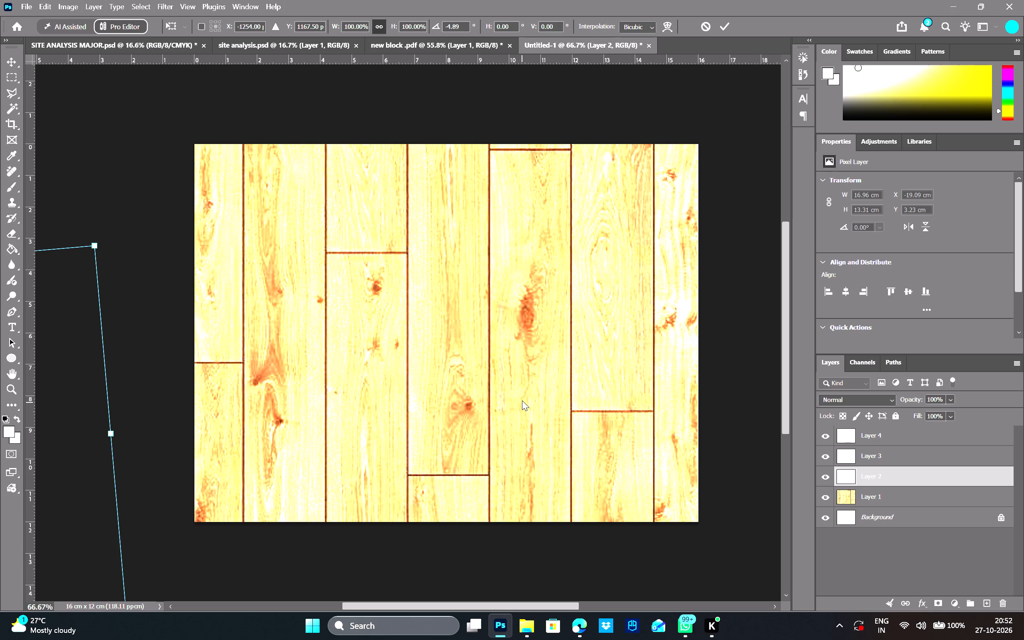
key(v)
key(v)
click(718, 20)
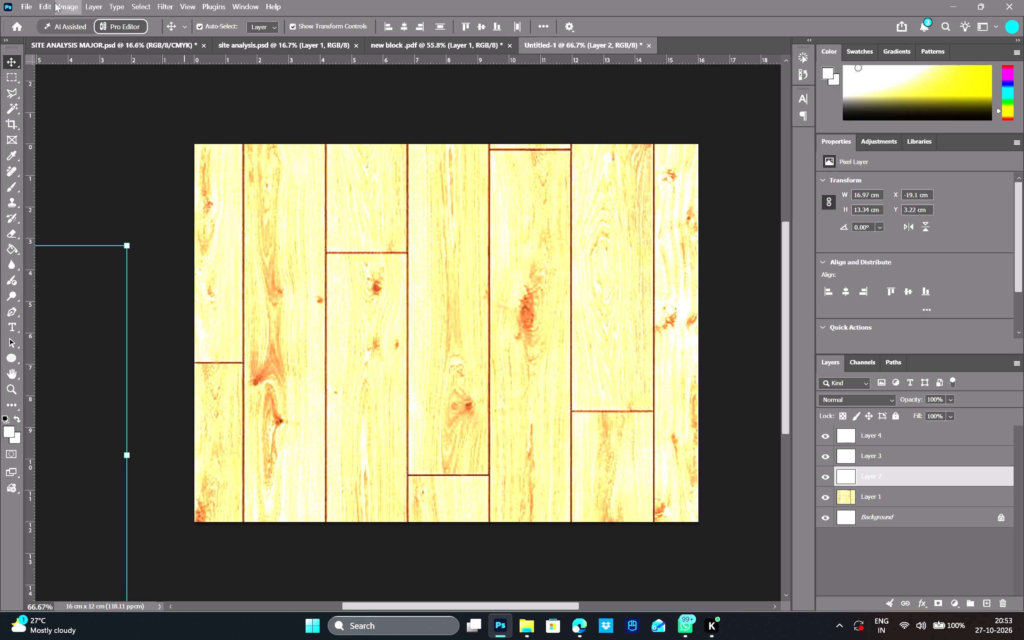
Return to the new block PDF plan.
click(453, 45)
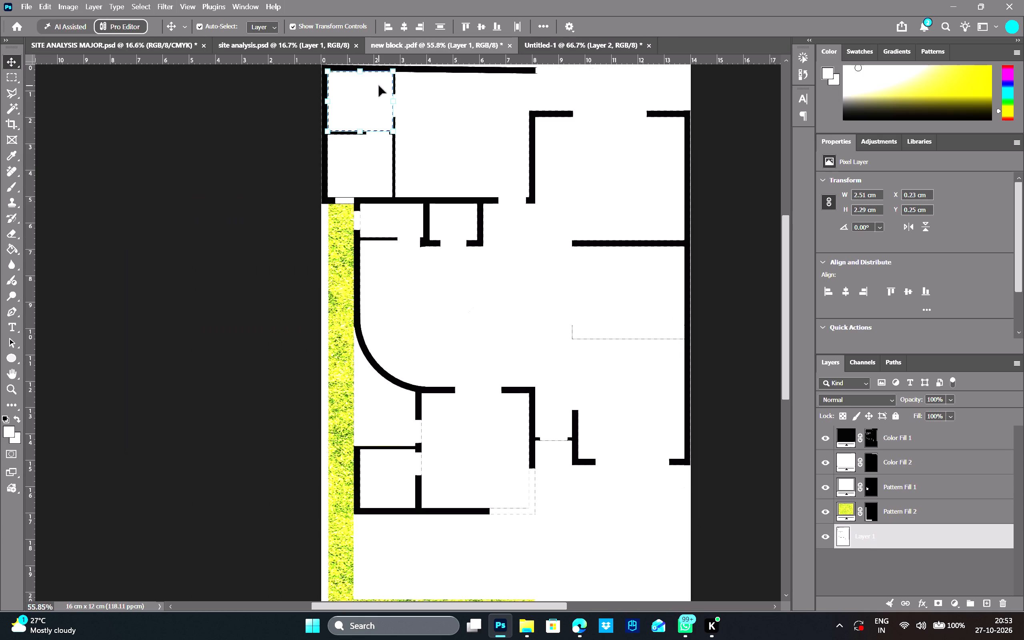
Add a pattern fill layer with the wood texture at 100% scale over the selected upper-left corner room.
scroll(363, 111, up, 2)
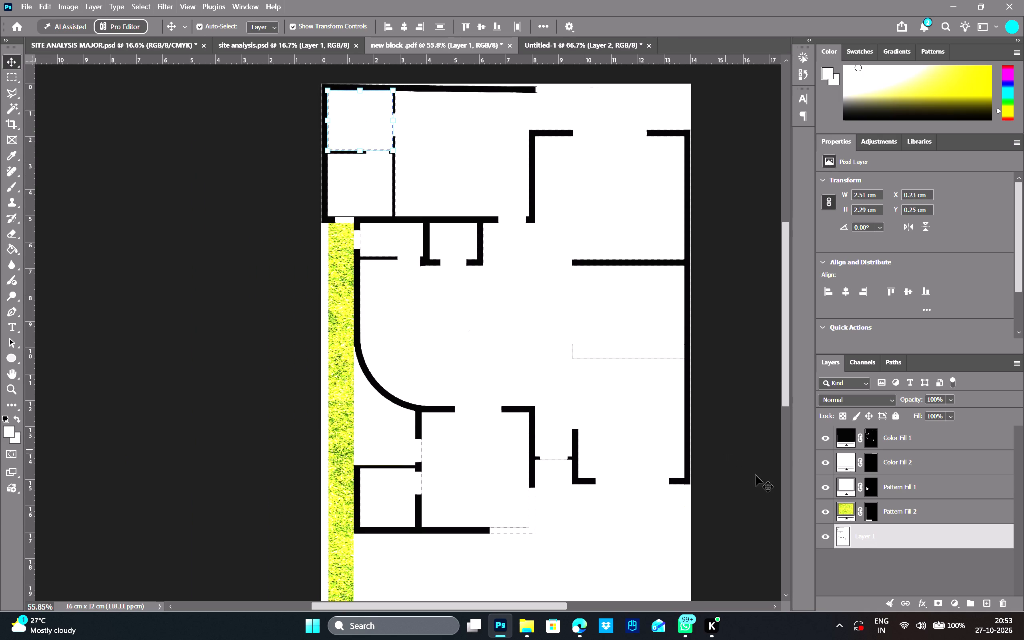
click(960, 608)
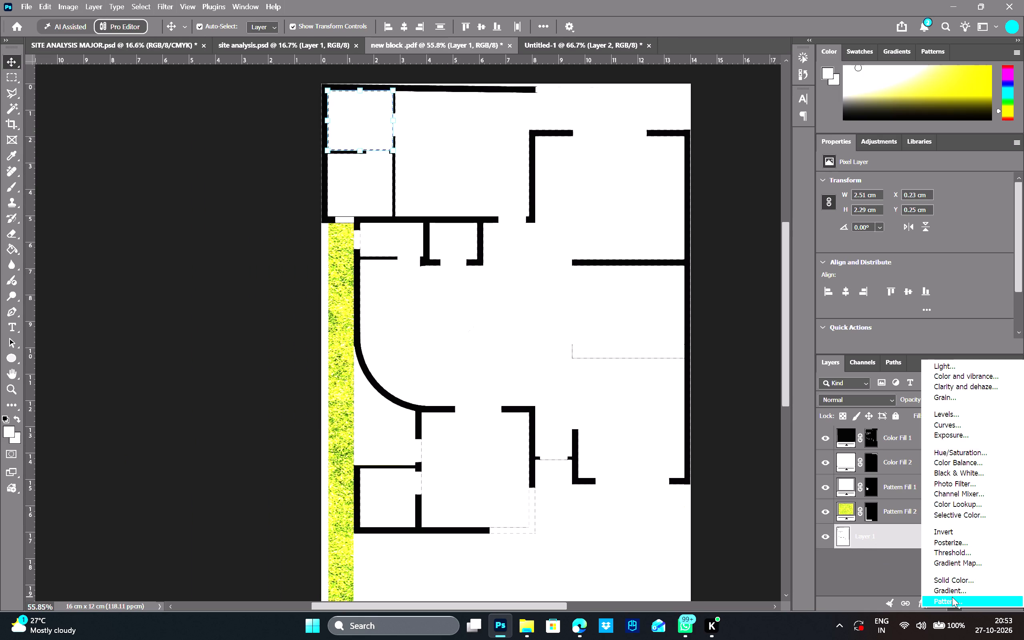
click(952, 597)
click(436, 192)
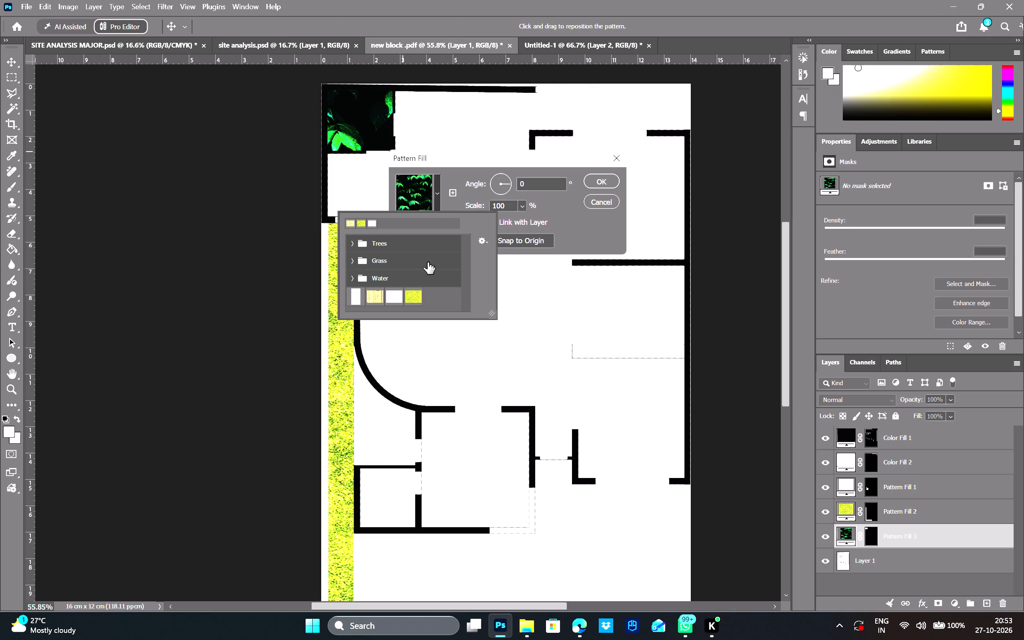
click(373, 293)
click(600, 180)
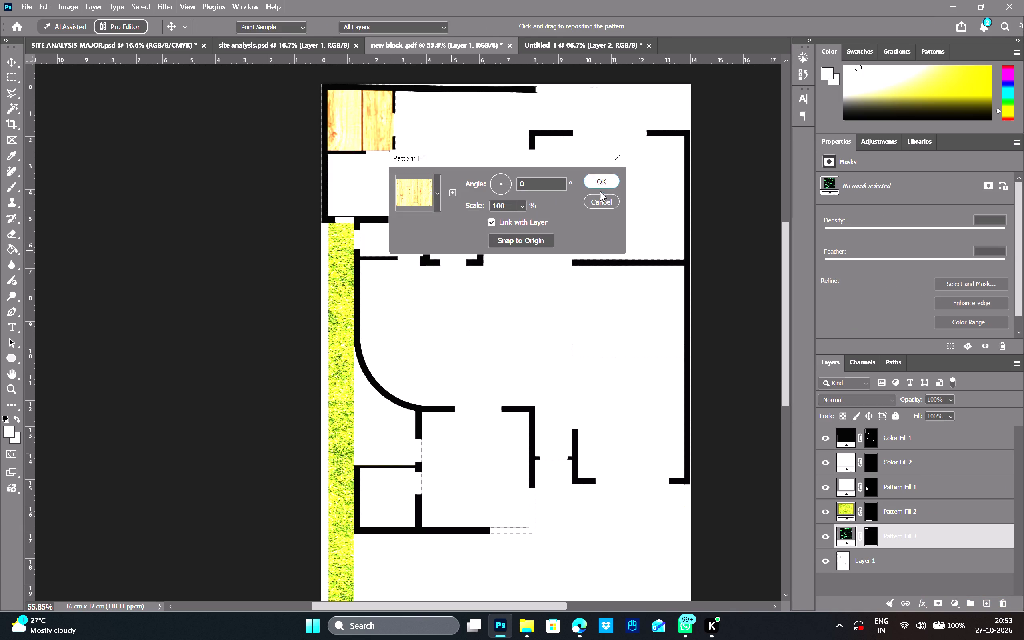
click(721, 144)
Add a Pattern Overlay effect to the corner room's wood fill layer, using the wood plank pattern.
click(369, 131)
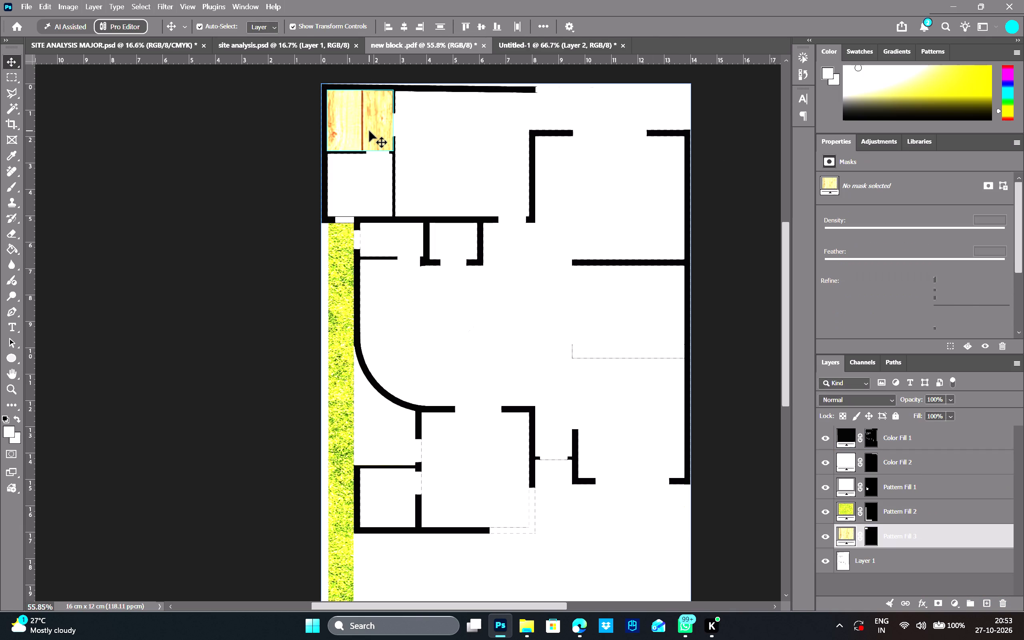
right_click(369, 130)
click(369, 130)
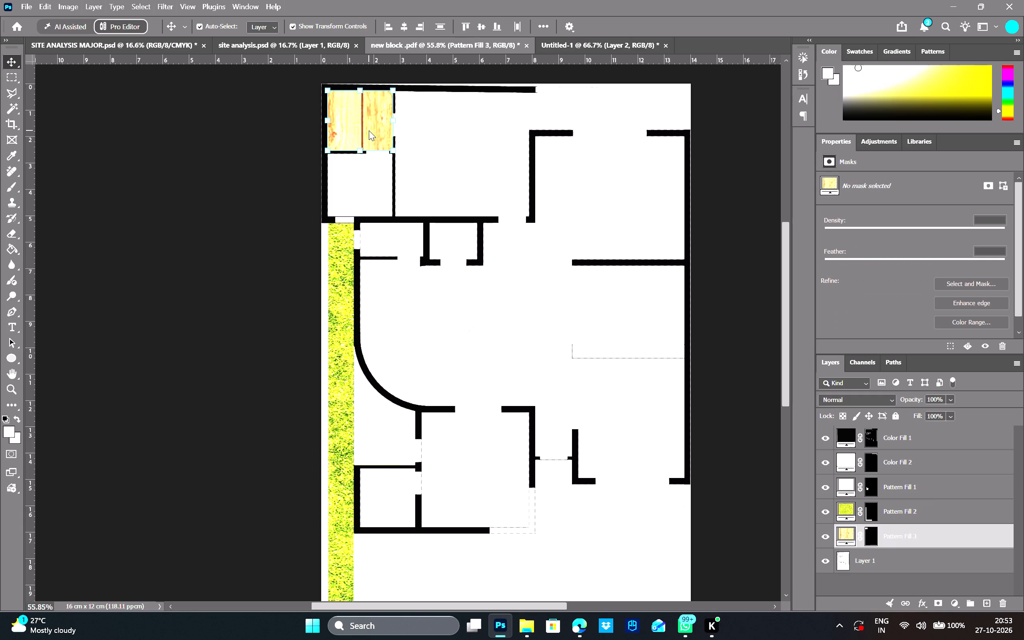
click(921, 603)
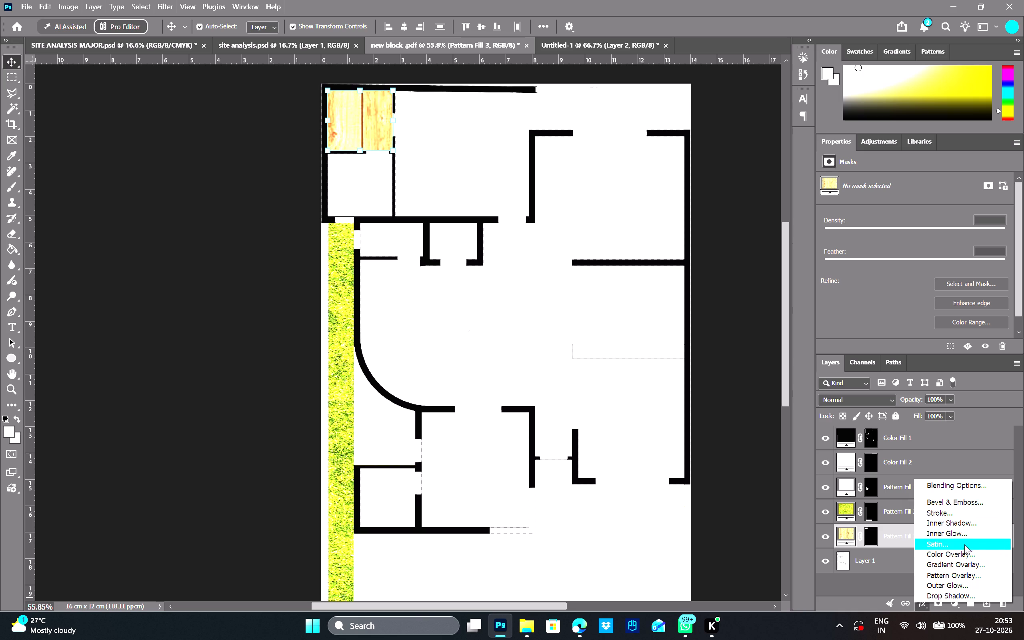
click(960, 571)
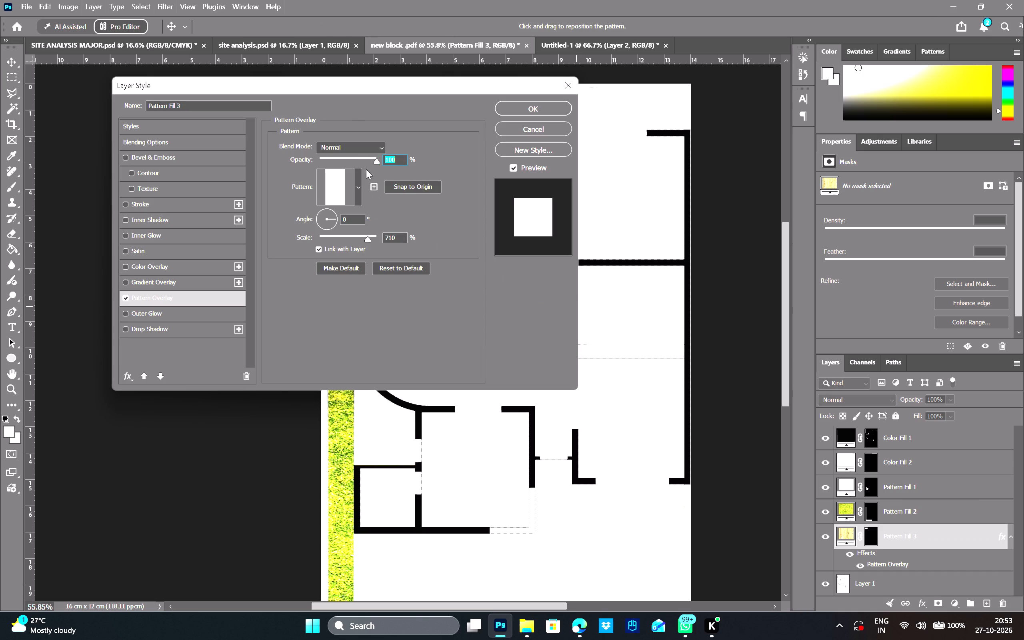
drag(354, 81, 532, 272)
drag(544, 427, 533, 427)
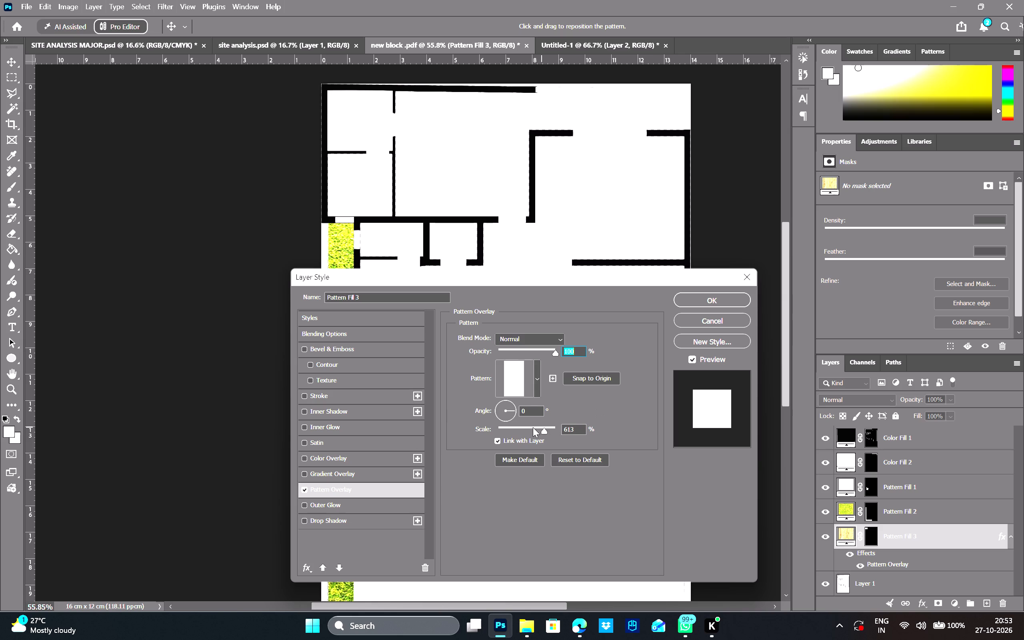
drag(533, 427, 495, 434)
drag(495, 434, 523, 430)
click(537, 392)
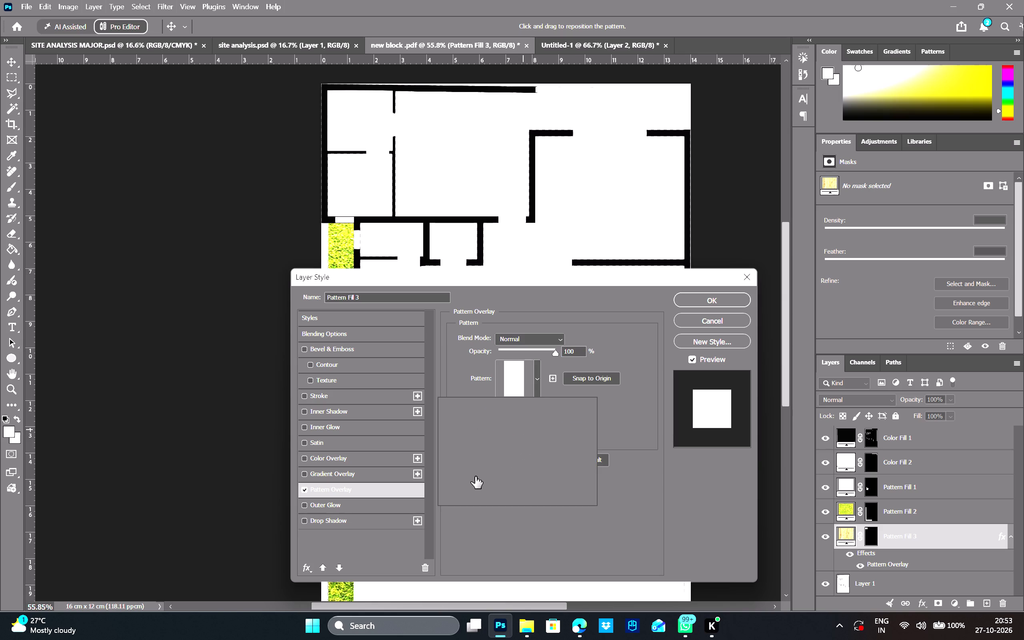
click(475, 476)
Set the wood overlay's scale to about 15% for finer planks, apply the layer style and deselect the layer.
click(620, 423)
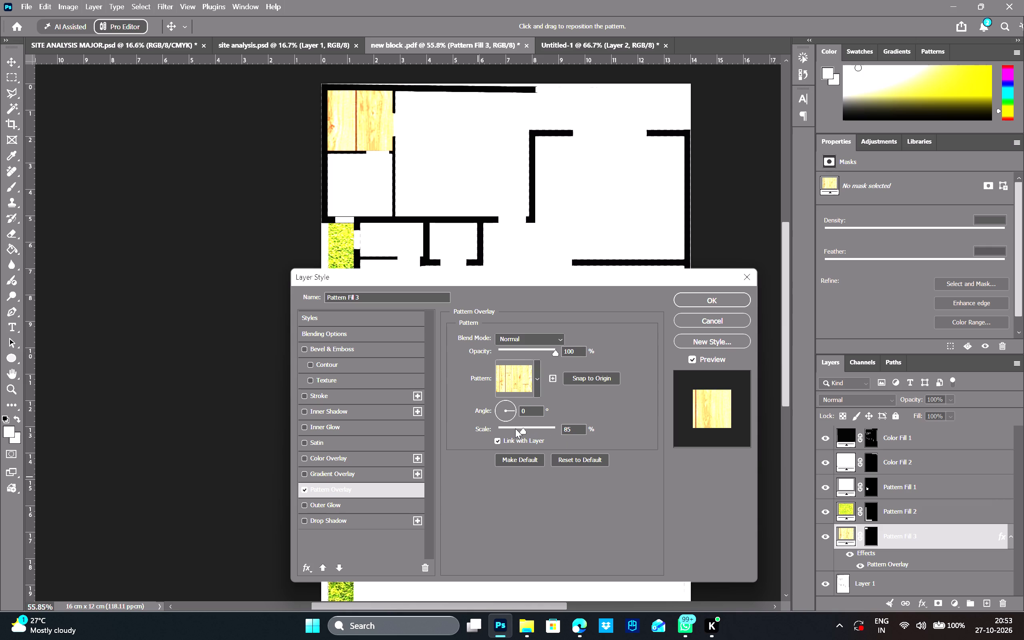
drag(522, 428, 497, 430)
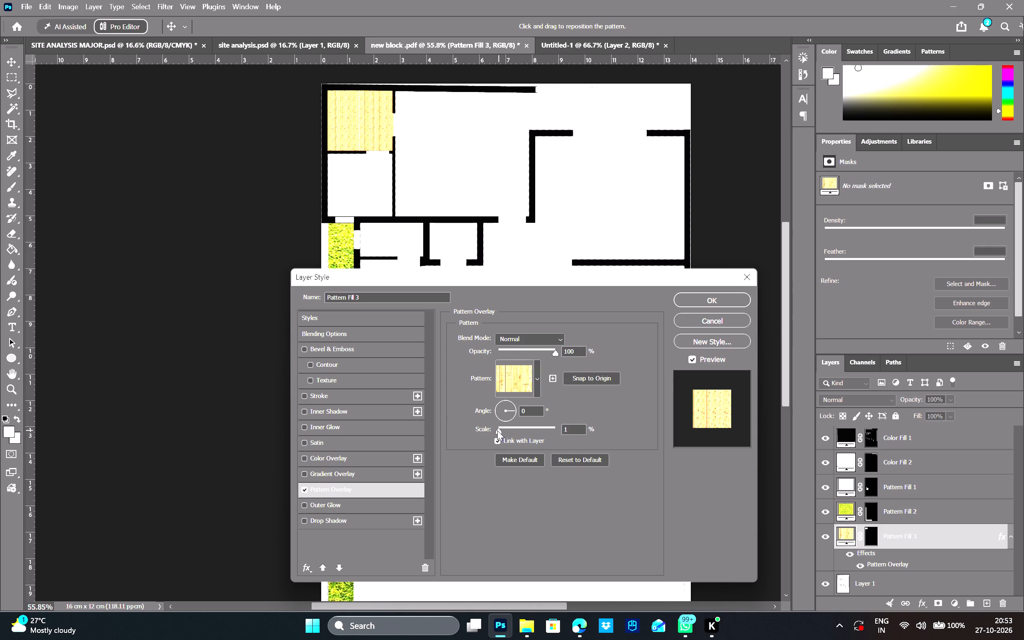
drag(497, 430, 508, 429)
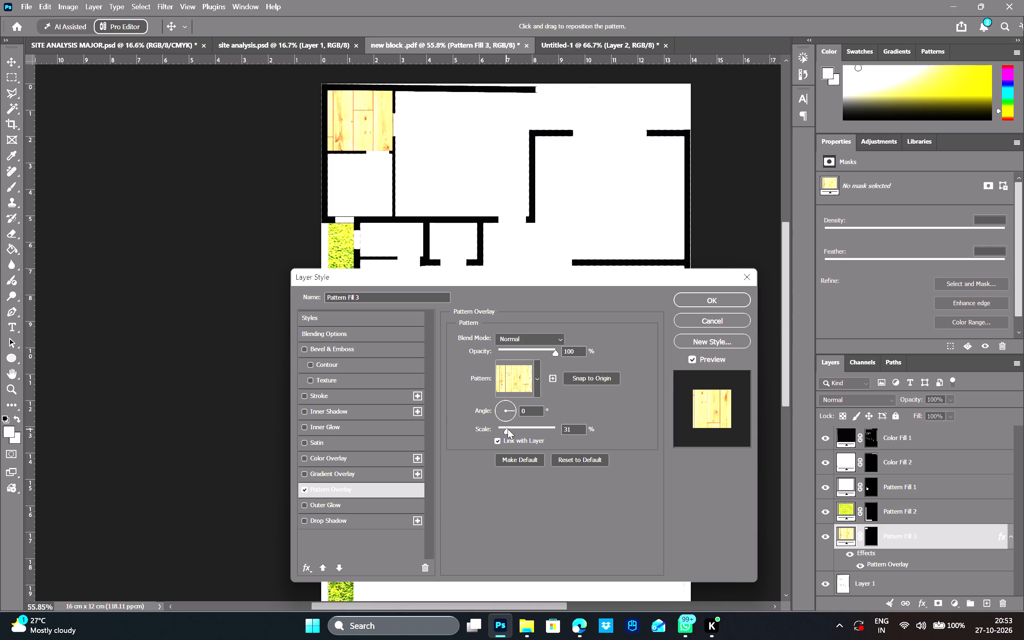
drag(508, 429, 502, 427)
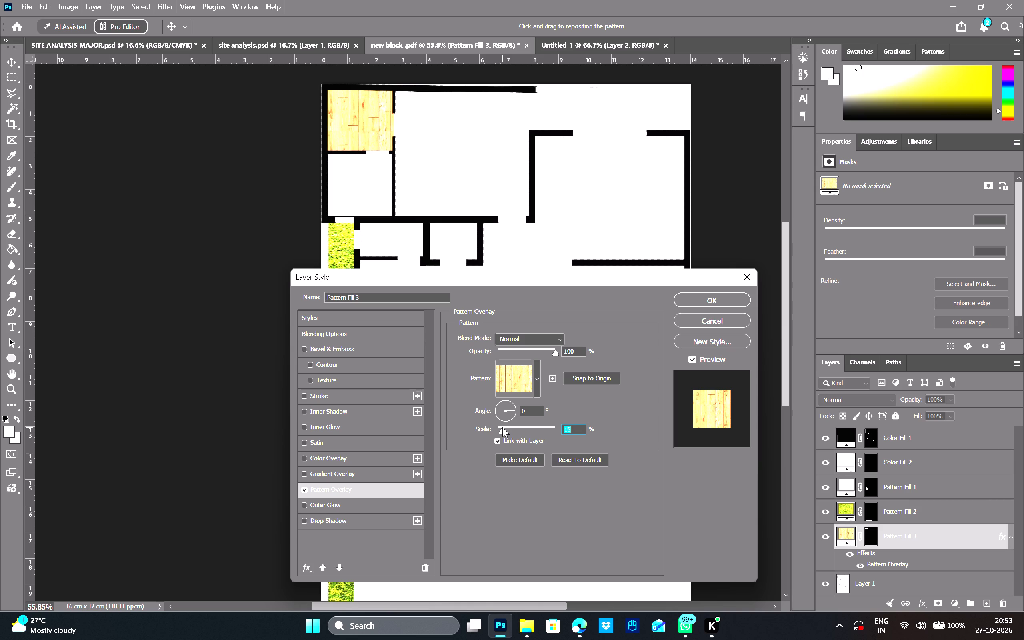
click(504, 430)
click(701, 299)
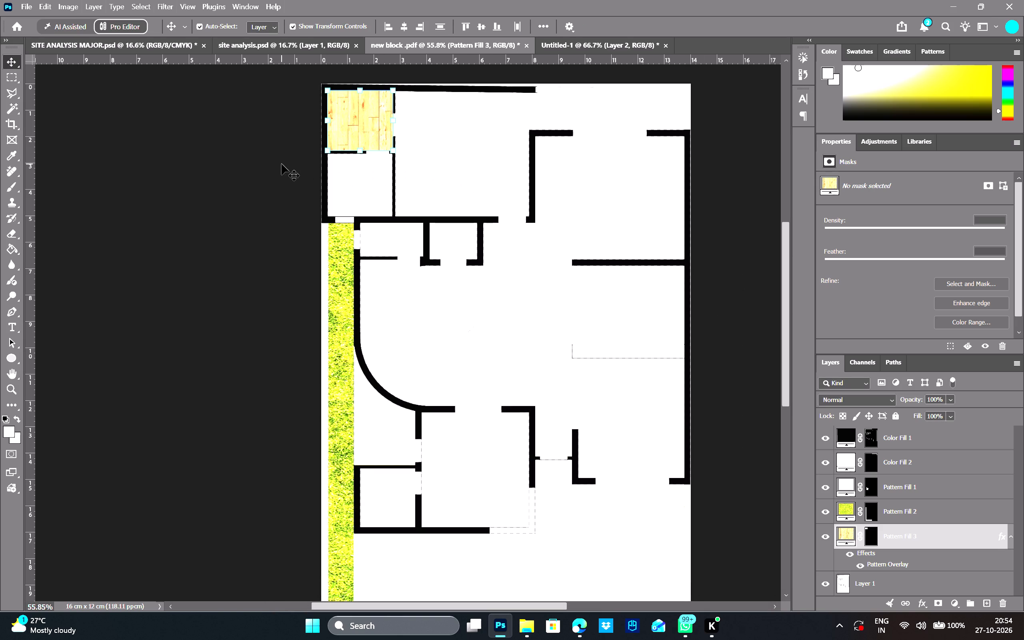
click(282, 164)
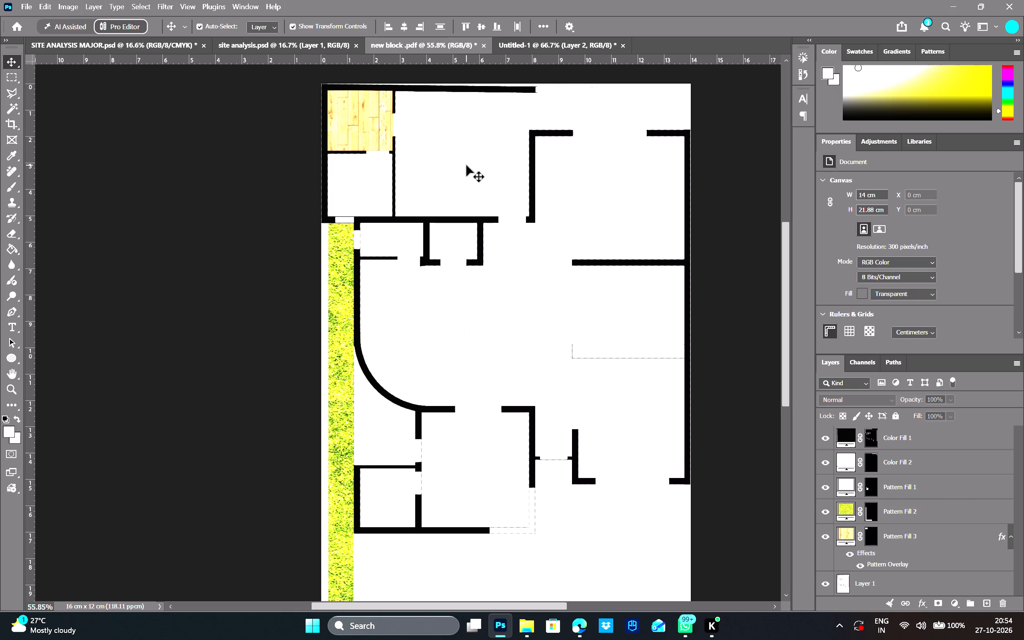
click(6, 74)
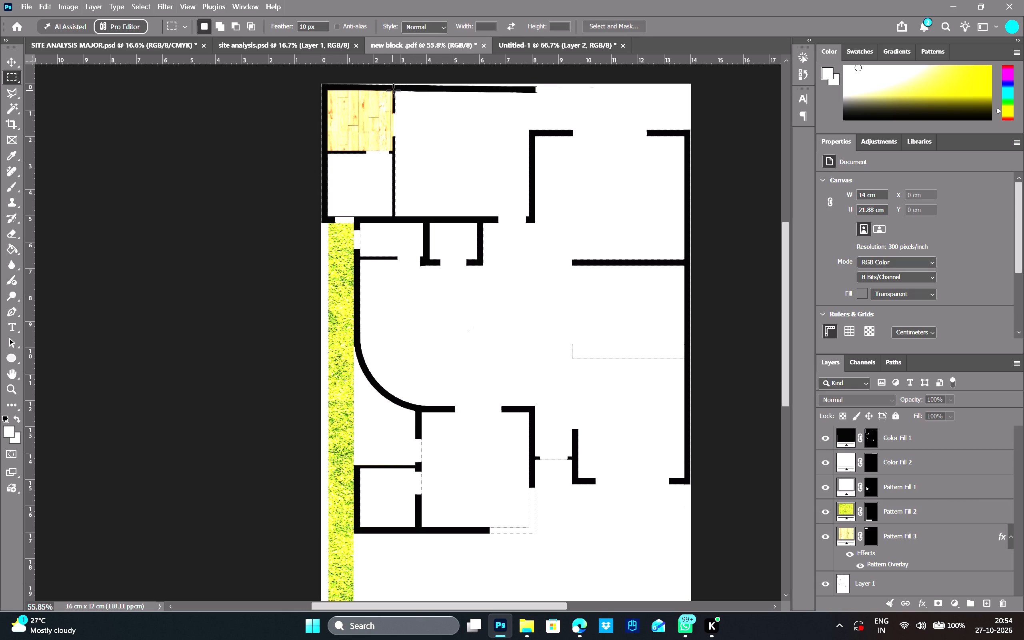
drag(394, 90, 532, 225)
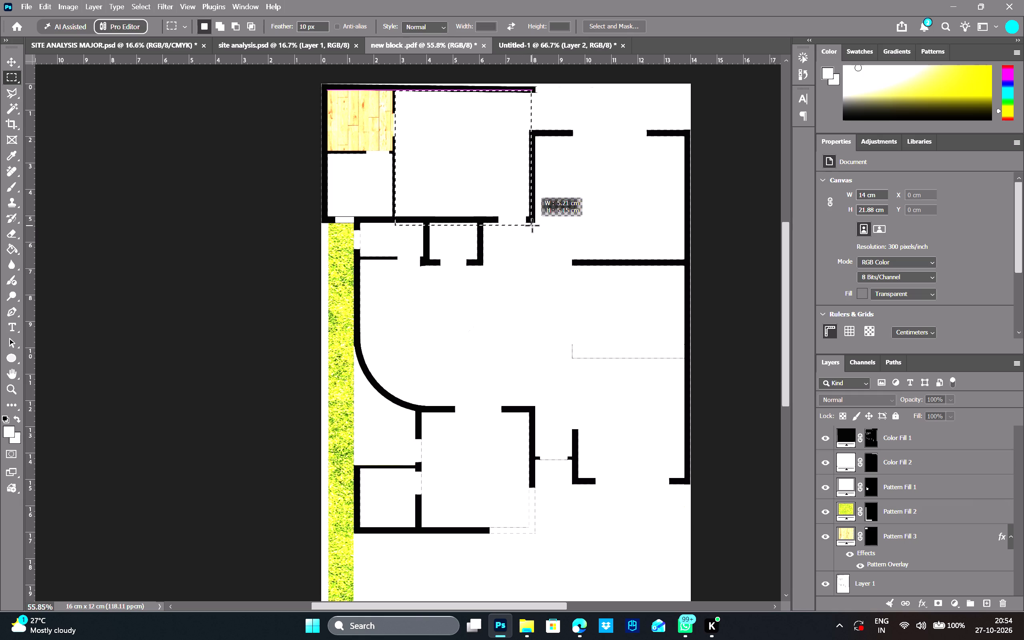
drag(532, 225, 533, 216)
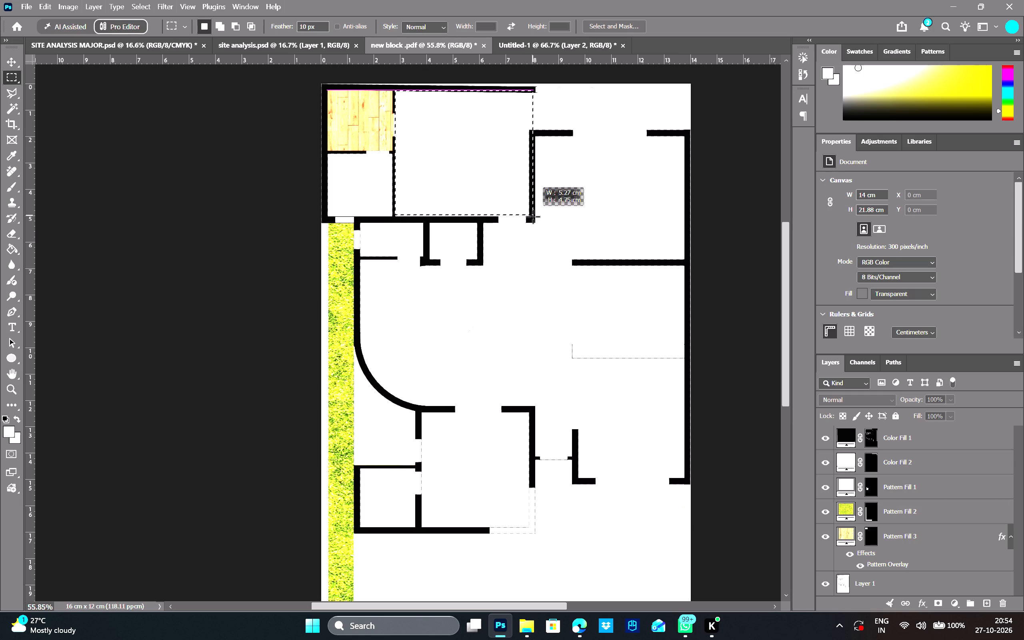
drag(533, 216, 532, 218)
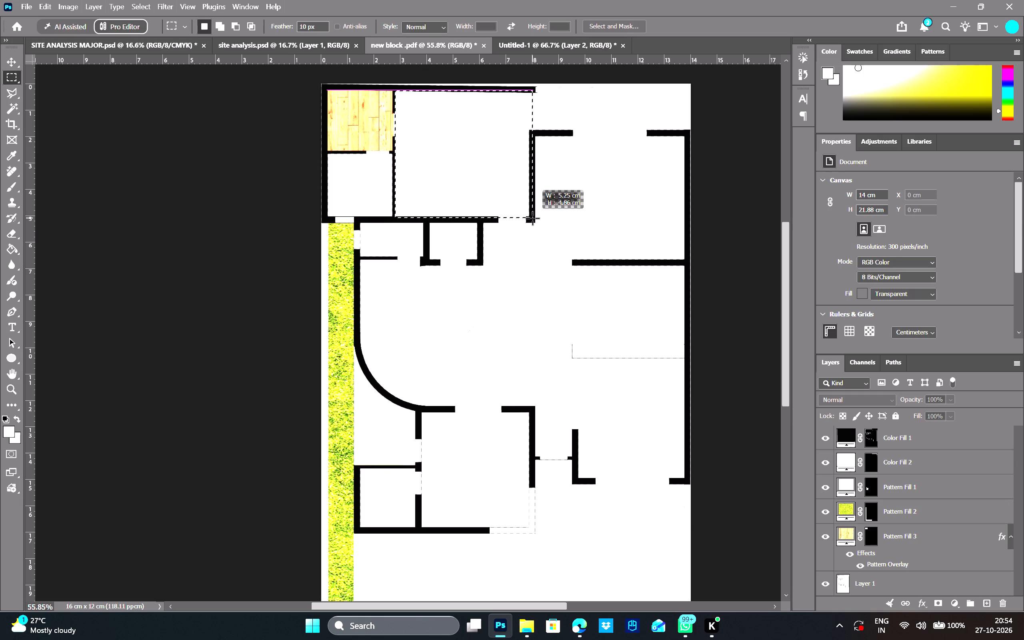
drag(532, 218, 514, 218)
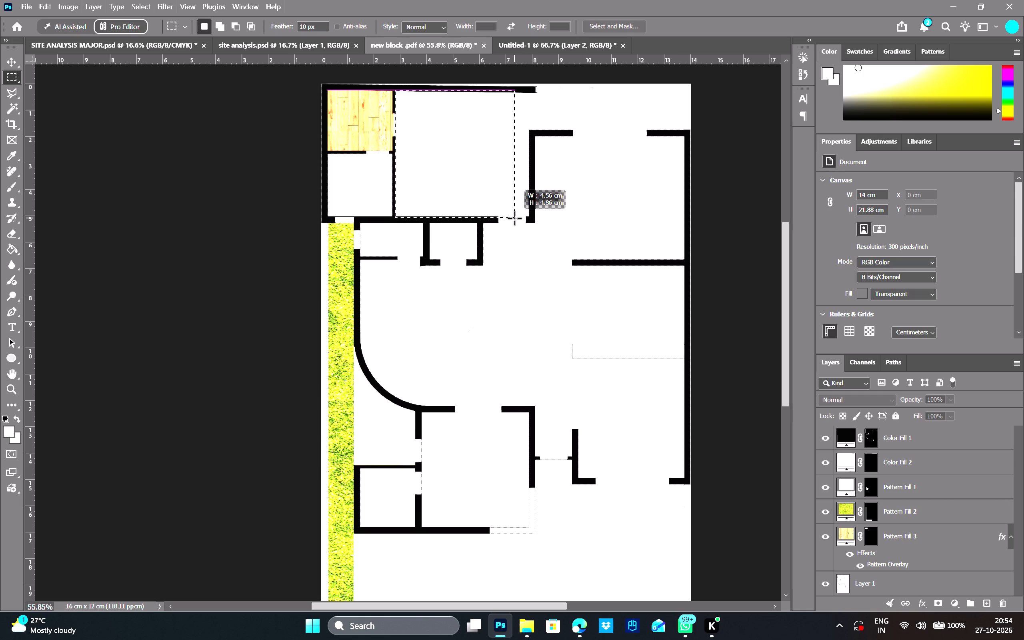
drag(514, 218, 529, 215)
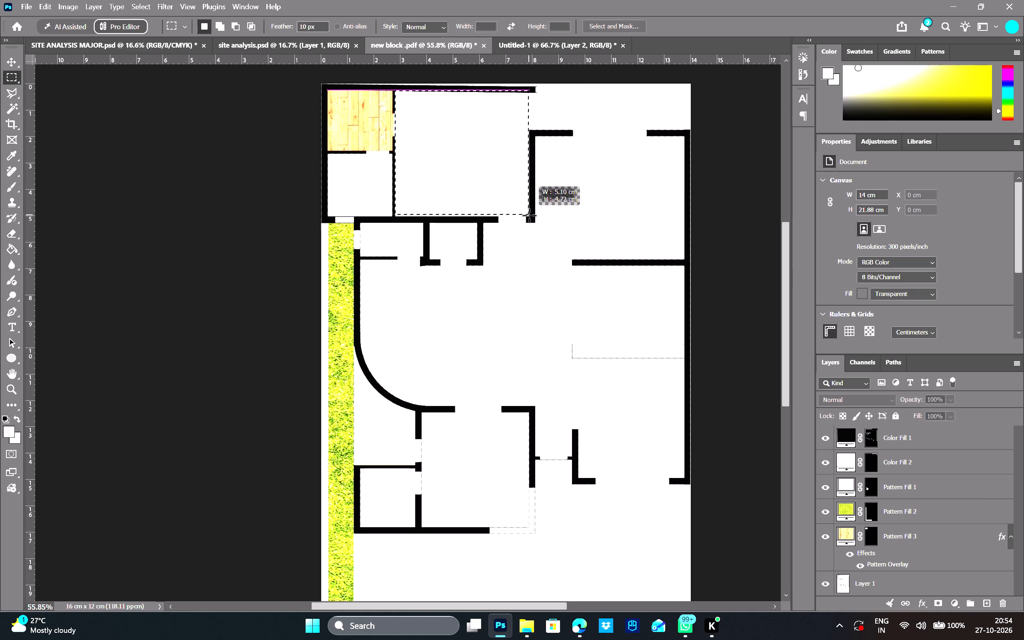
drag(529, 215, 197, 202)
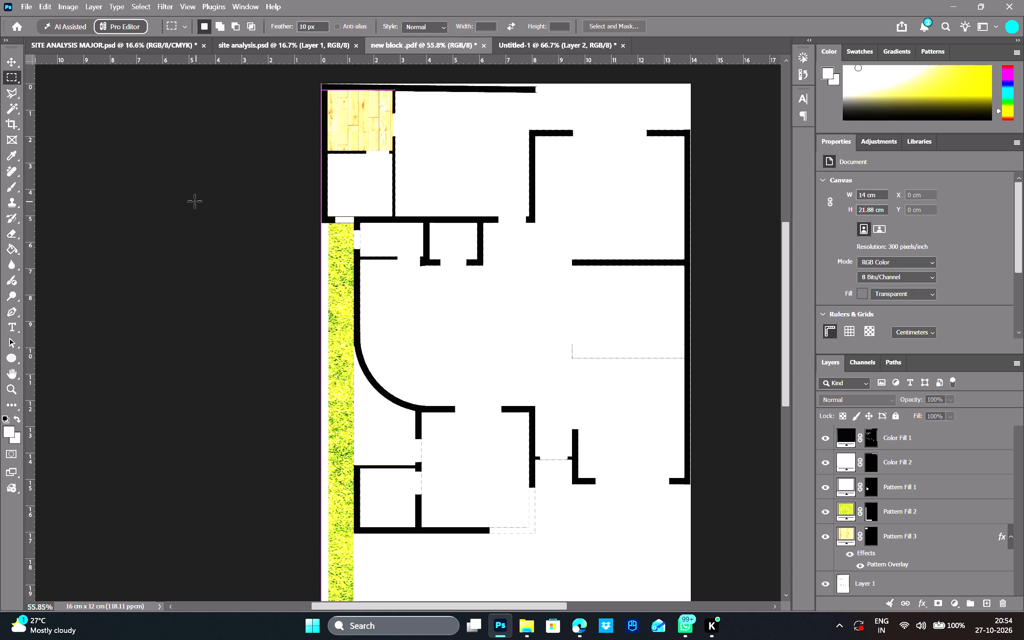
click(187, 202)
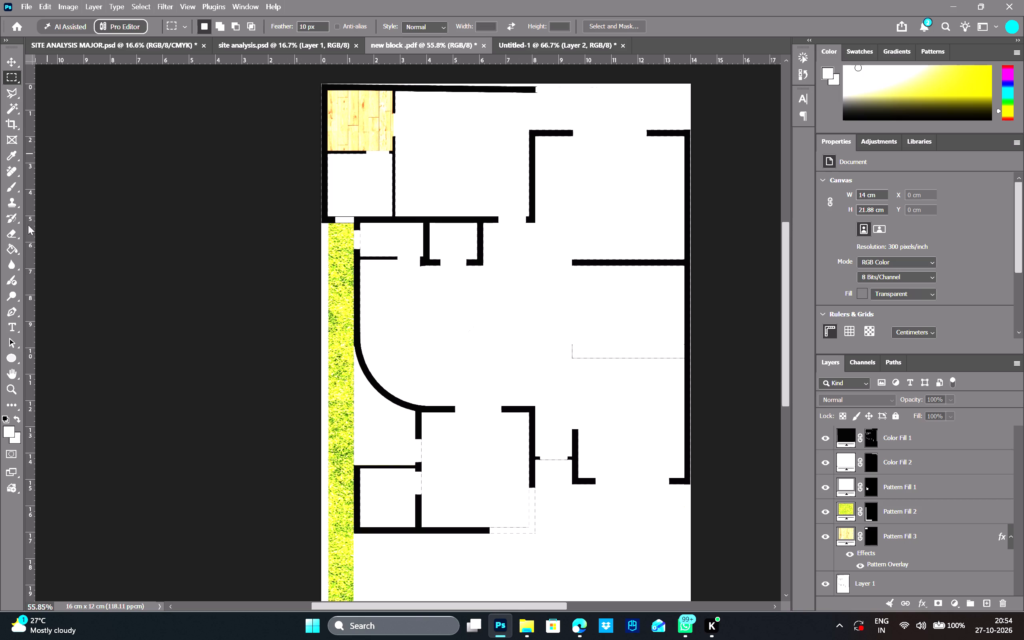
Draw a black 25 px line with the Pen tool, about 172 px long, closing the large upper room's wall gap beside the wood-floored room.
click(10, 312)
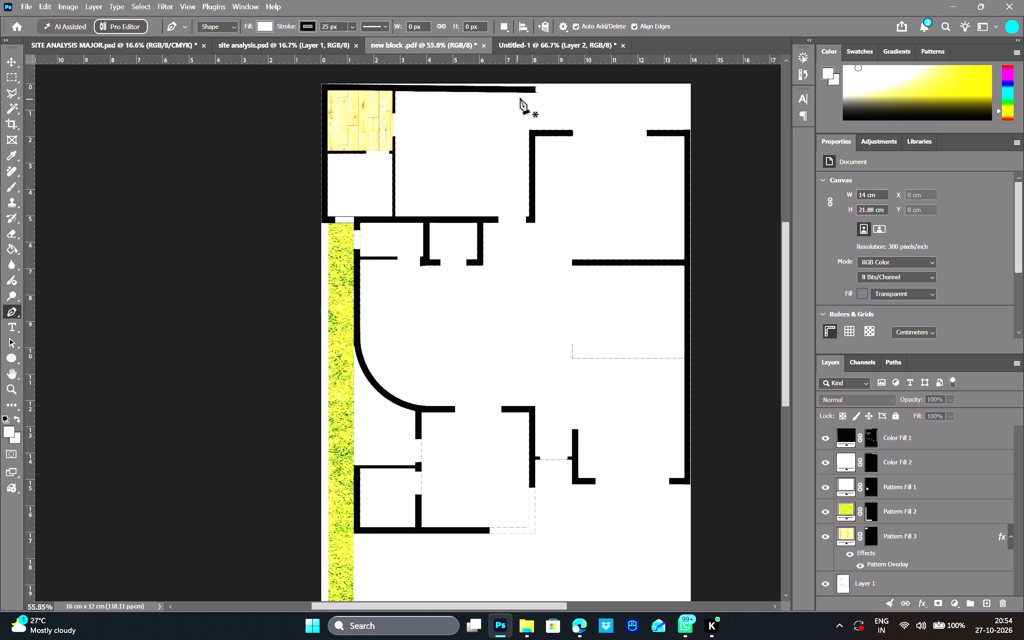
click(528, 92)
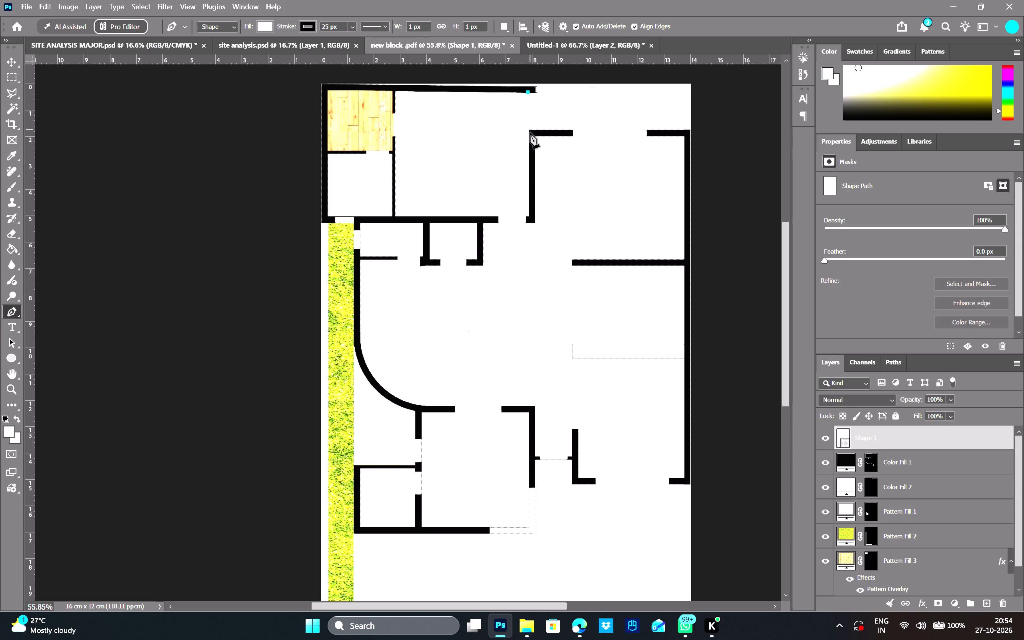
click(529, 131)
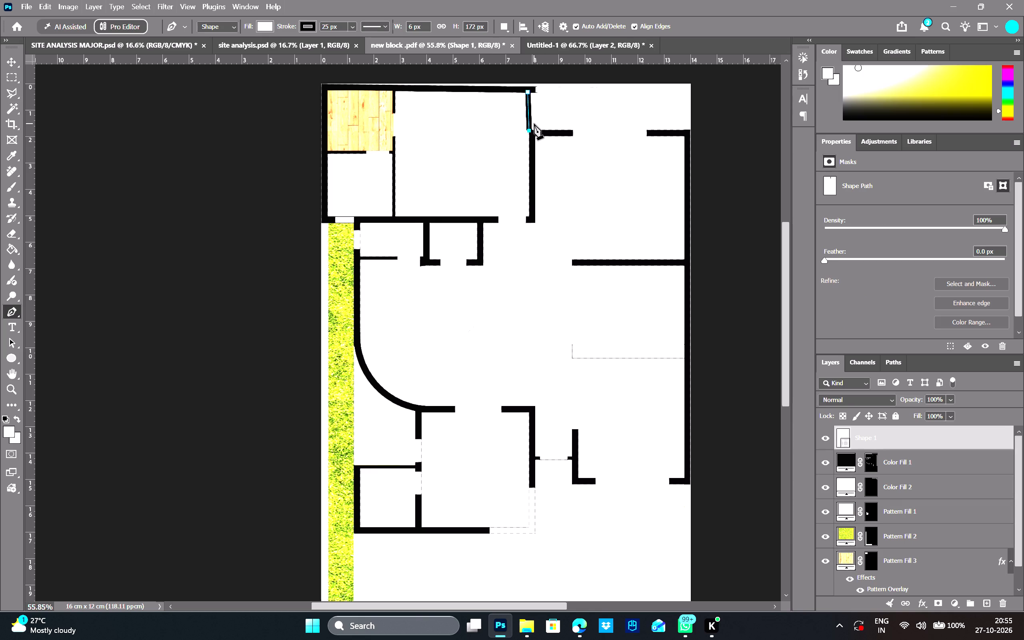
key(Return)
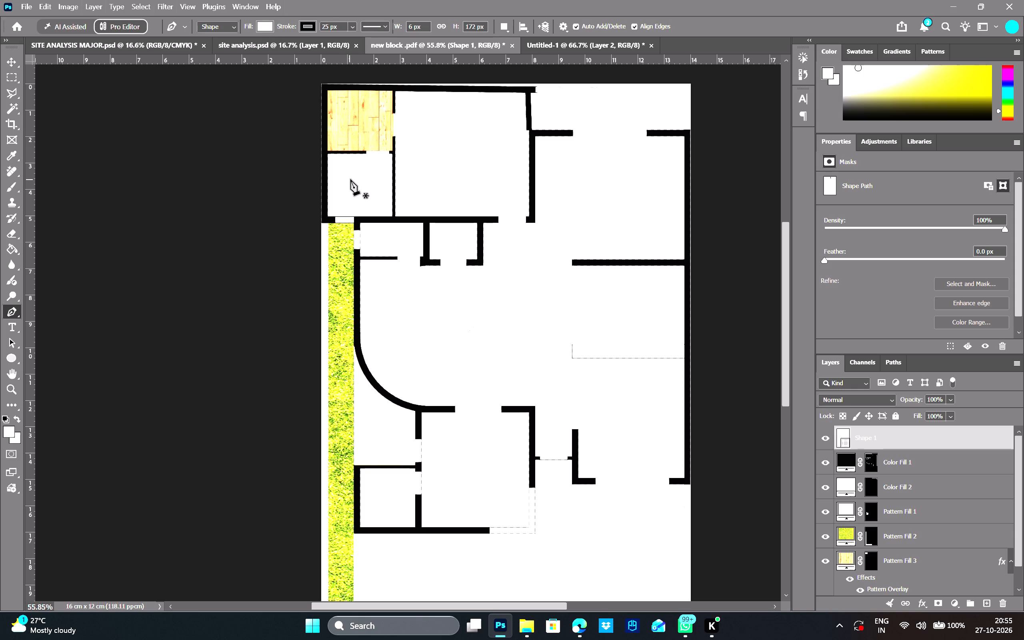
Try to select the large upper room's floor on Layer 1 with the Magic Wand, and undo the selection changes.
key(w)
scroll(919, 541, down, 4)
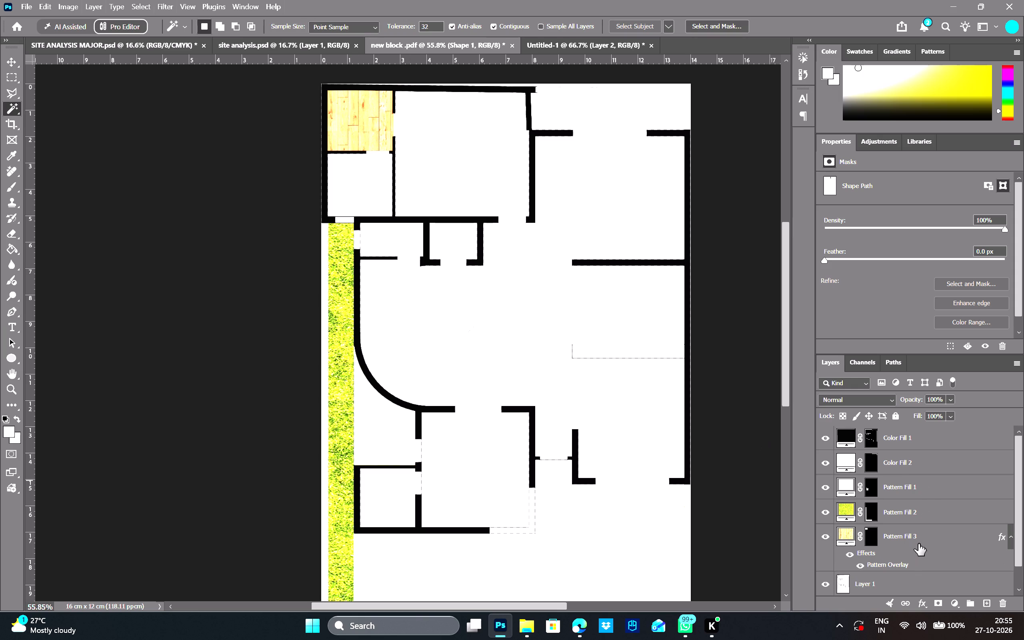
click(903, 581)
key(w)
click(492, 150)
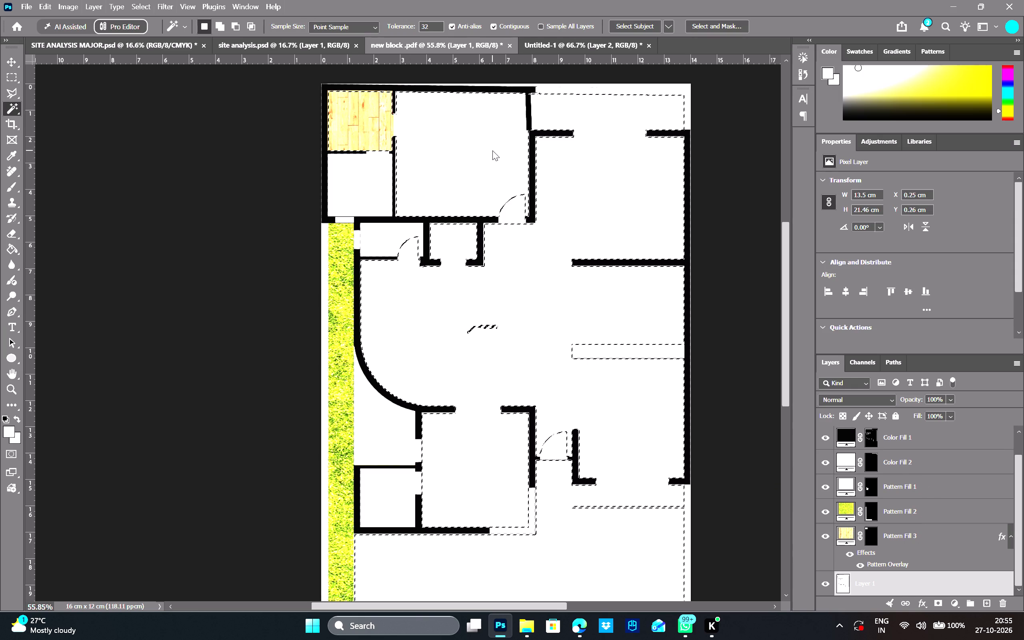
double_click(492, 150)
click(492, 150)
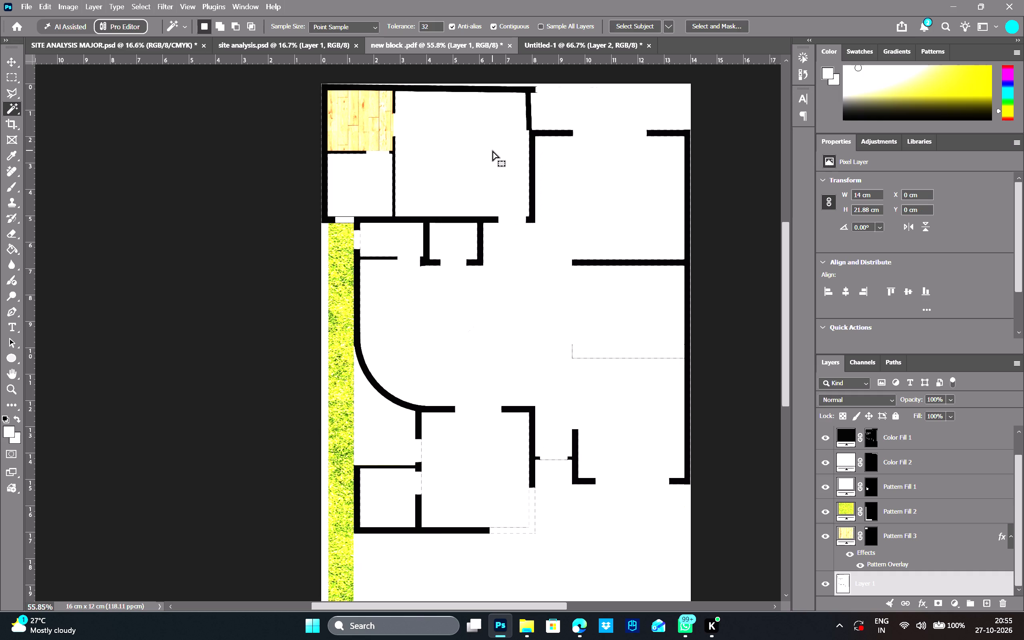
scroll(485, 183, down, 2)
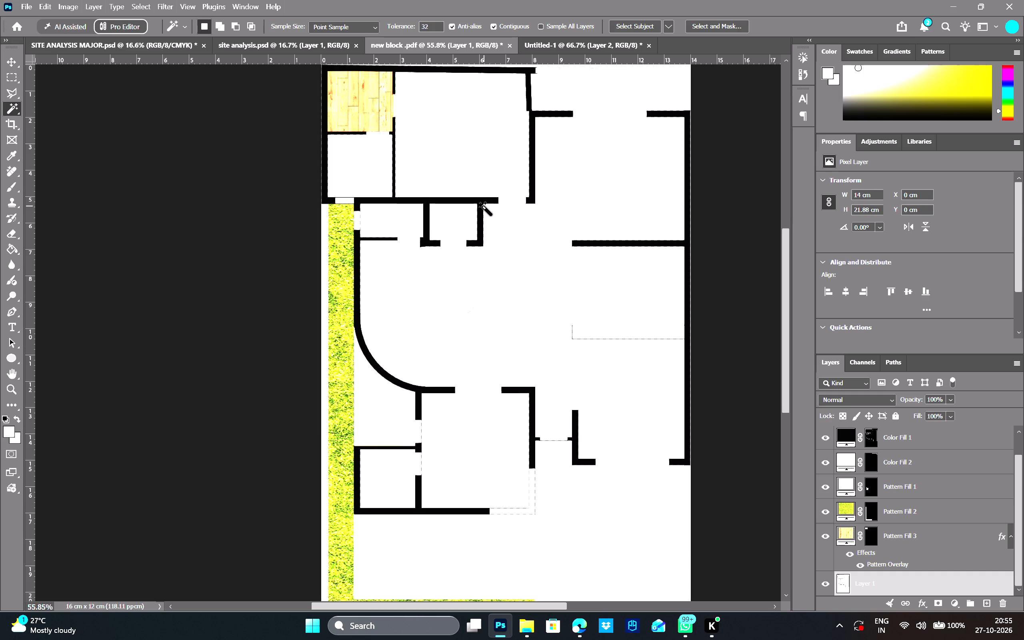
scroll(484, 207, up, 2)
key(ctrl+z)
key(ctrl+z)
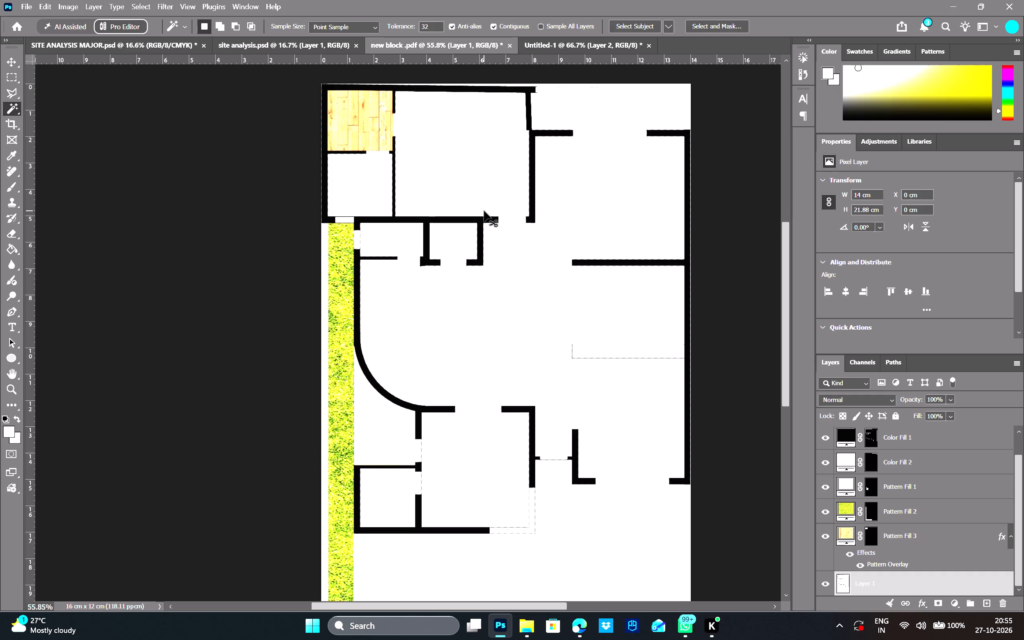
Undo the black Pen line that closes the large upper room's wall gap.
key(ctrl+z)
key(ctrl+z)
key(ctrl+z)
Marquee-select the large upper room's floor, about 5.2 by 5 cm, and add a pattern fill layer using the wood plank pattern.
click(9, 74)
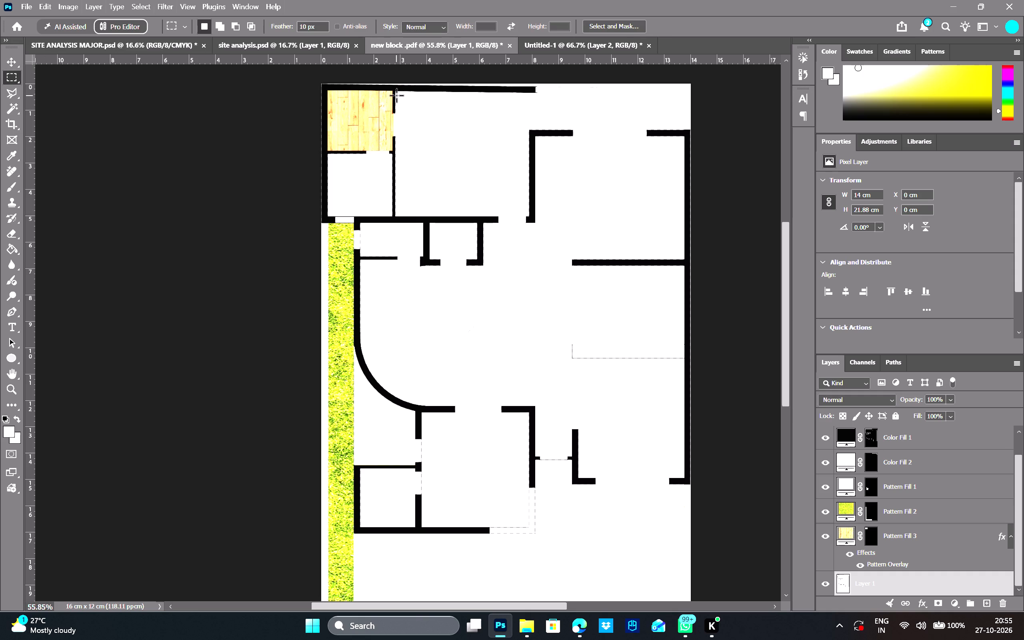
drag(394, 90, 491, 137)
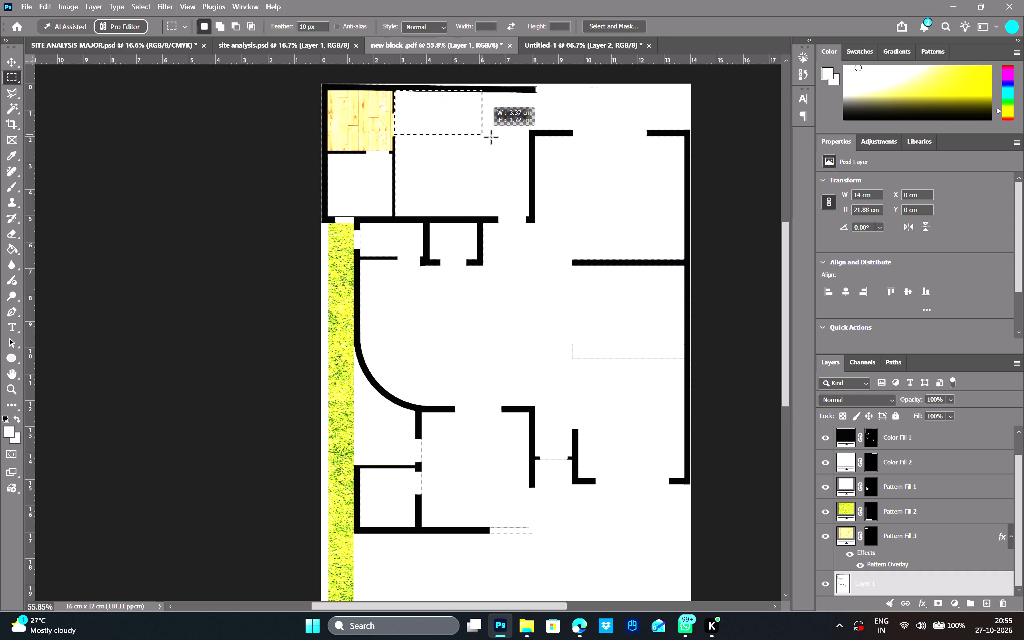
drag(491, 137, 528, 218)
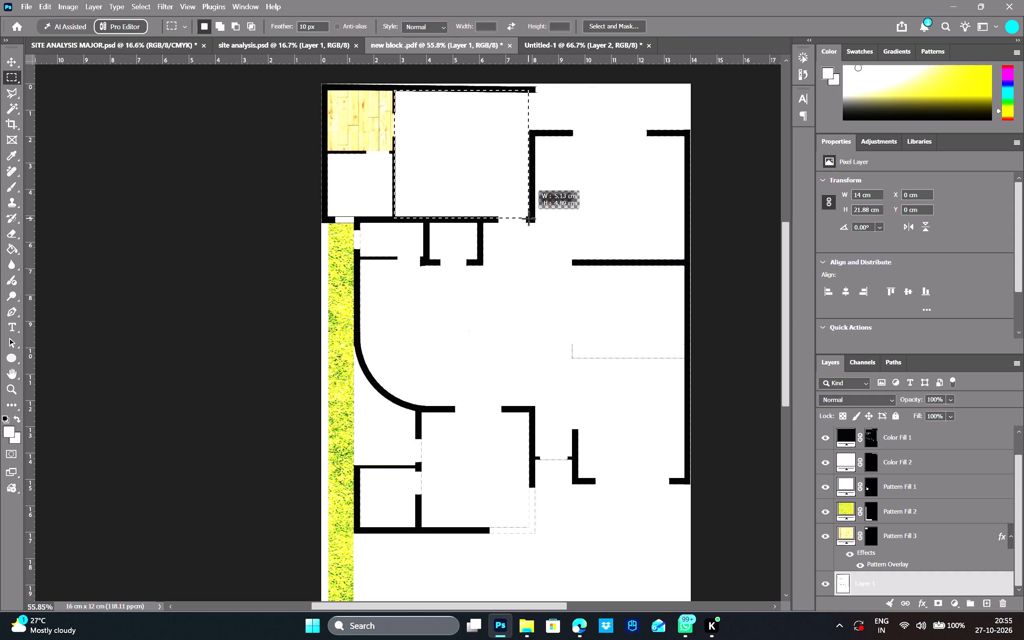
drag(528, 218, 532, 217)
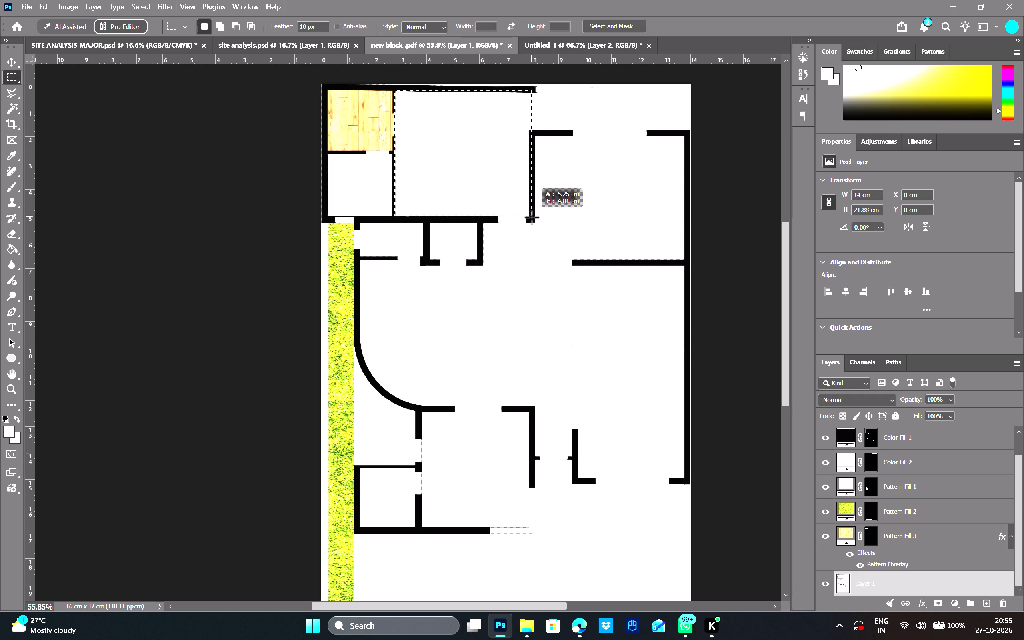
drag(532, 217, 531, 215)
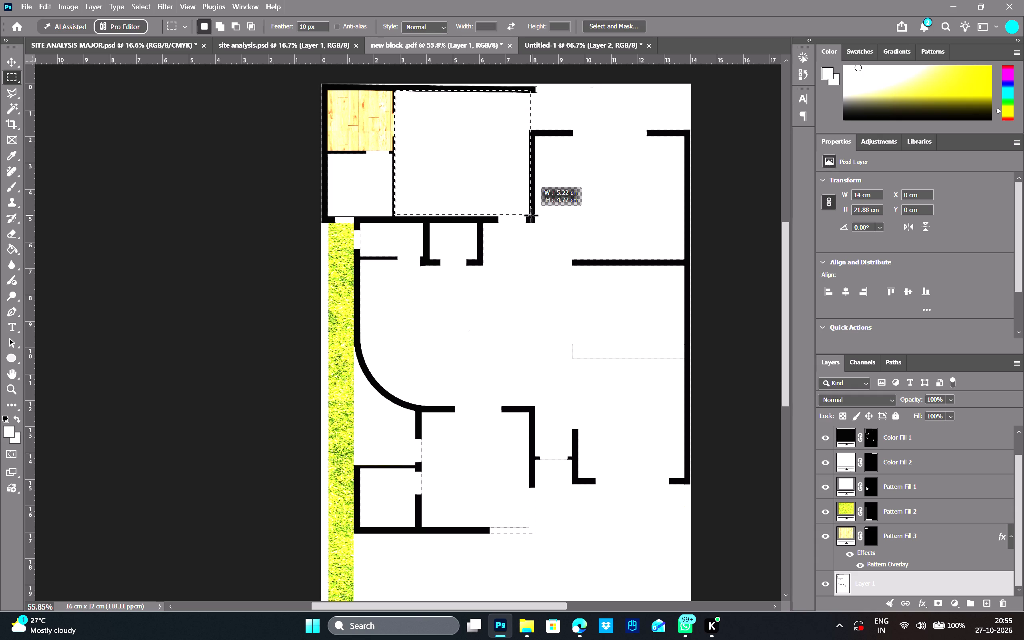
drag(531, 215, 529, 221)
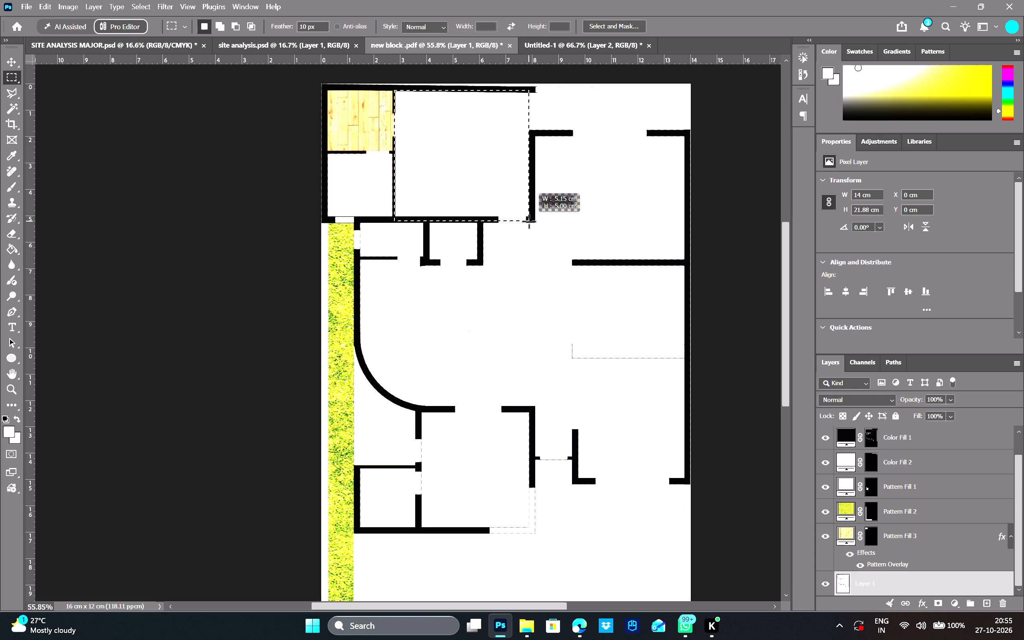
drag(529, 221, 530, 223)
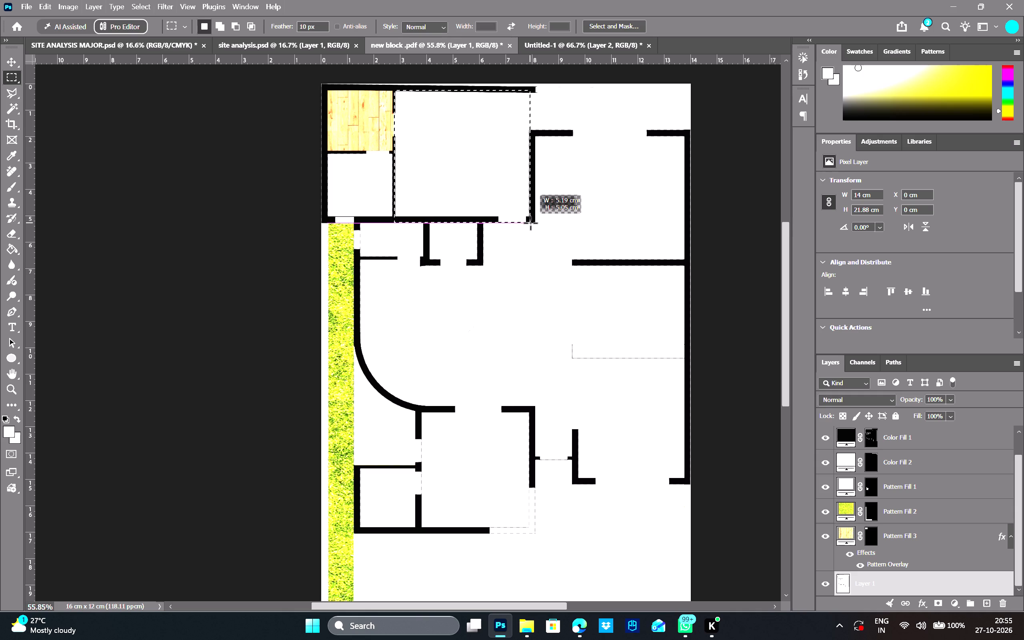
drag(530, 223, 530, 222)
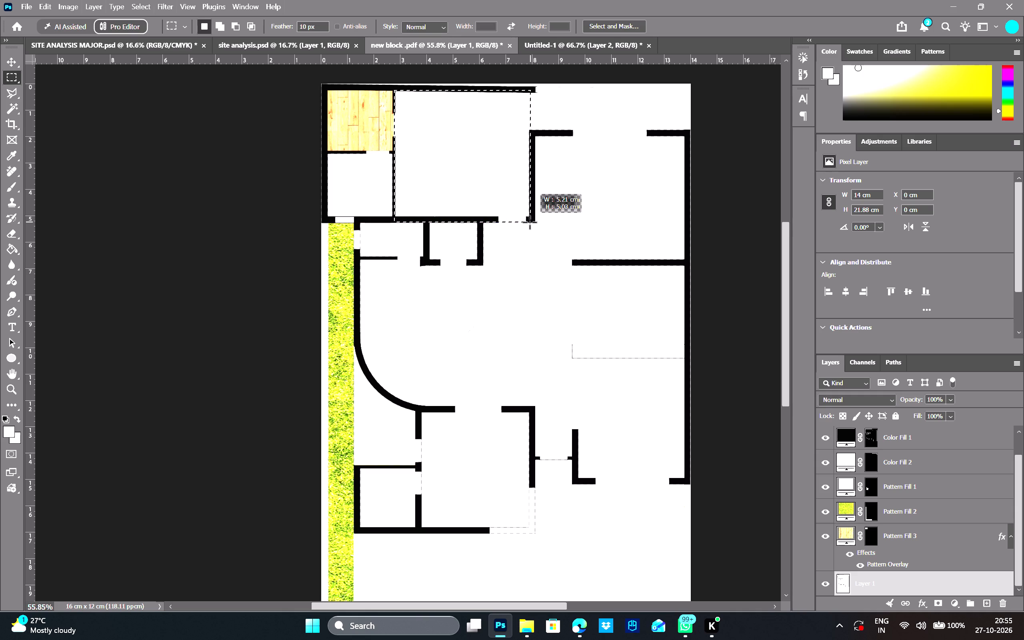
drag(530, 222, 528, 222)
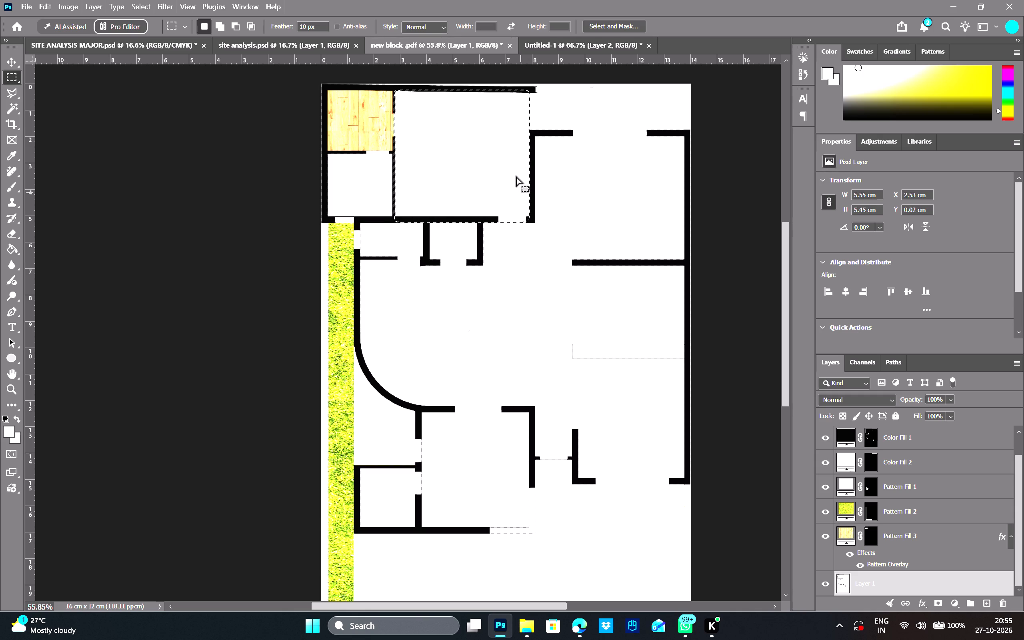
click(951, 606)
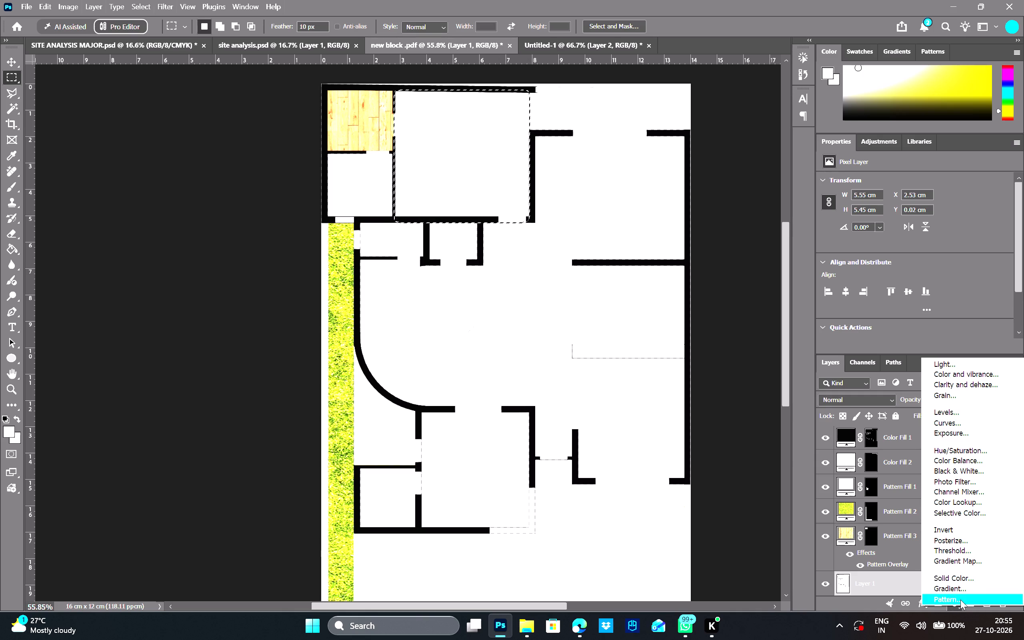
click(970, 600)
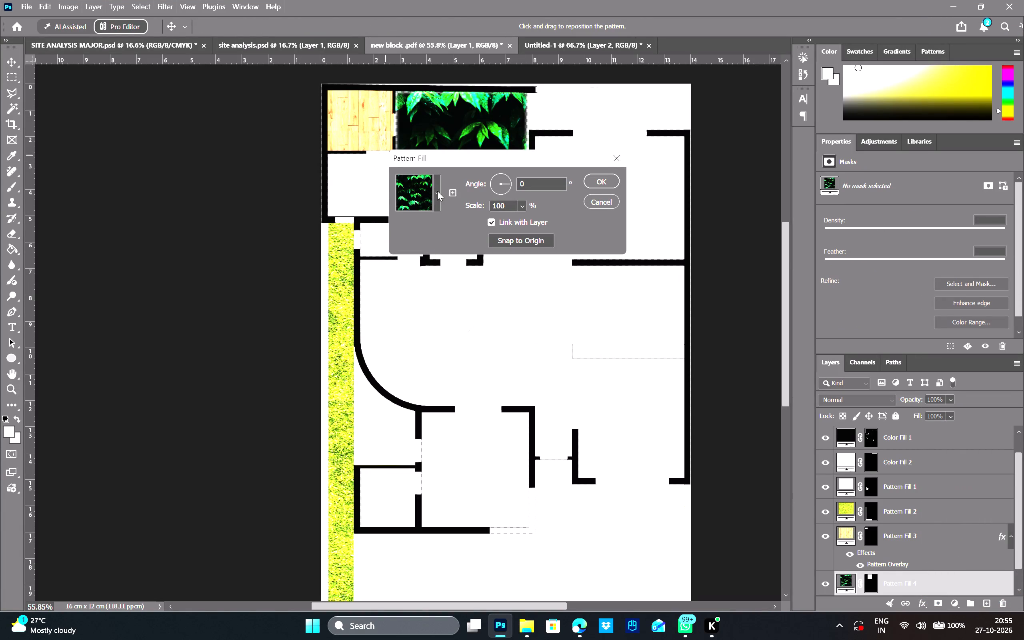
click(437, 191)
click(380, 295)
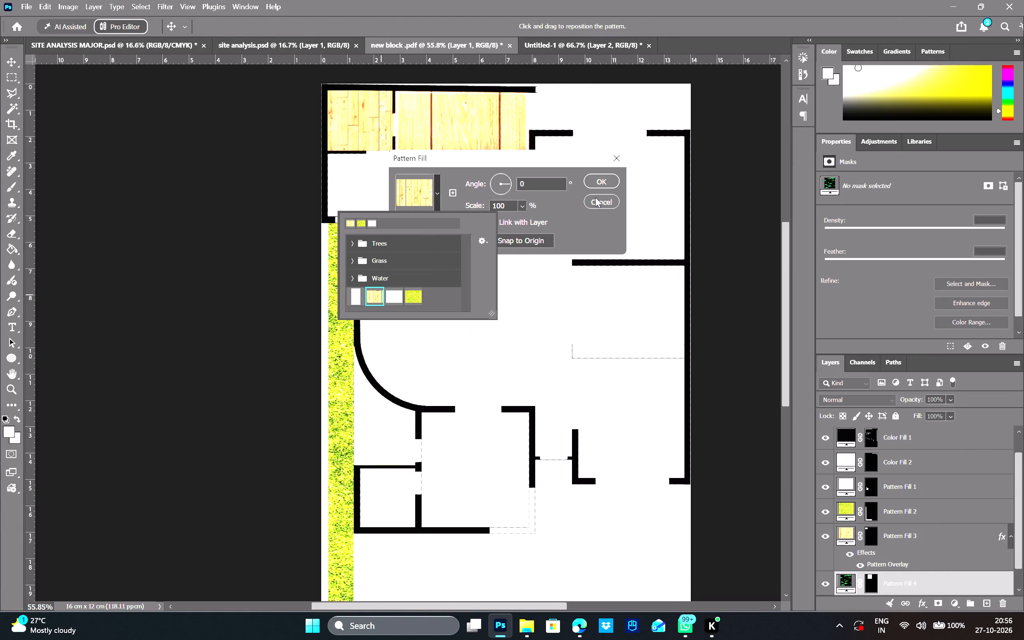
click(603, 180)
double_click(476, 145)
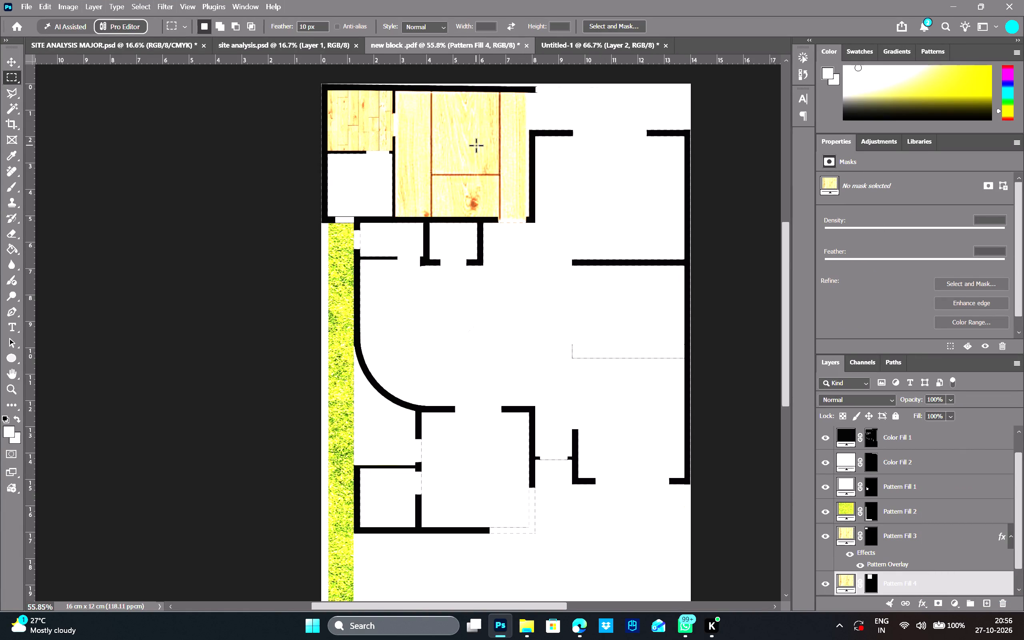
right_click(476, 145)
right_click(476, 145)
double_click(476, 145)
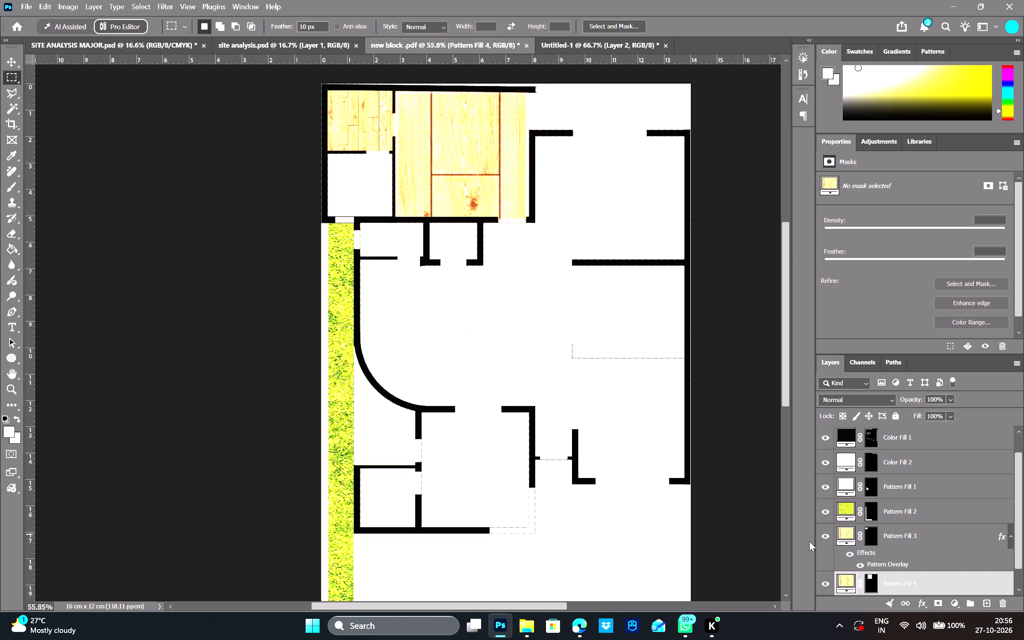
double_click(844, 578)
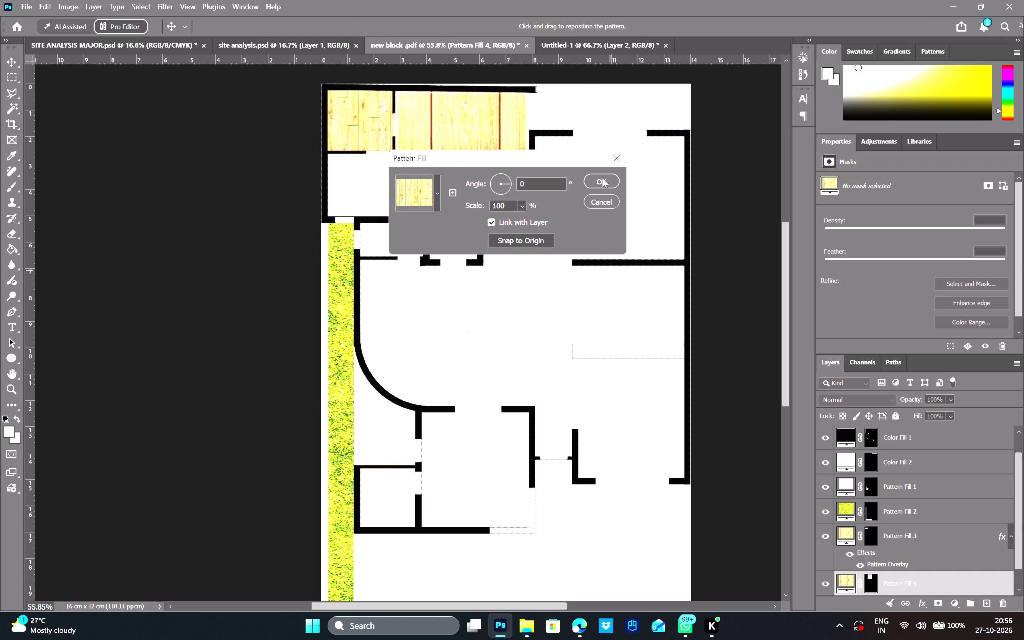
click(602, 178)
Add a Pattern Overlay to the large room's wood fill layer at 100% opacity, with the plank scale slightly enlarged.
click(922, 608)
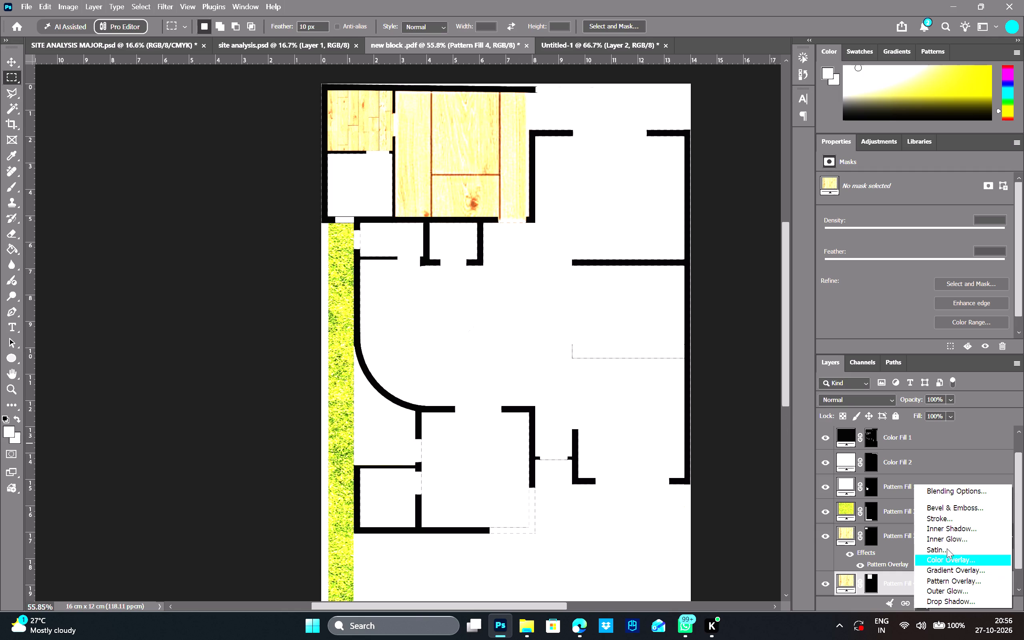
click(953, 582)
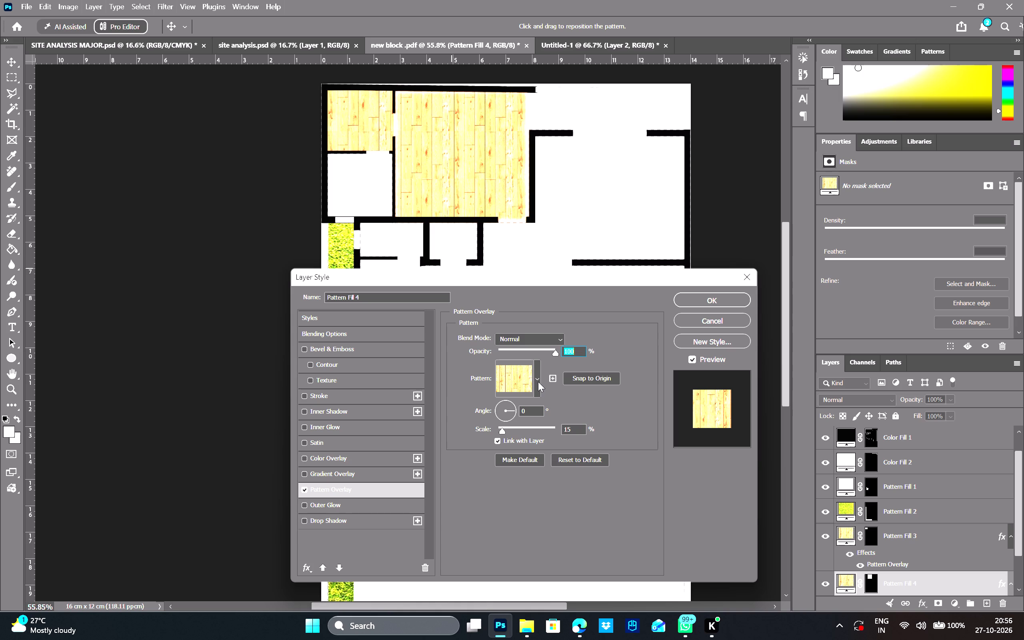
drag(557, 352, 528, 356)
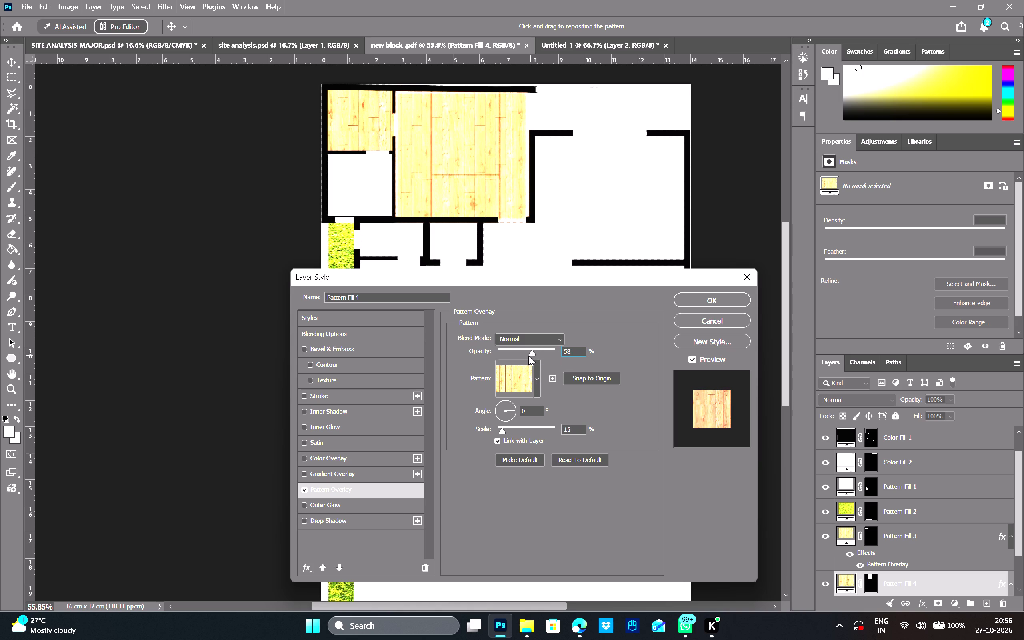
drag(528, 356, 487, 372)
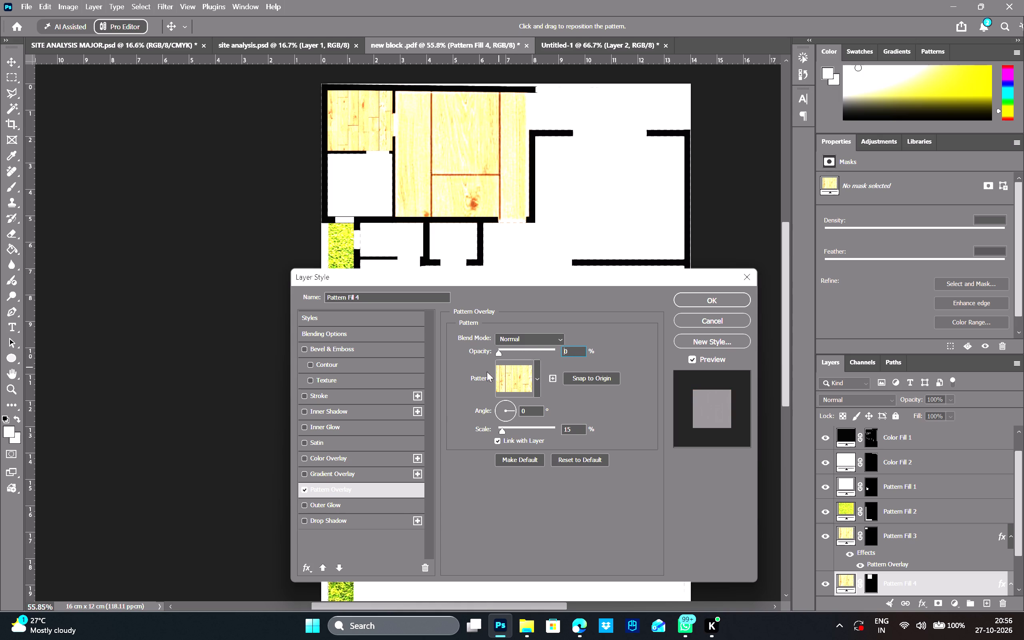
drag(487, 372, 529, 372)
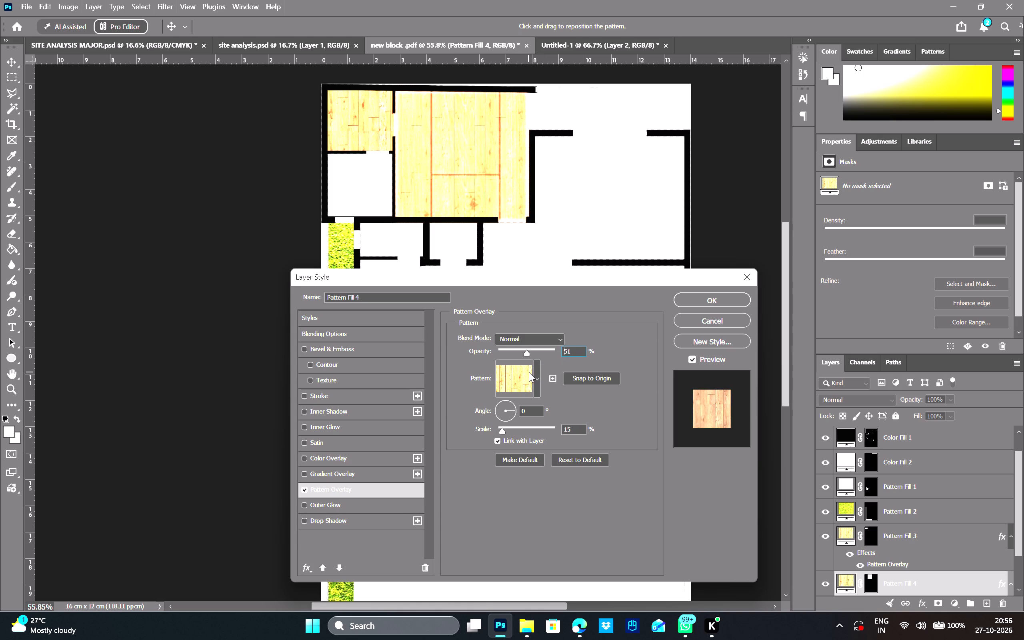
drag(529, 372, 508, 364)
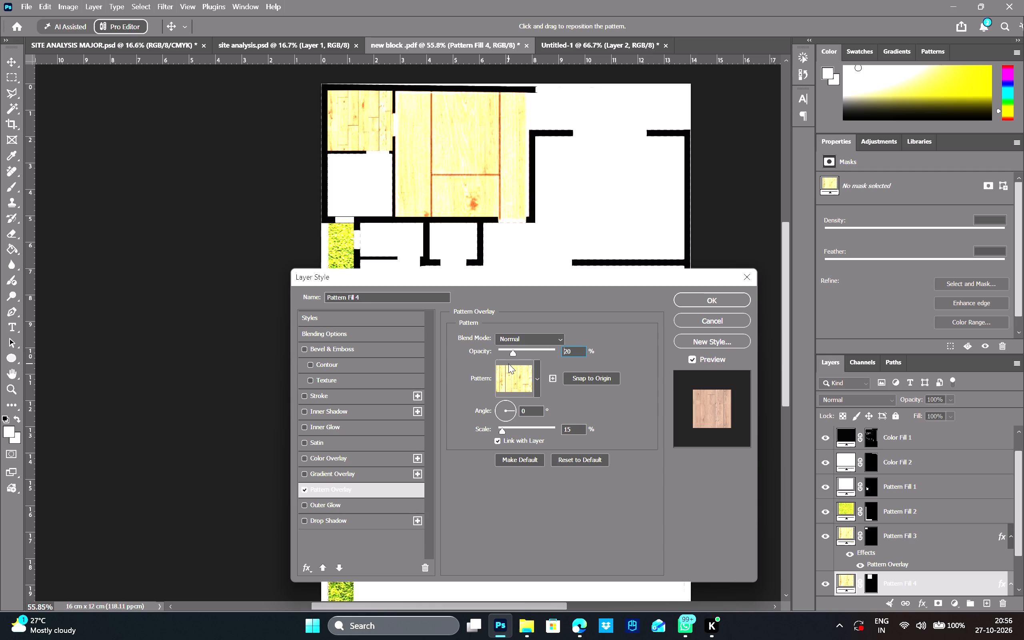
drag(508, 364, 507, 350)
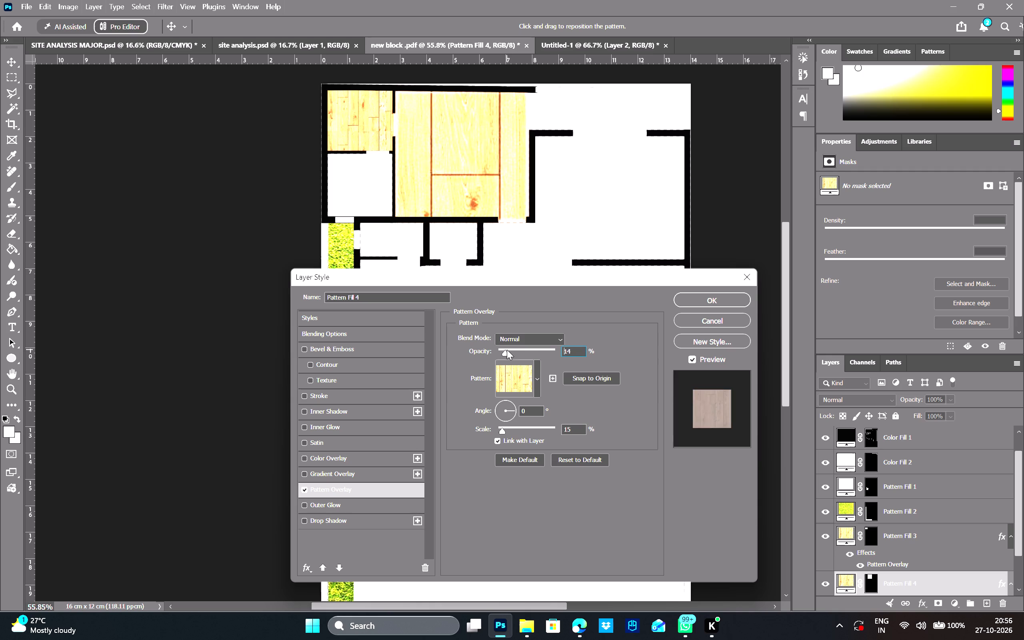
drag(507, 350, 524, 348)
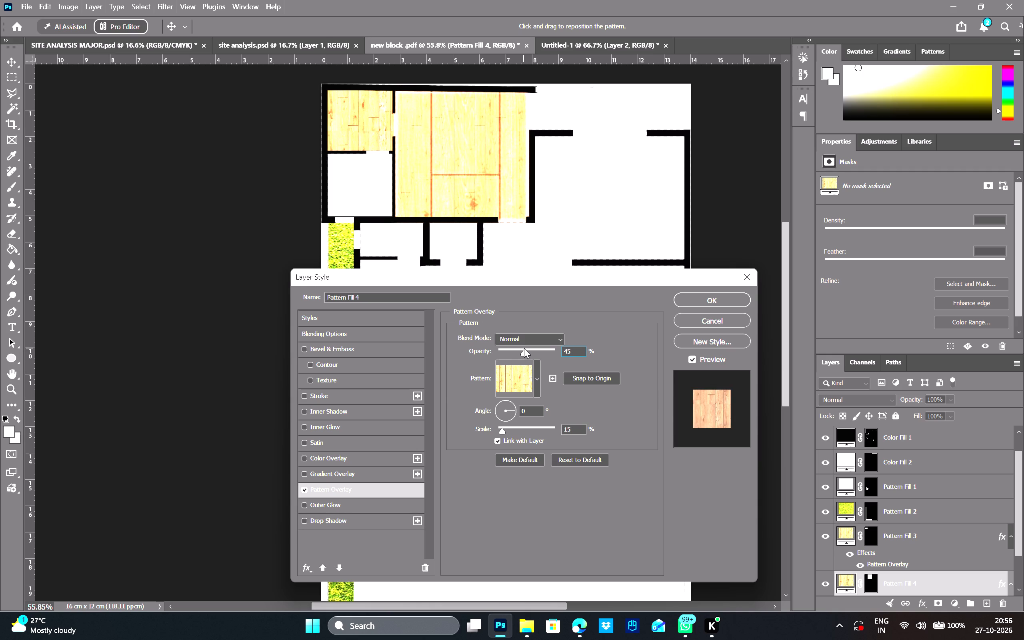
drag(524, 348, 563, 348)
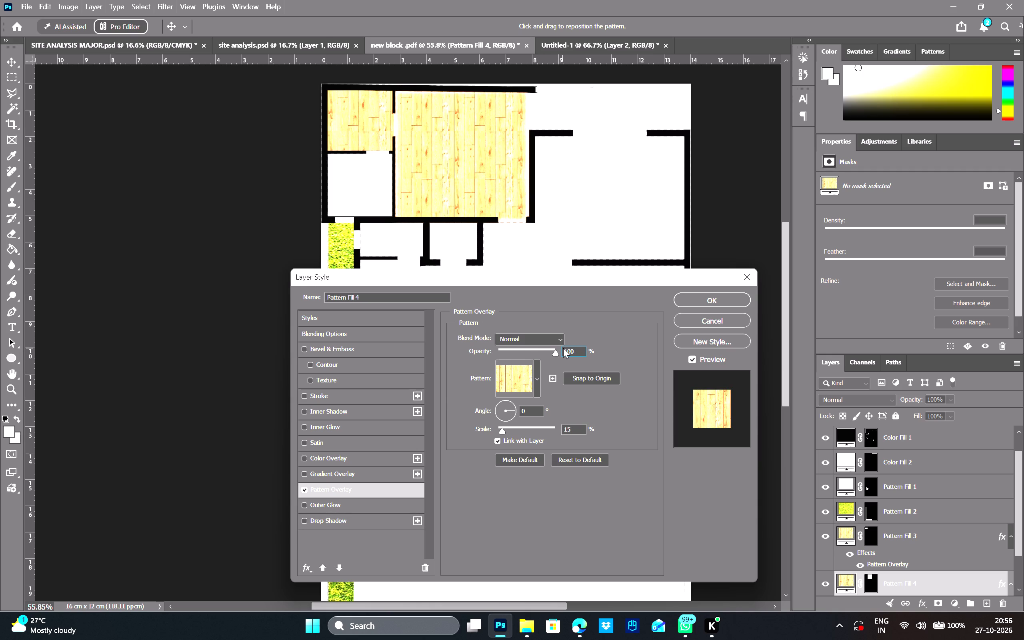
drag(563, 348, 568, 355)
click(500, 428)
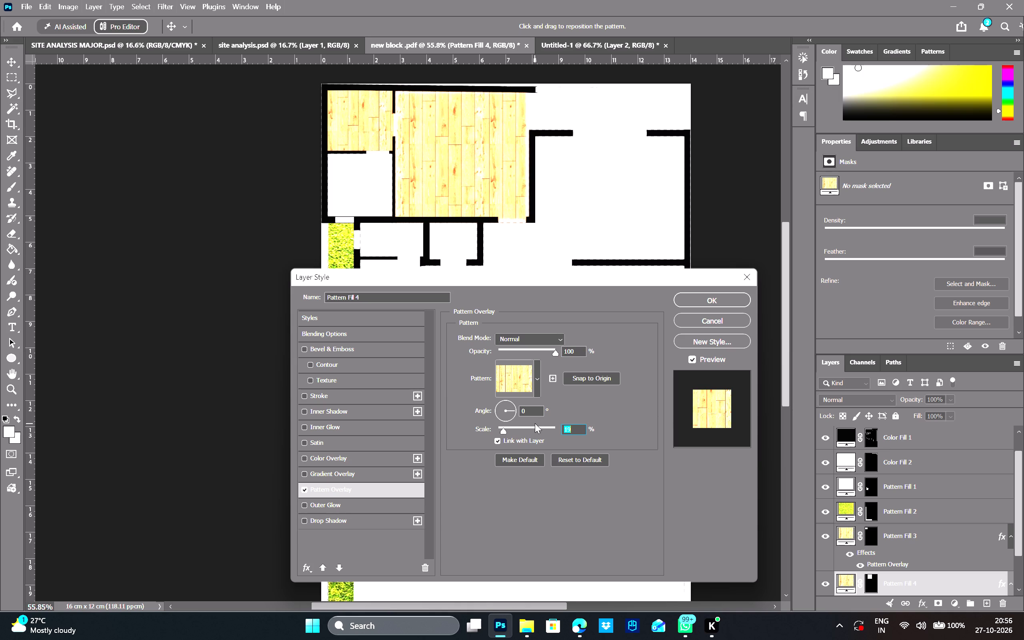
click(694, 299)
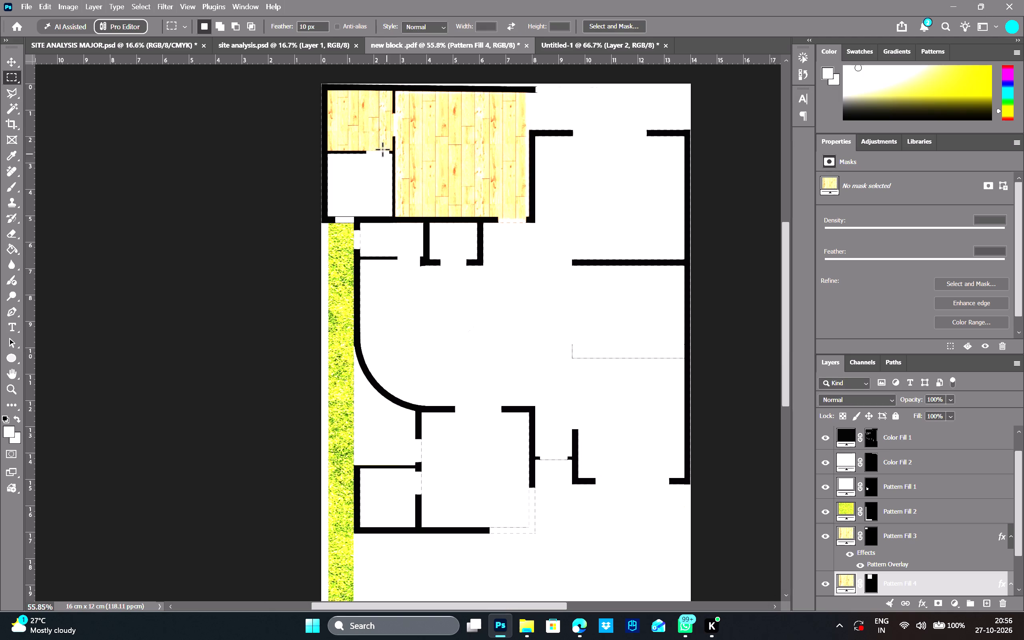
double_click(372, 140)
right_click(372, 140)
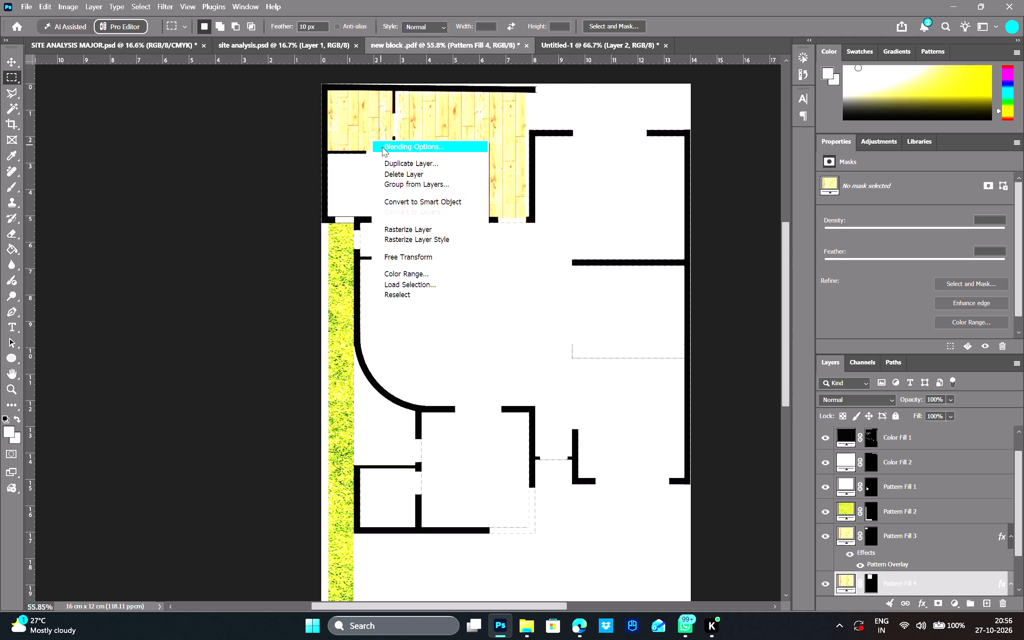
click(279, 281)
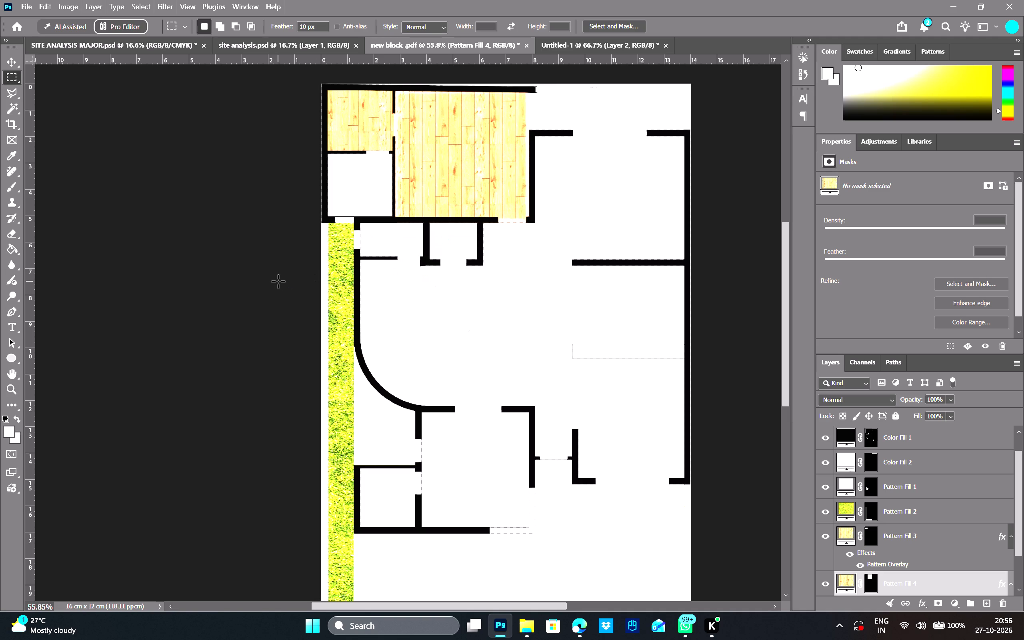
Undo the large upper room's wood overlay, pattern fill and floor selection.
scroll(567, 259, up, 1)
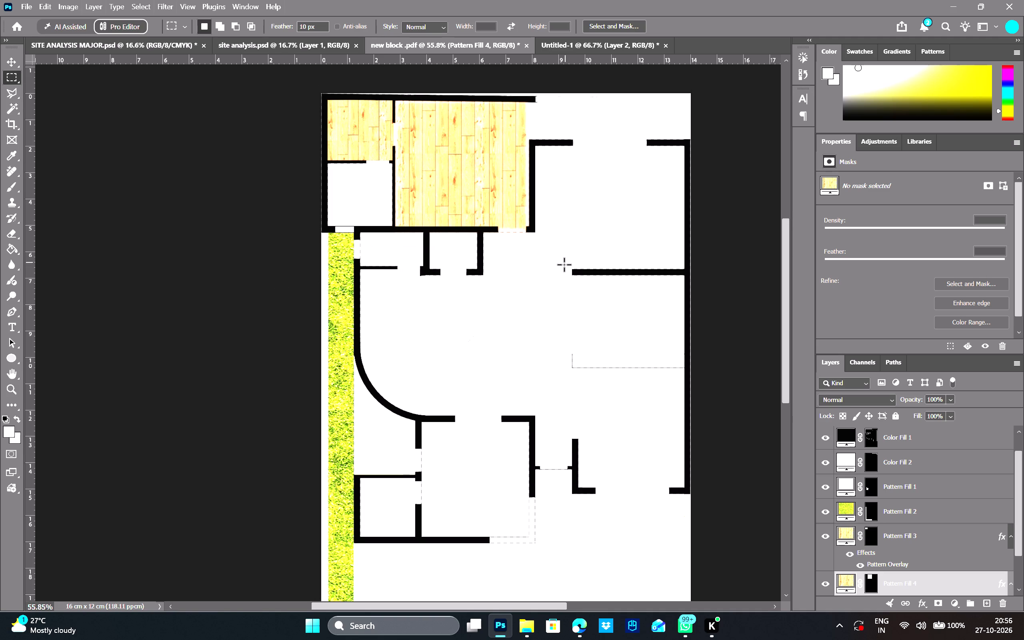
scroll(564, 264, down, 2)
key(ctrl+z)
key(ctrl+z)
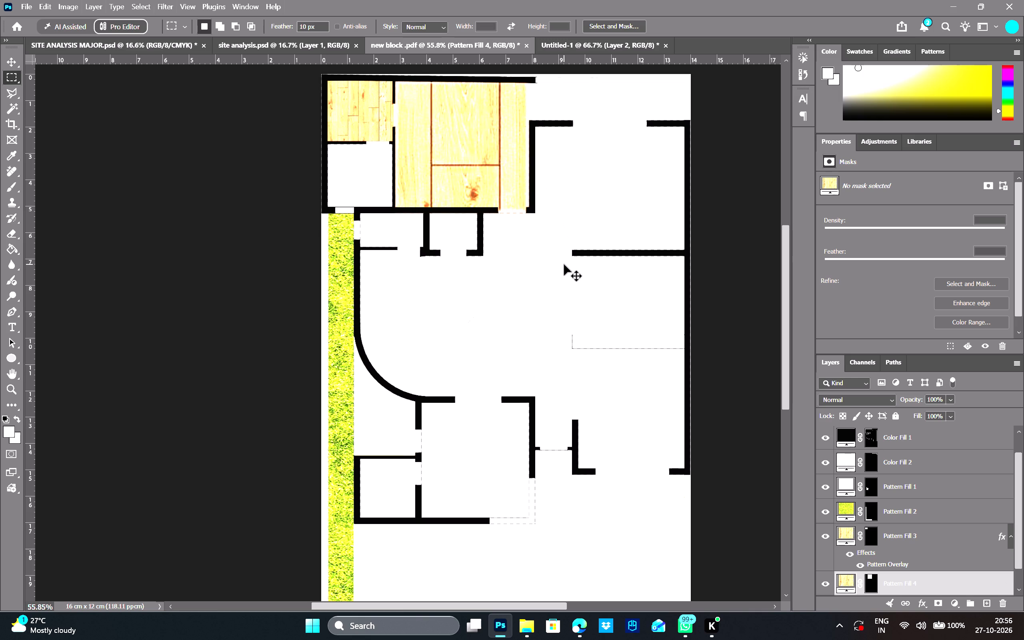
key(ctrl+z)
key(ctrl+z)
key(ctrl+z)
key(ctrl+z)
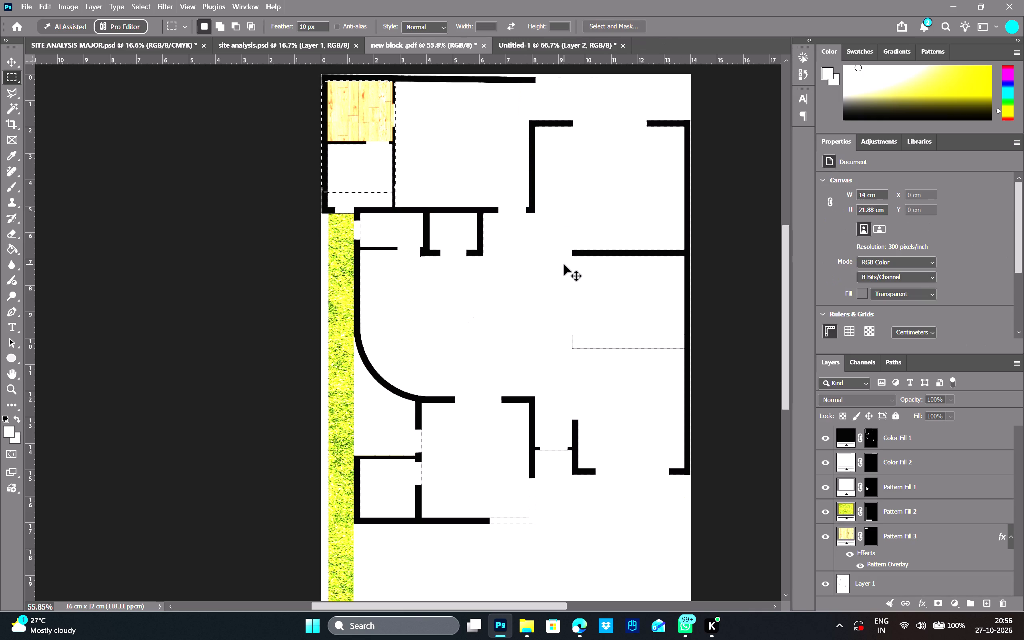
Step back through the history, undoing the corner room's wood overlay and its pattern fill layer, leaving its floor selection active.
key(ctrl+z)
key(ctrl+z)
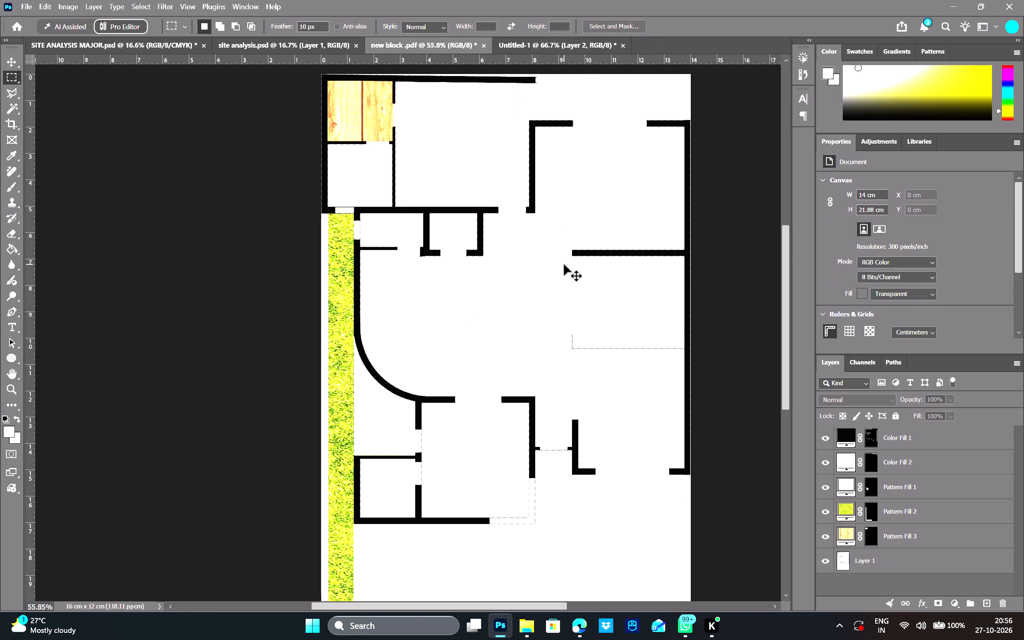
key(ctrl+y)
key(ctrl+y)
key(ctrl+y)
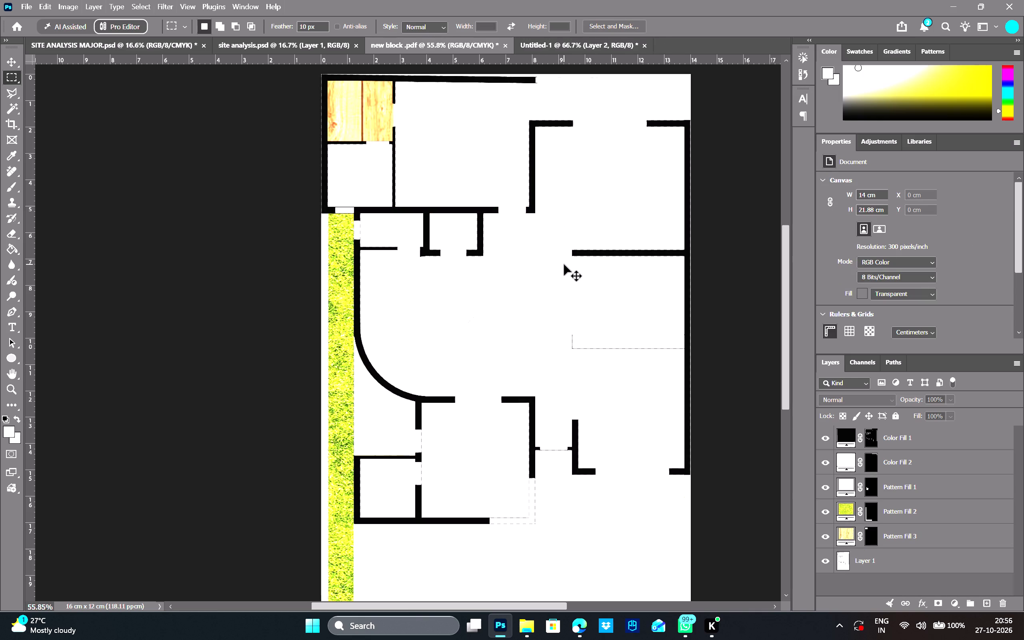
key(ctrl+y)
key(ctrl+z)
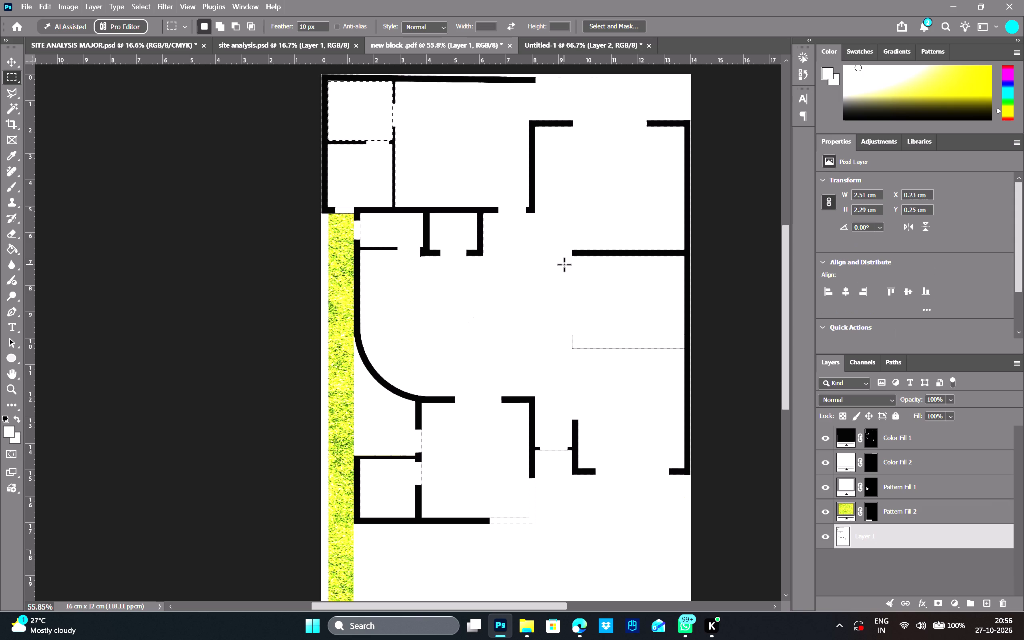
Start saving the new block plan as a Photoshop file, creating and opening a new folder named psd on drive D.
key(ctrl+s)
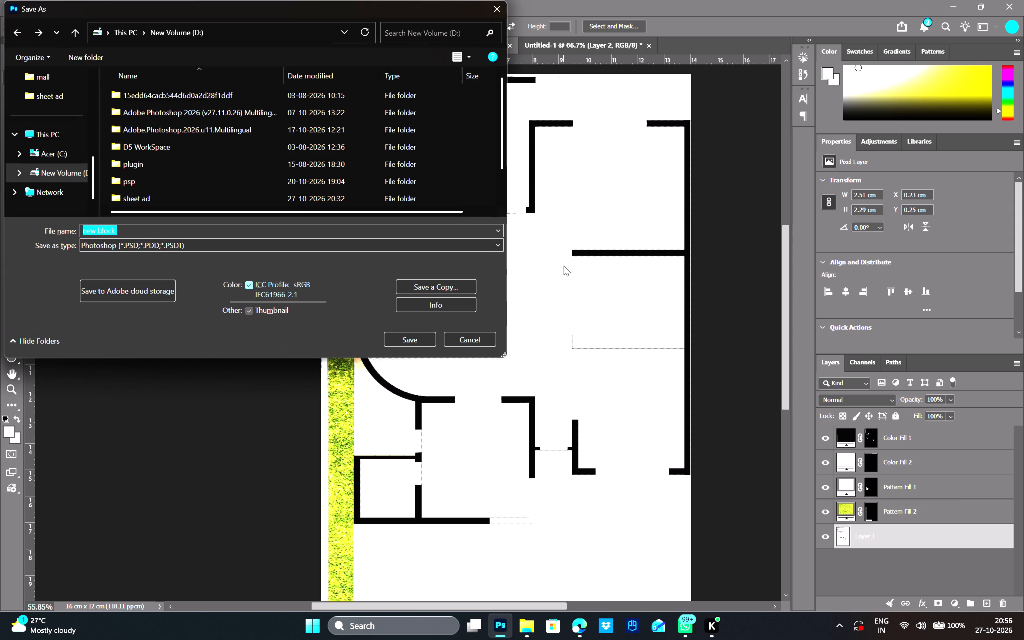
drag(145, 228, 52, 230)
key(BackSpace)
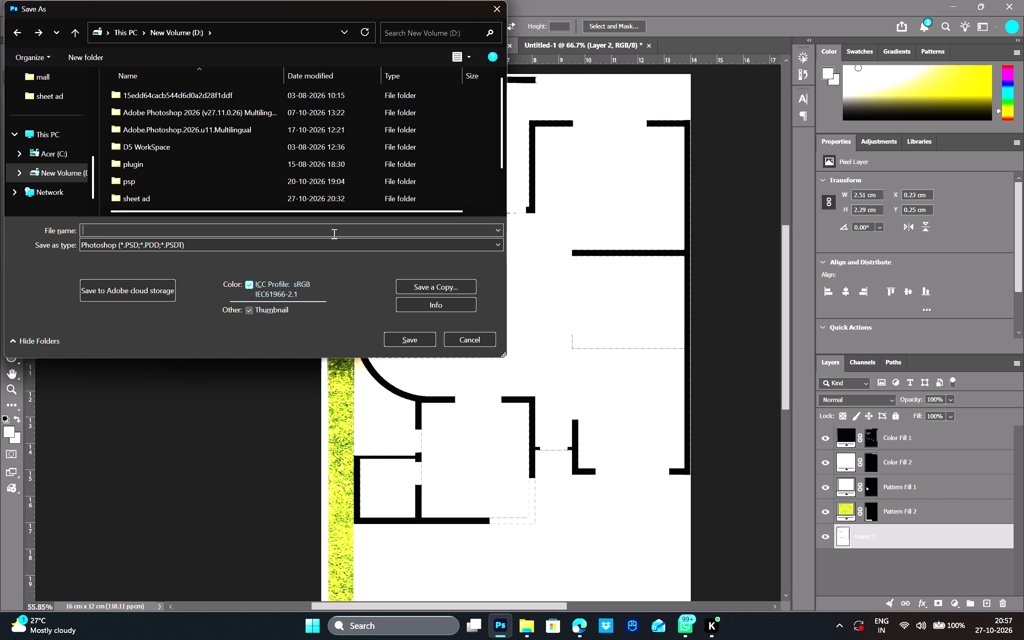
scroll(244, 188, down, 5)
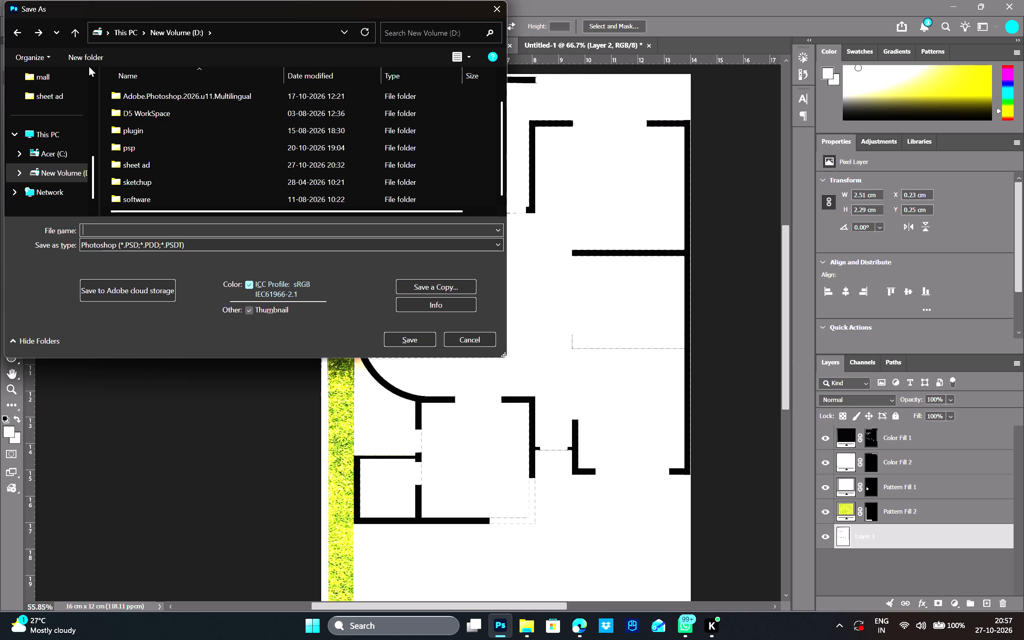
click(90, 55)
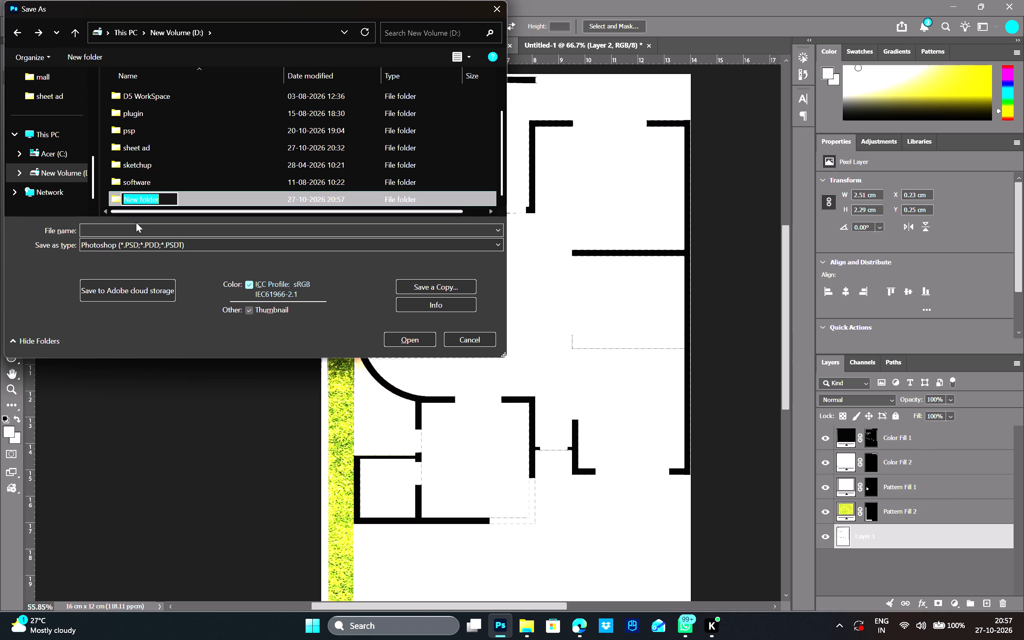
key(BackSpace)
text(ps)
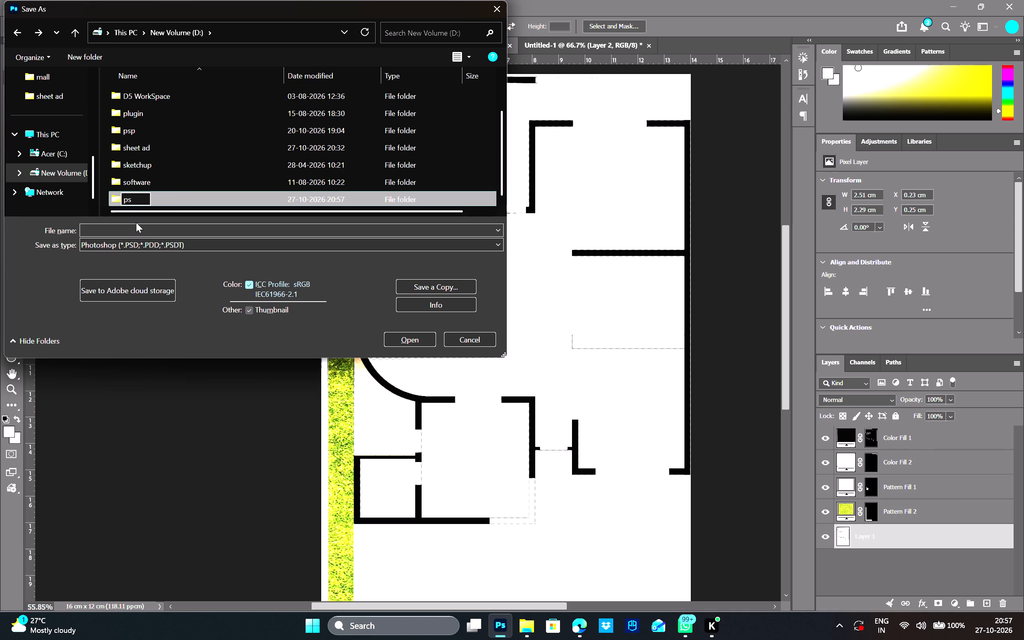
key(d)
click(412, 340)
click(412, 340)
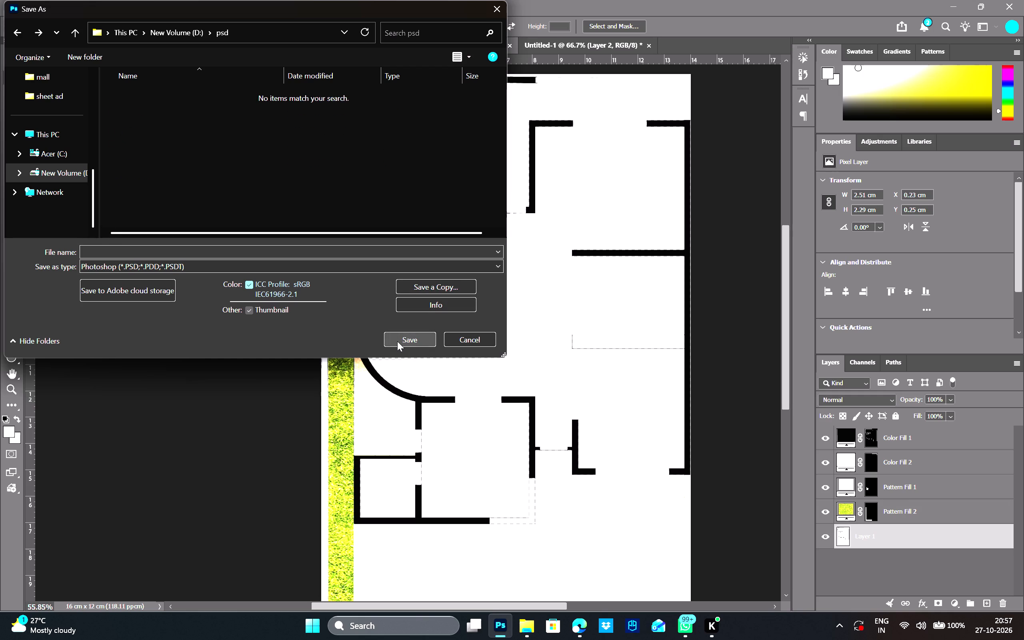
Name the plan file rend and save it in the psd folder in Photoshop format.
click(283, 254)
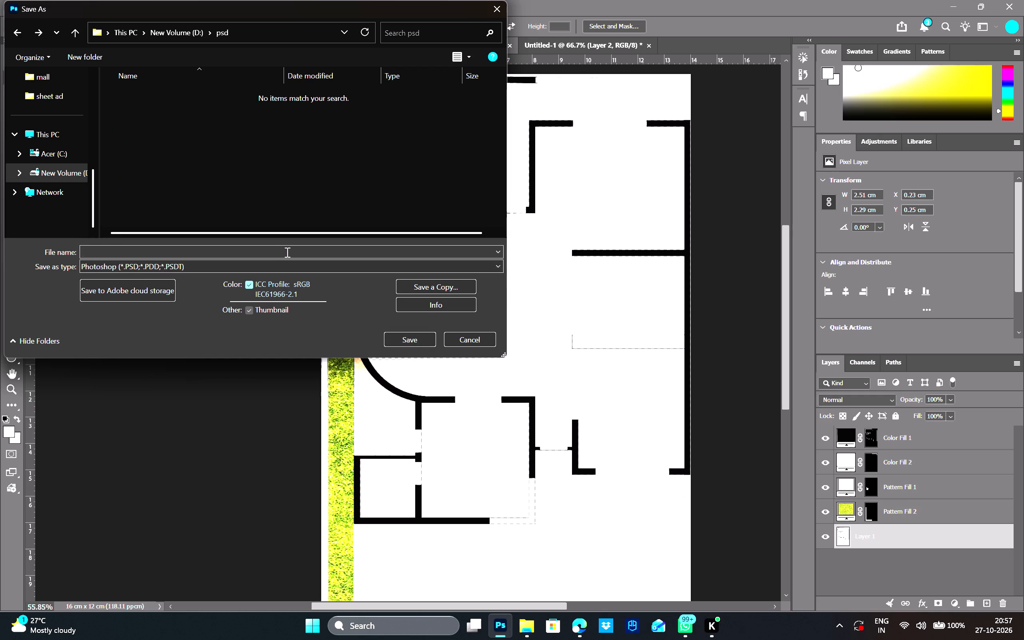
text(rend)
click(391, 334)
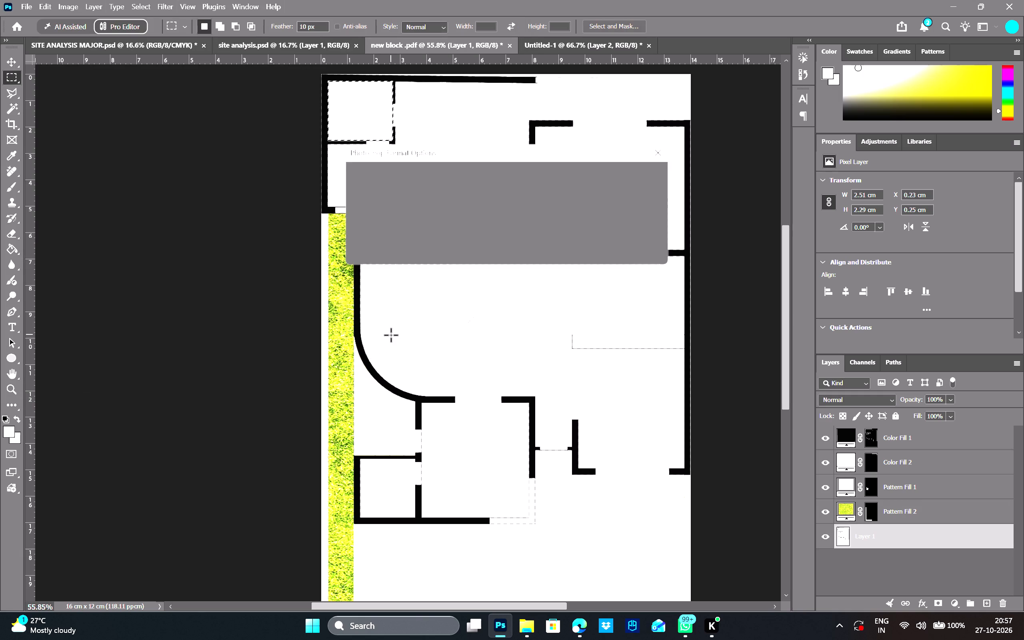
click(651, 169)
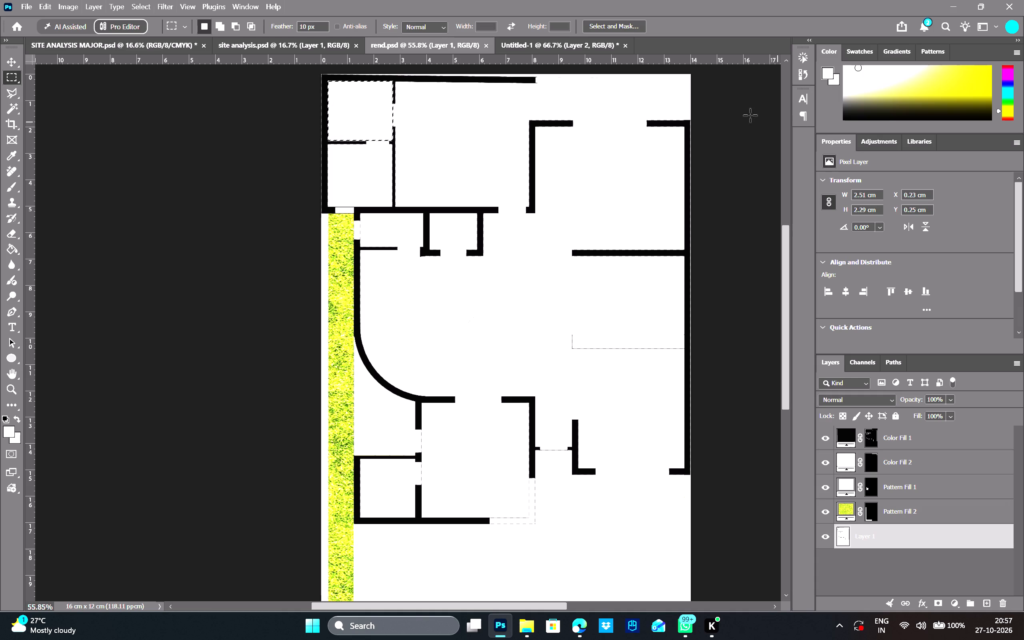
Close the site analysis.psd document with the brown triangles and palace illustration.
click(330, 42)
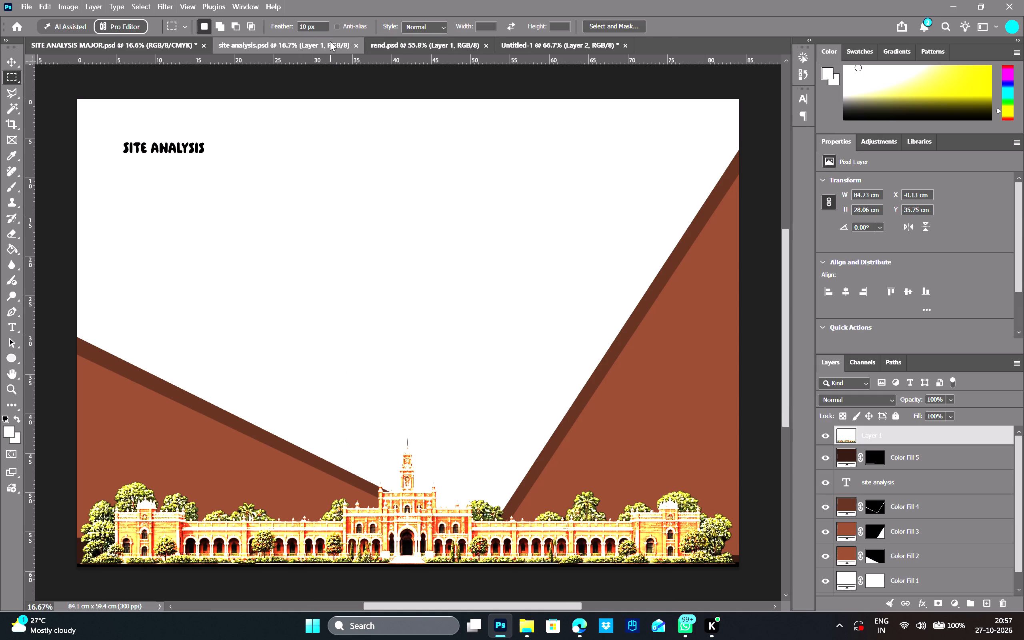
click(355, 47)
Review the SITE ANALYSIS MAJOR sheet and the Untitled-1 wood plank document, and return to the SITE ANALYSIS MAJOR sheet.
click(166, 42)
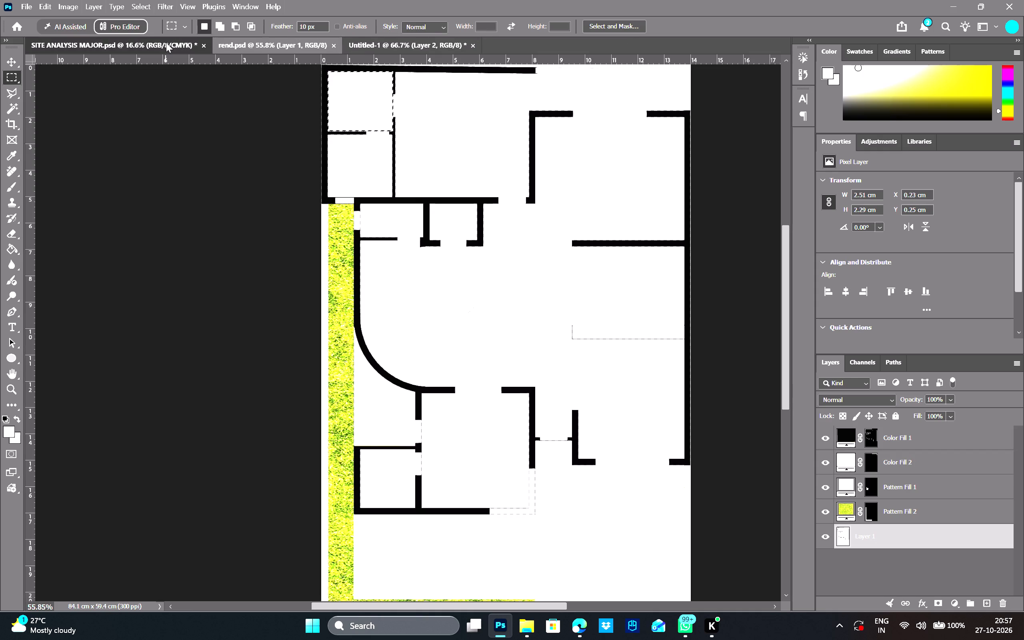
click(363, 41)
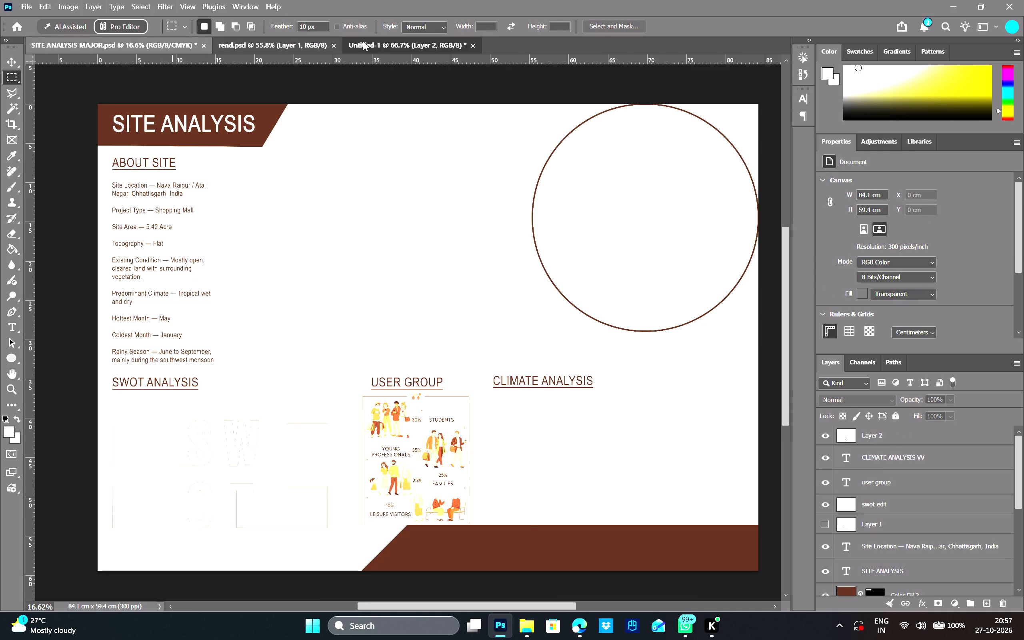
click(183, 46)
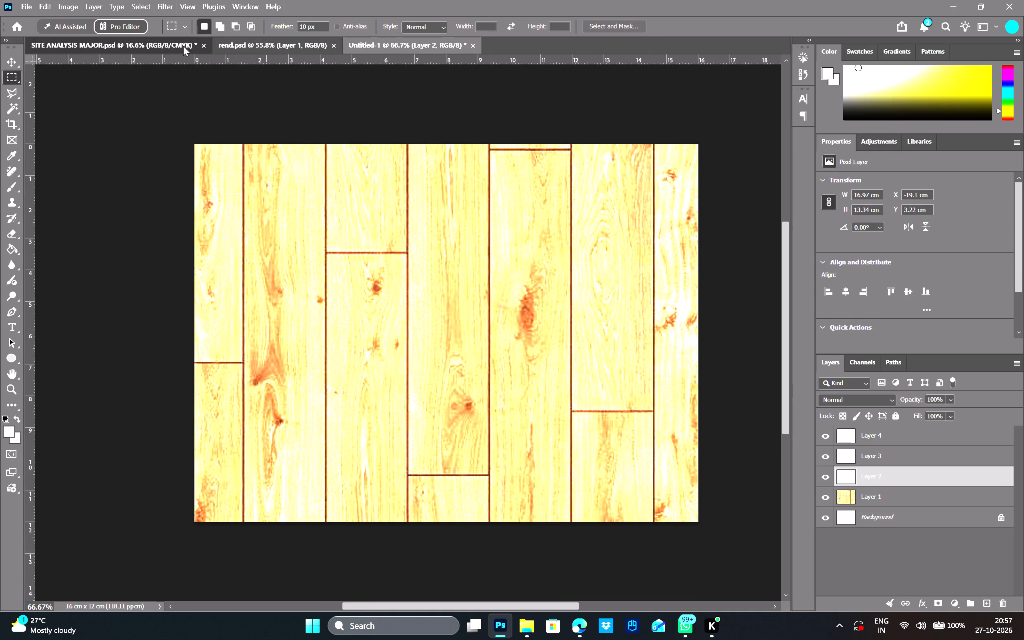
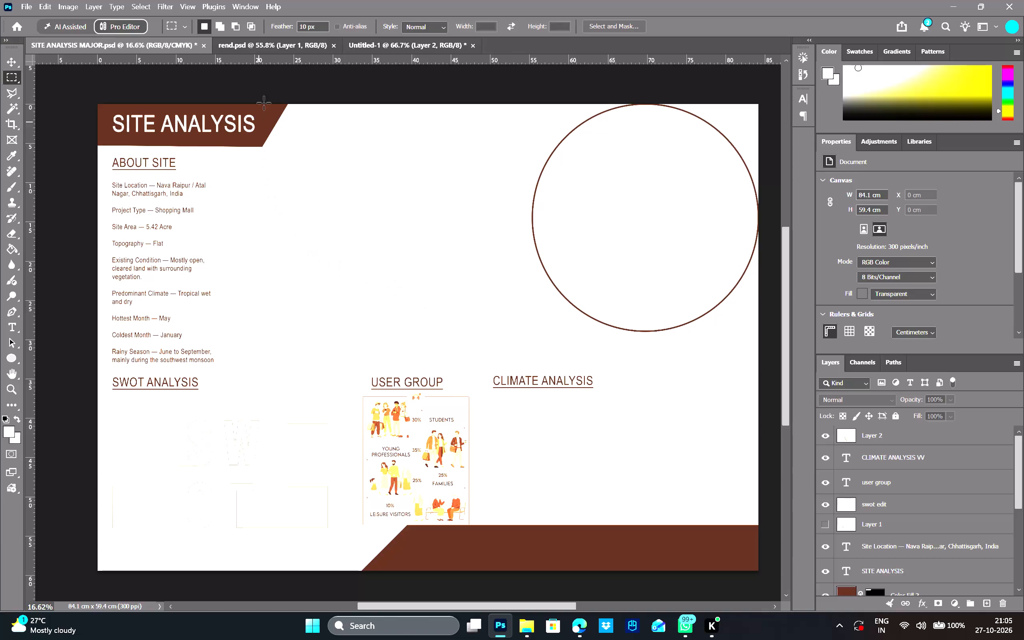
Look over the rend.psd block plan and the Untitled-1 wood plank document, and return to the rend.psd plan.
click(263, 45)
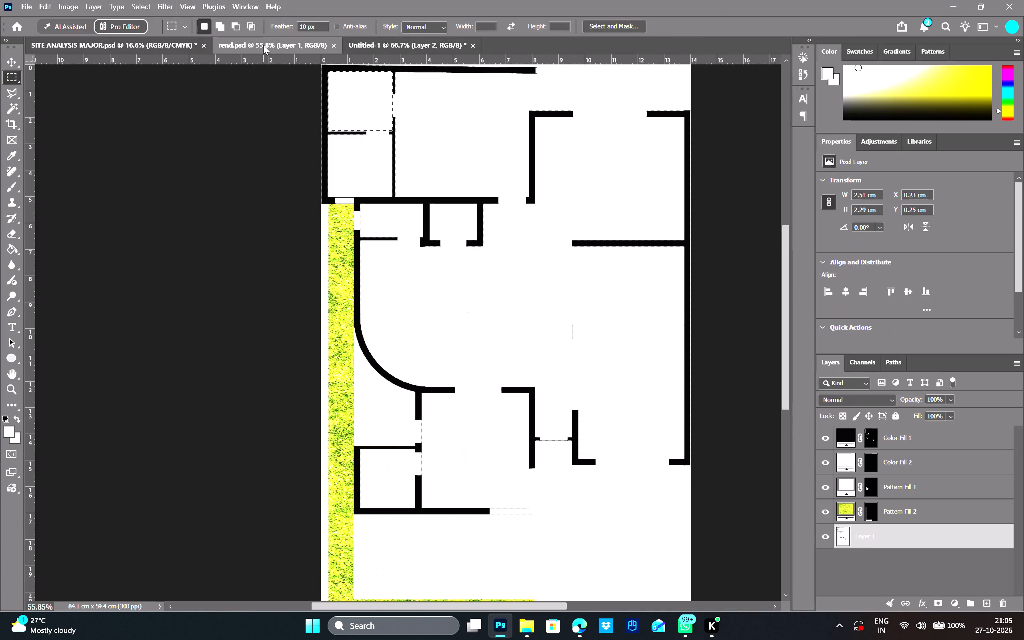
click(356, 44)
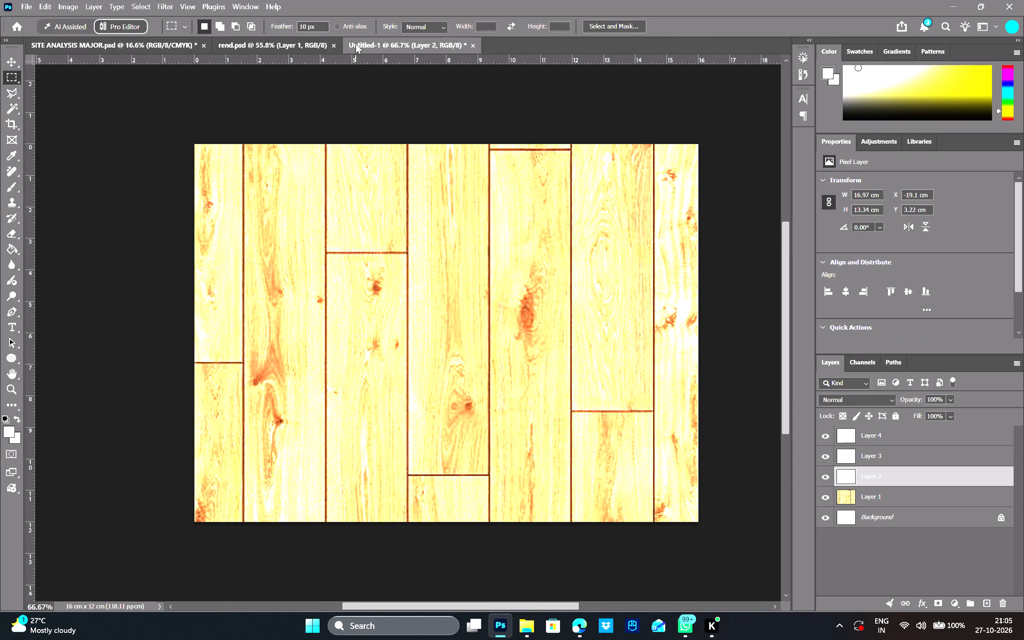
click(308, 44)
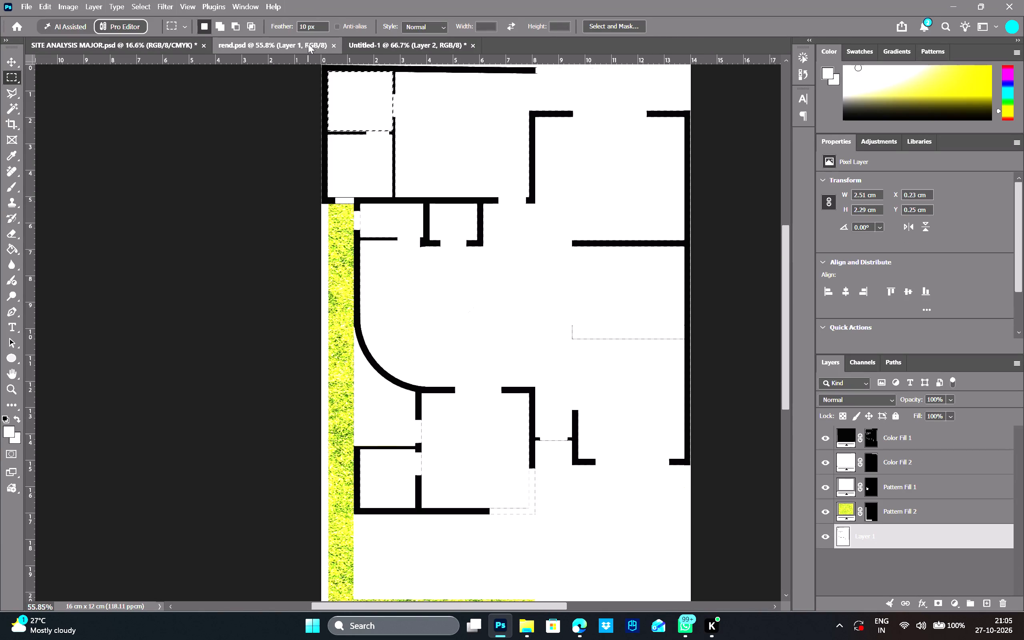
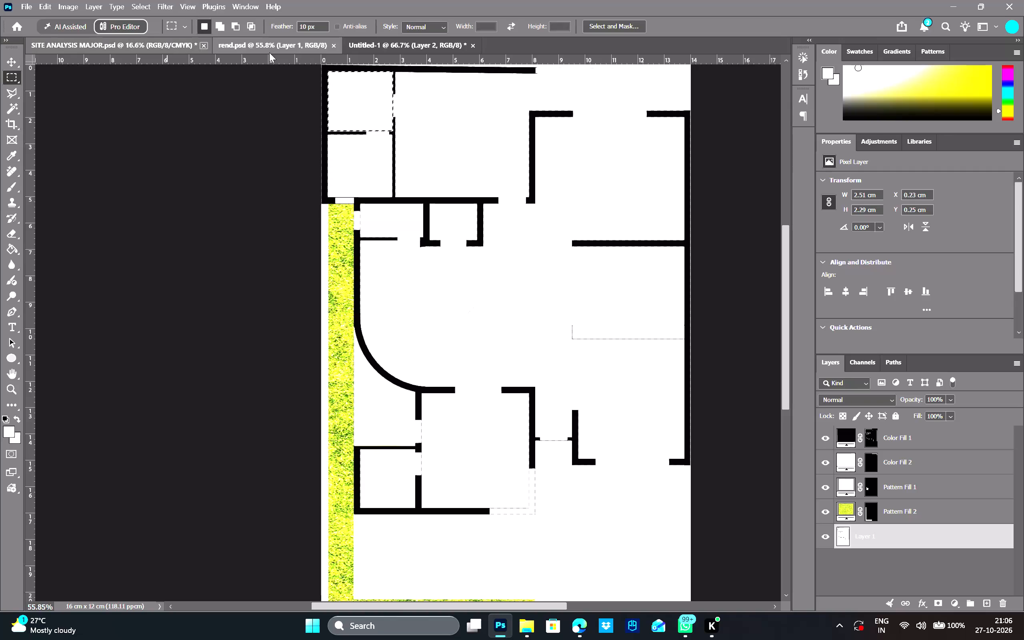
Look between the Untitled-1 plank texture and the rend.psd plan, ending on the SITE ANALYSIS MAJOR sheet.
click(378, 44)
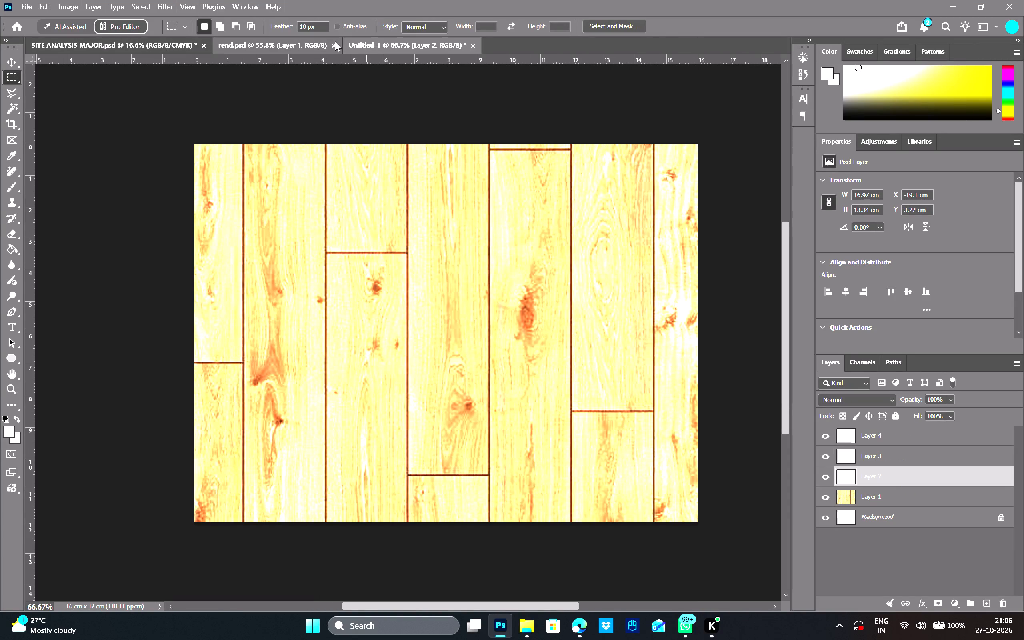
click(306, 44)
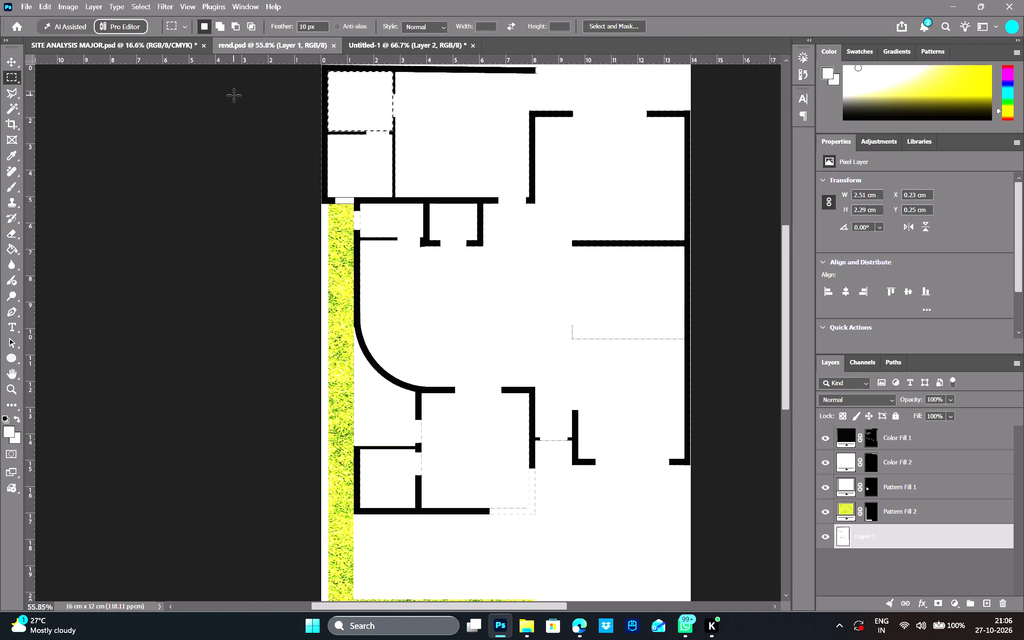
click(150, 41)
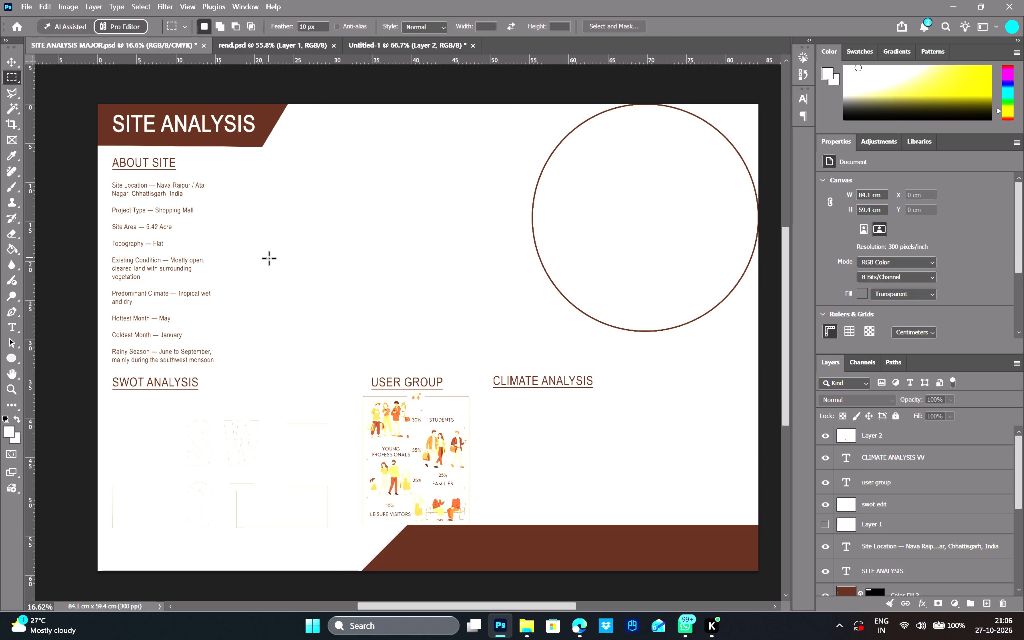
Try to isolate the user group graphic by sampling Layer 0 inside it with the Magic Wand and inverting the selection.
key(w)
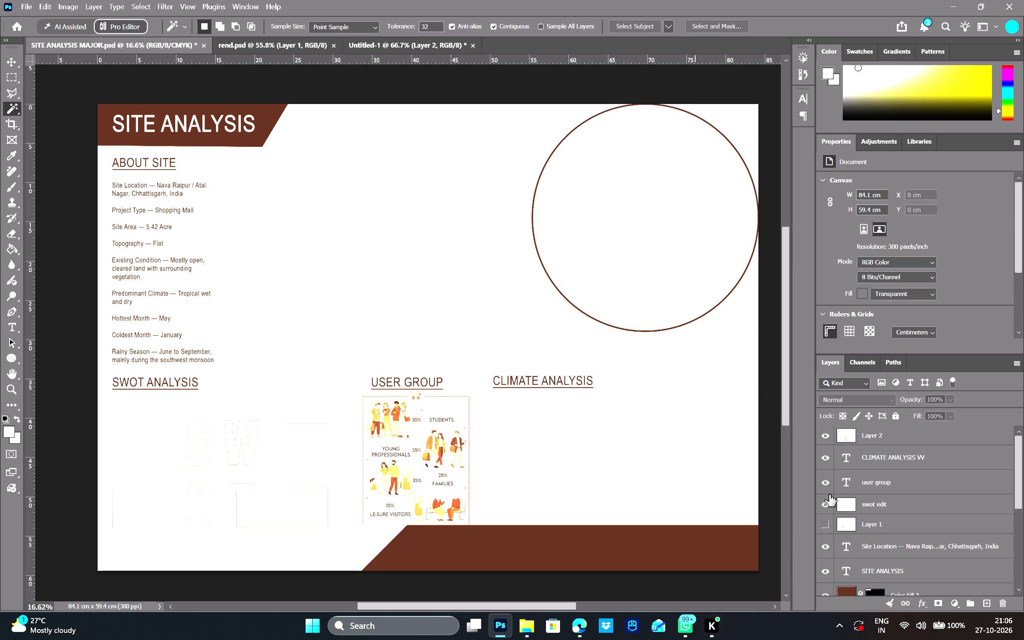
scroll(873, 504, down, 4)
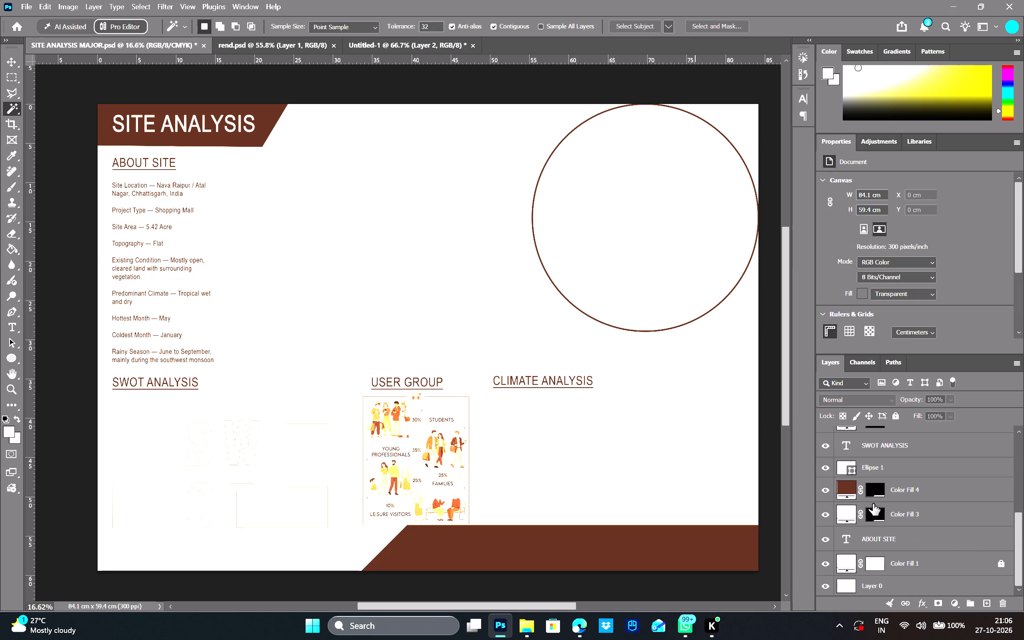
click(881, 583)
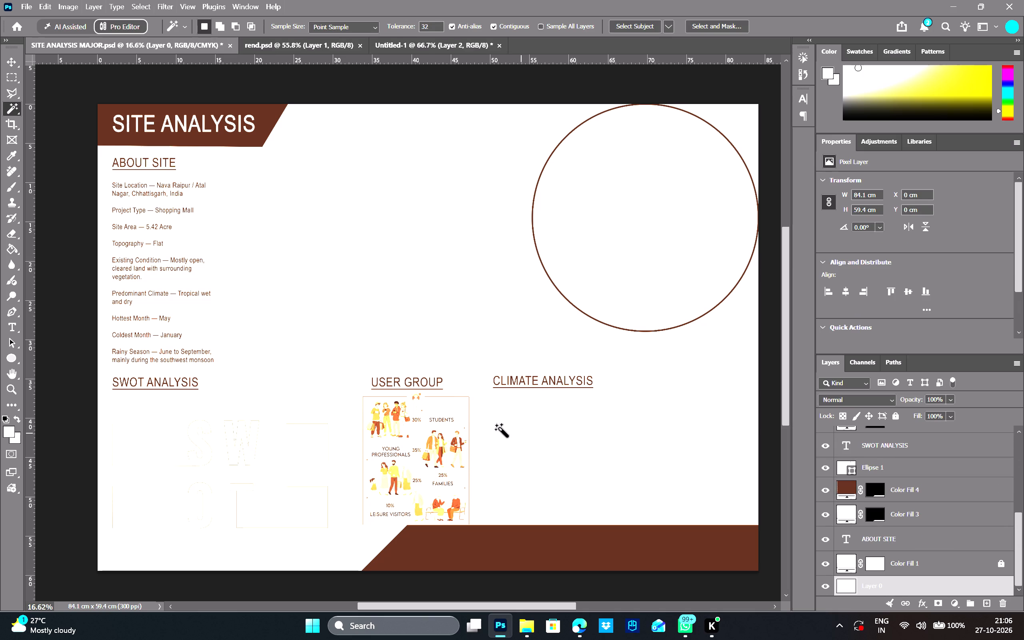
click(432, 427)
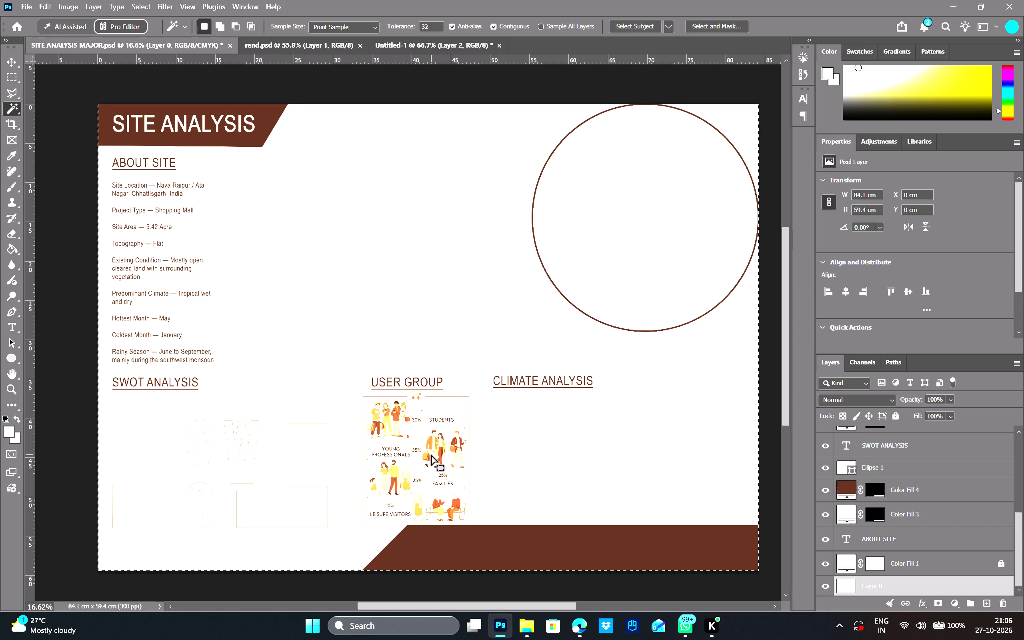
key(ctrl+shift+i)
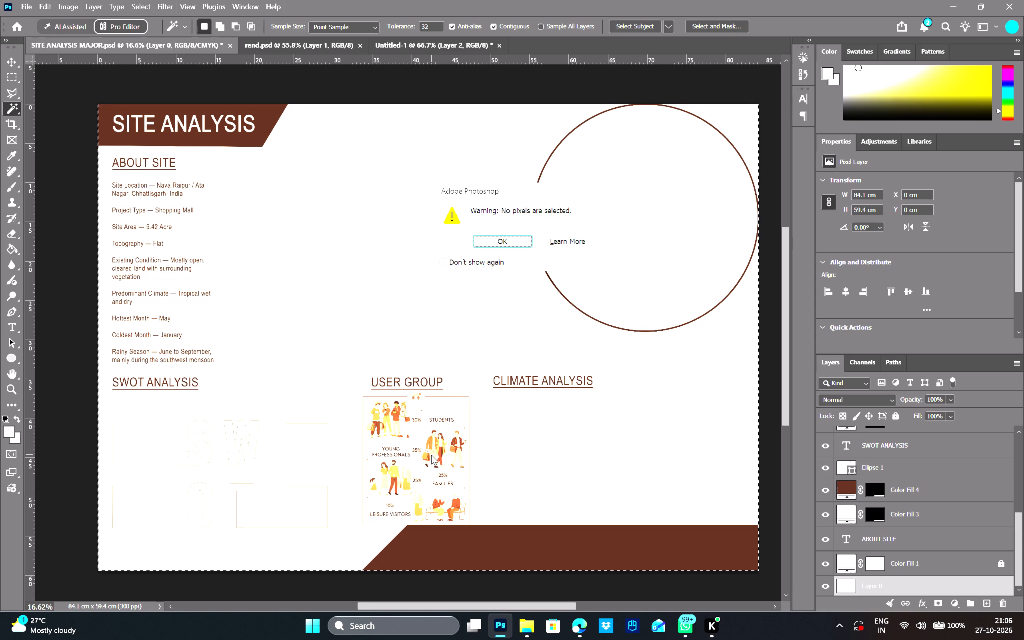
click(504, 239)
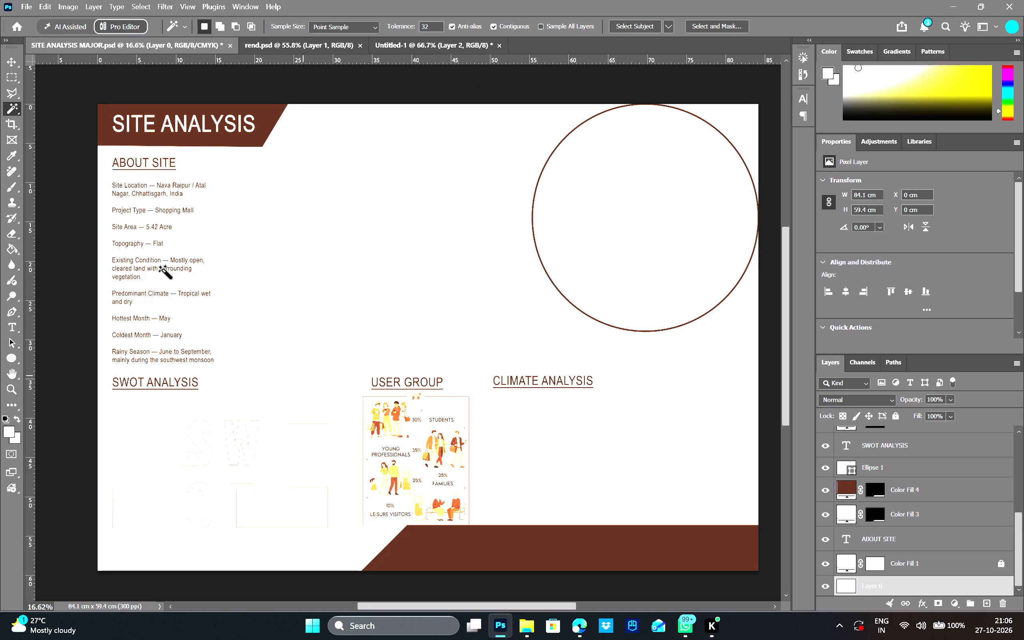
Select the user group infographic under the USER GROUP heading with the Object Selection tool.
click(15, 110)
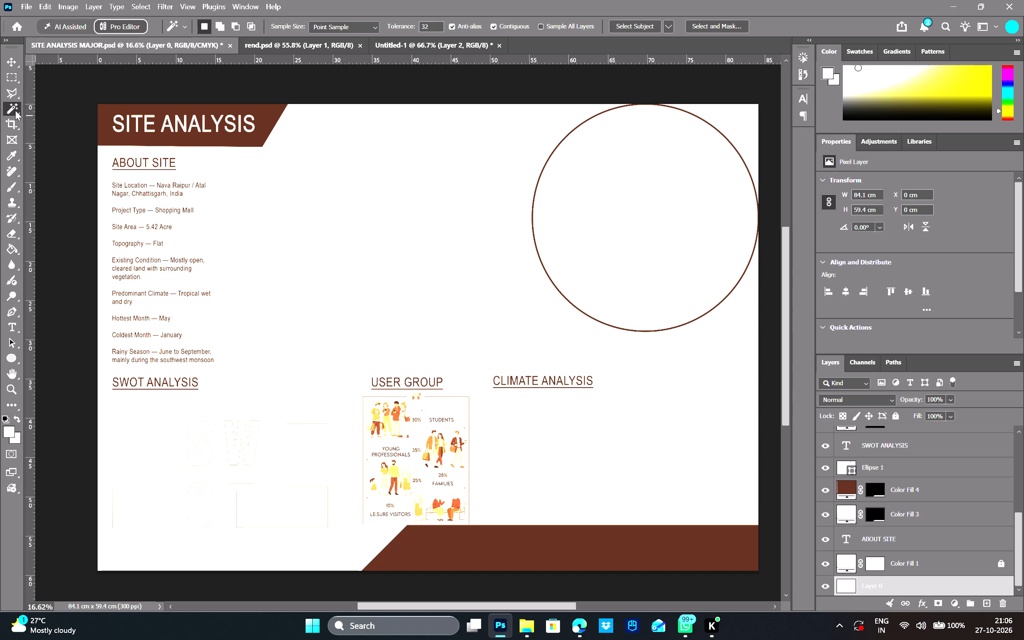
right_click(15, 110)
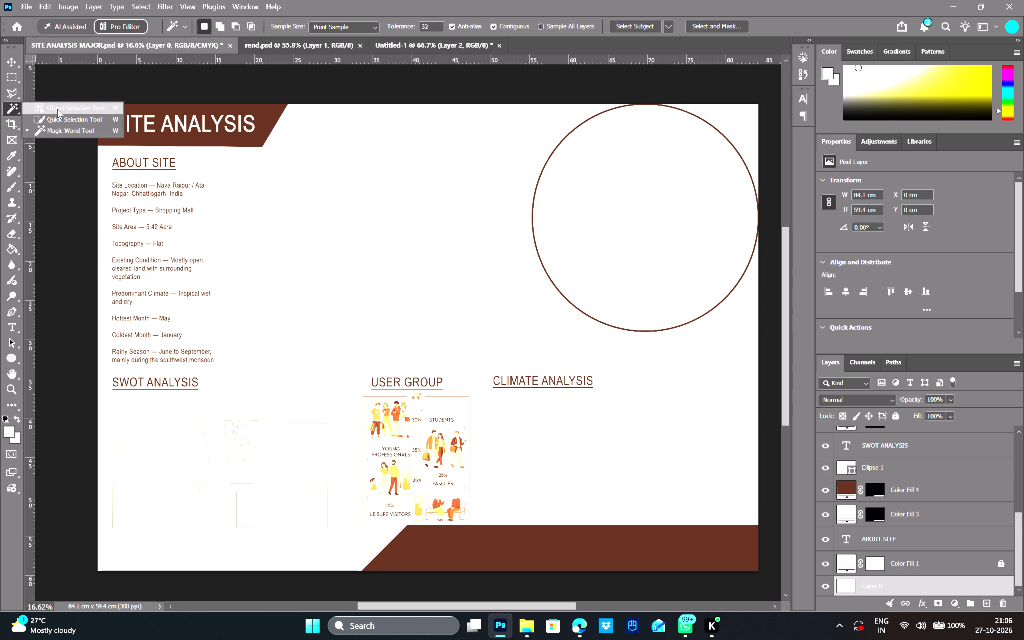
click(57, 110)
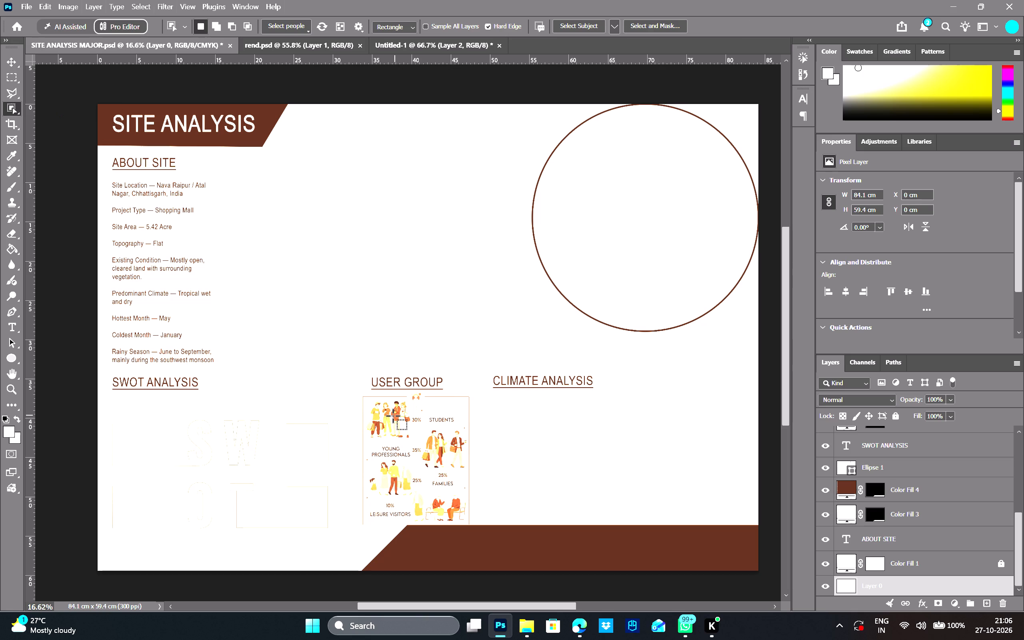
click(359, 389)
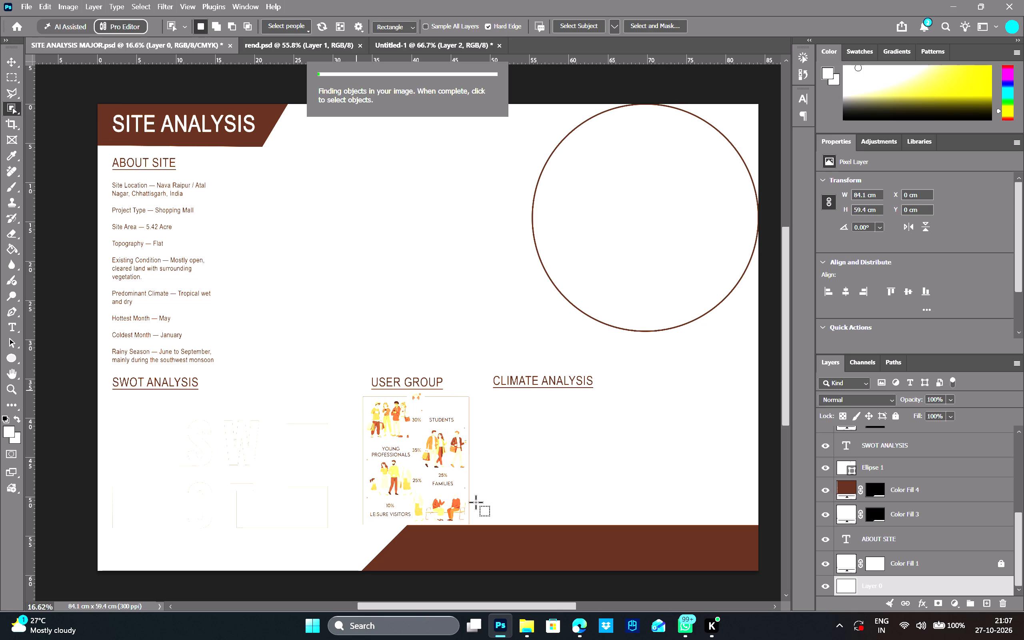